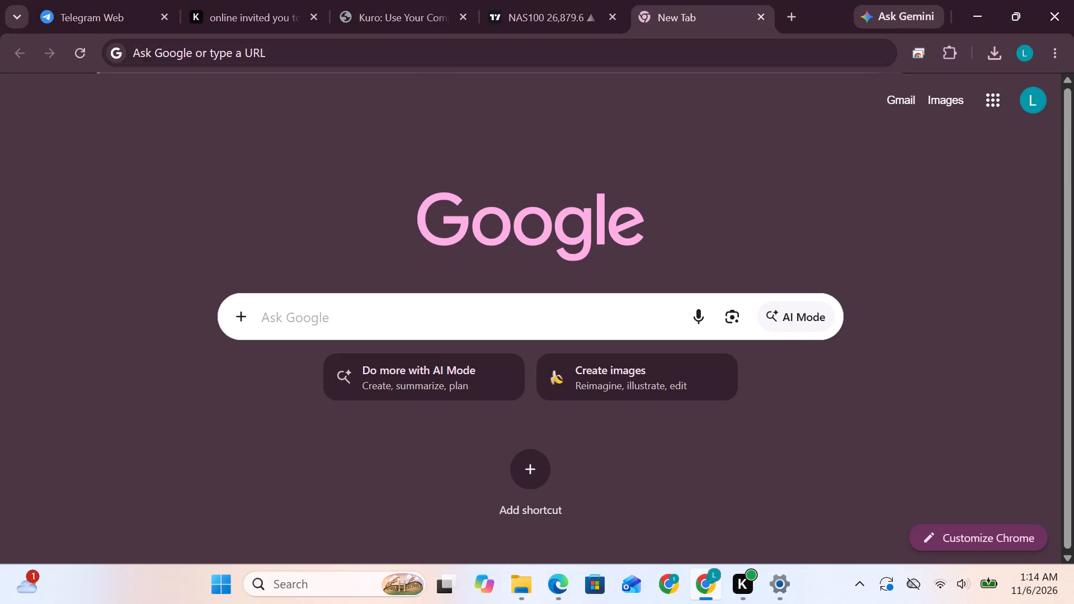
Search Google for alltra and open the Alltra trading toolkit website at alltra.app.
click(401, 52)
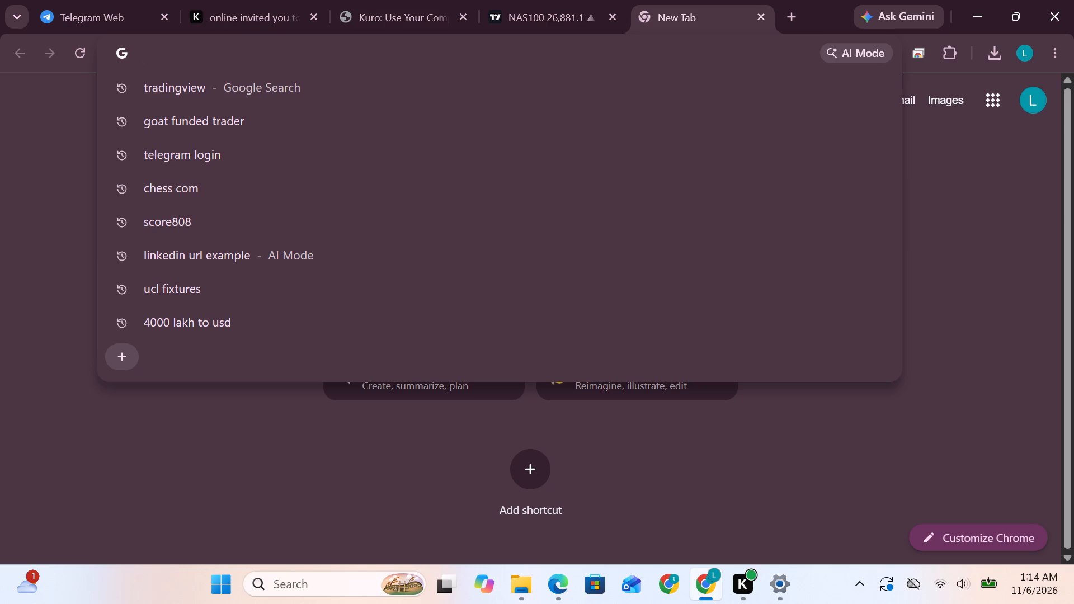
key(a)
text(lltra)
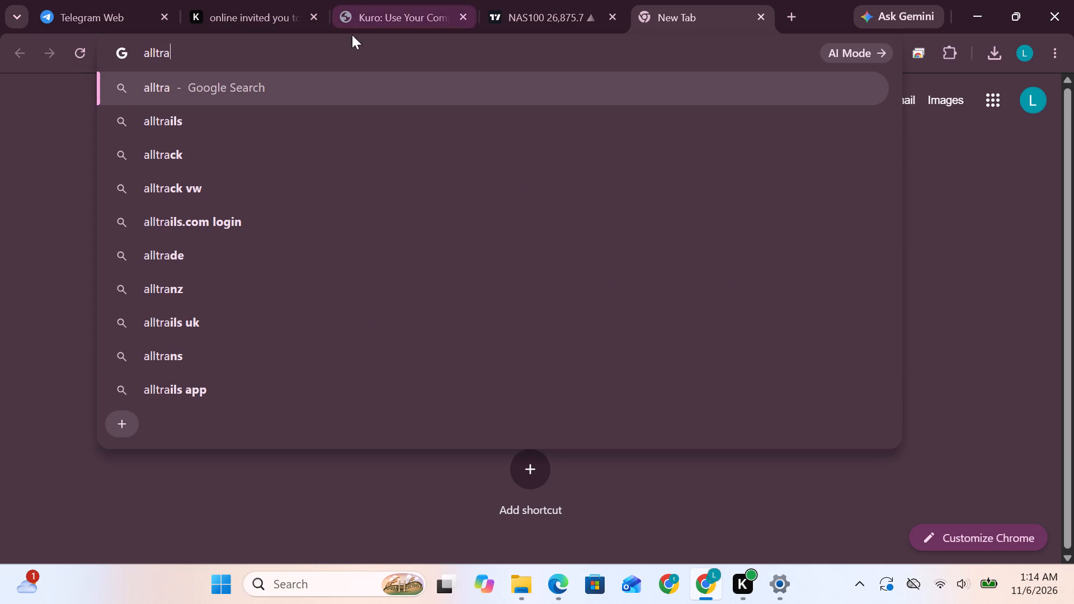
click(309, 82)
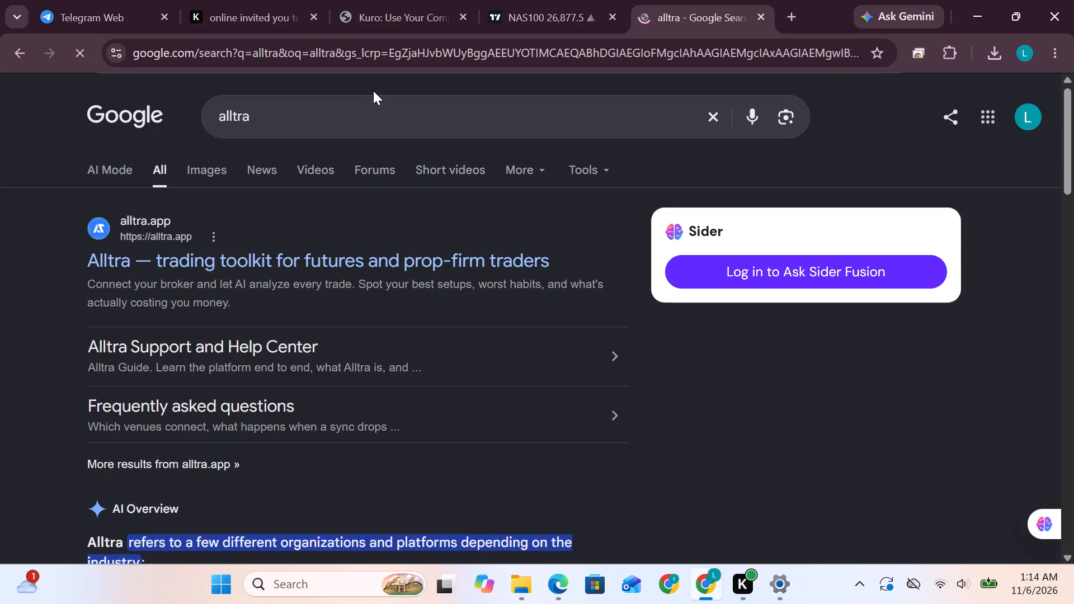
click(179, 260)
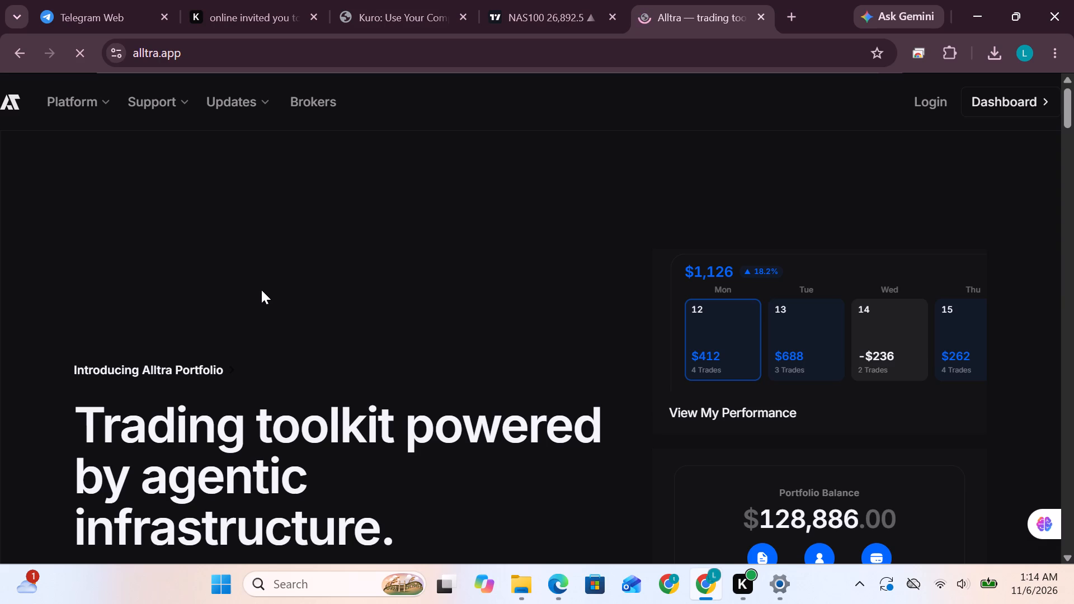
Start signing up for Alltra with the Google option beneath the home page's introduction.
scroll(192, 71, down, 1)
scroll(266, 225, down, 2)
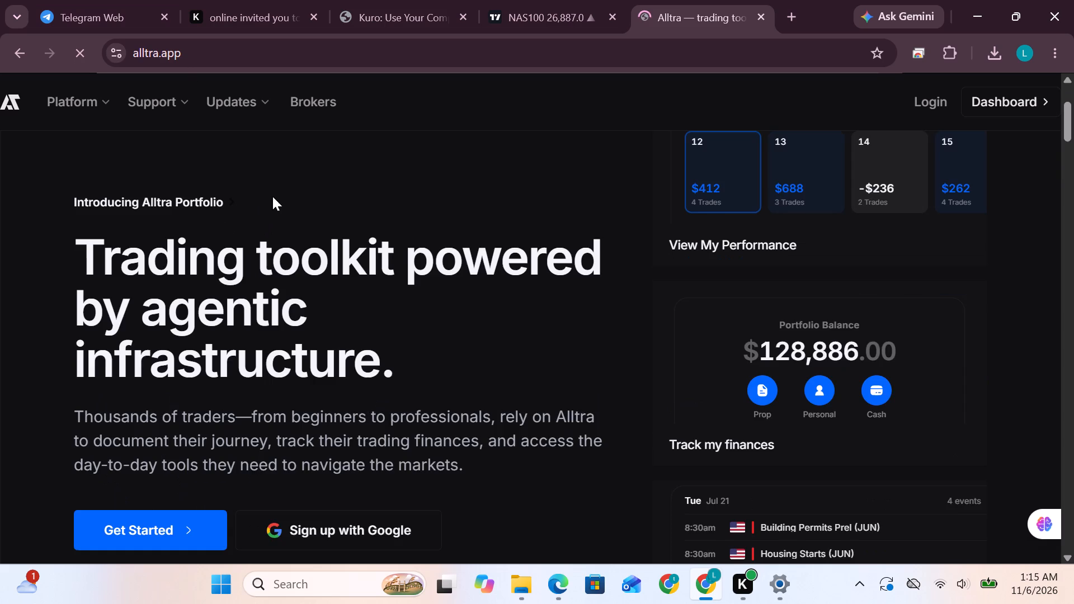
scroll(272, 196, down, 2)
scroll(209, 338, down, 2)
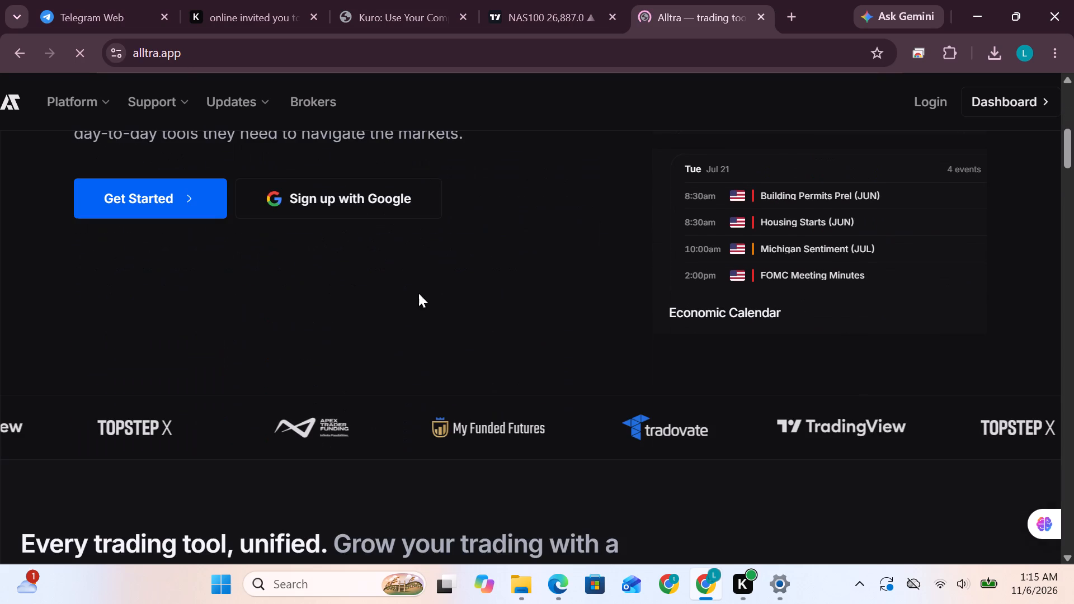
drag(381, 207, 387, 208)
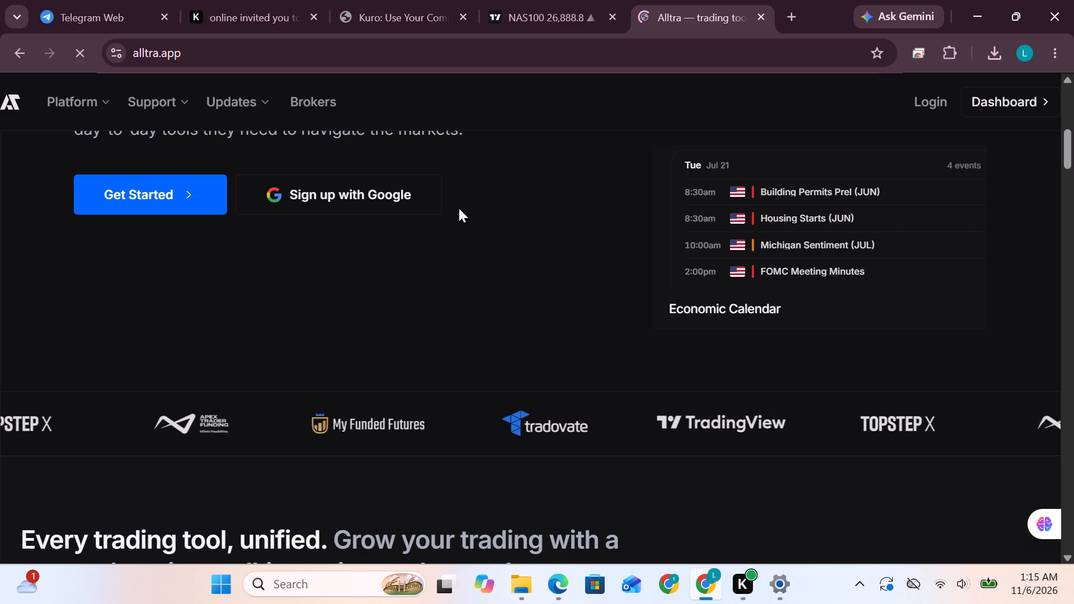
scroll(592, 294, up, 3)
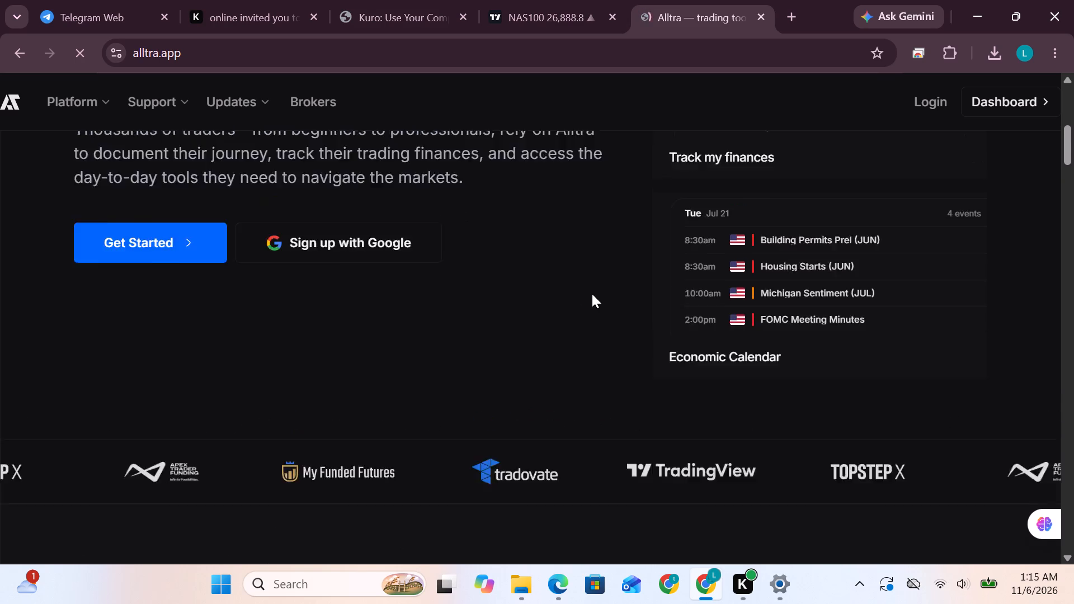
scroll(592, 294, down, 3)
scroll(591, 294, up, 3)
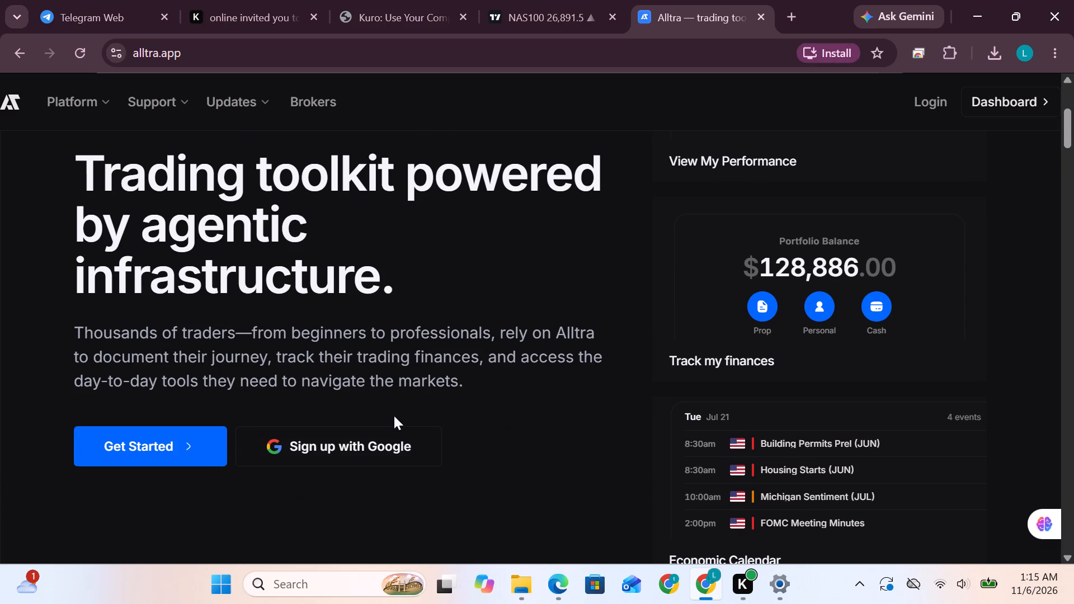
scroll(437, 328, down, 1)
scroll(408, 398, up, 1)
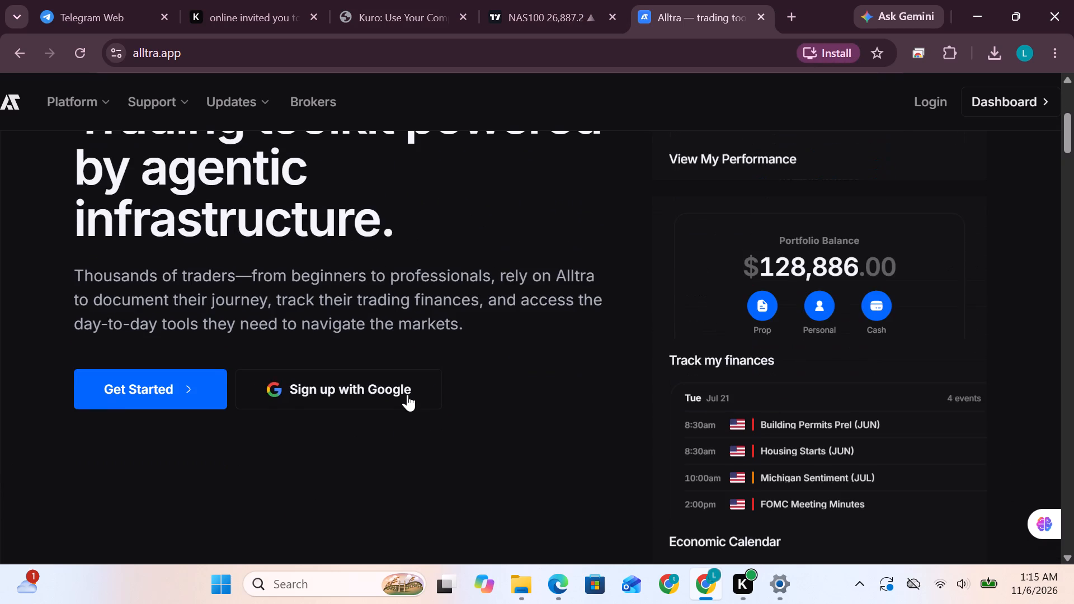
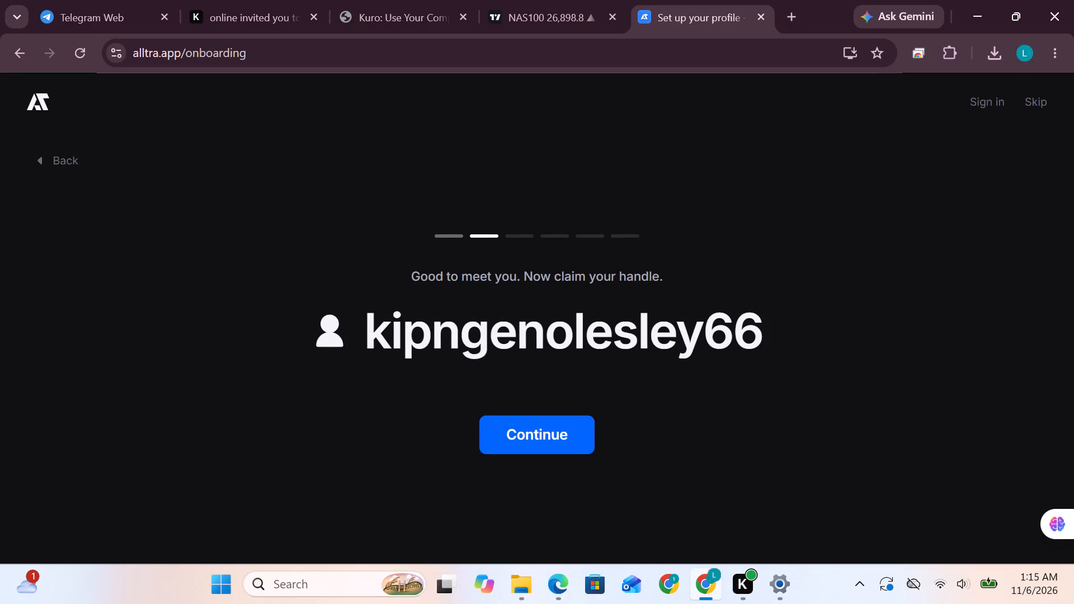
Accept the suggested profile handle and set the age to 22 in the onboarding questions.
click(575, 437)
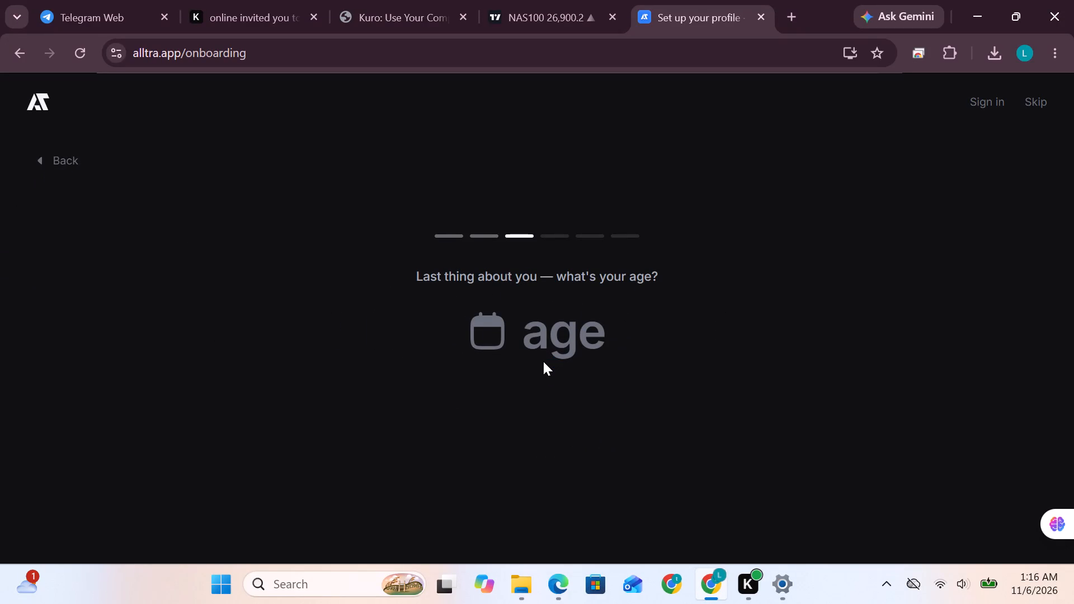
key(2)
key(2)
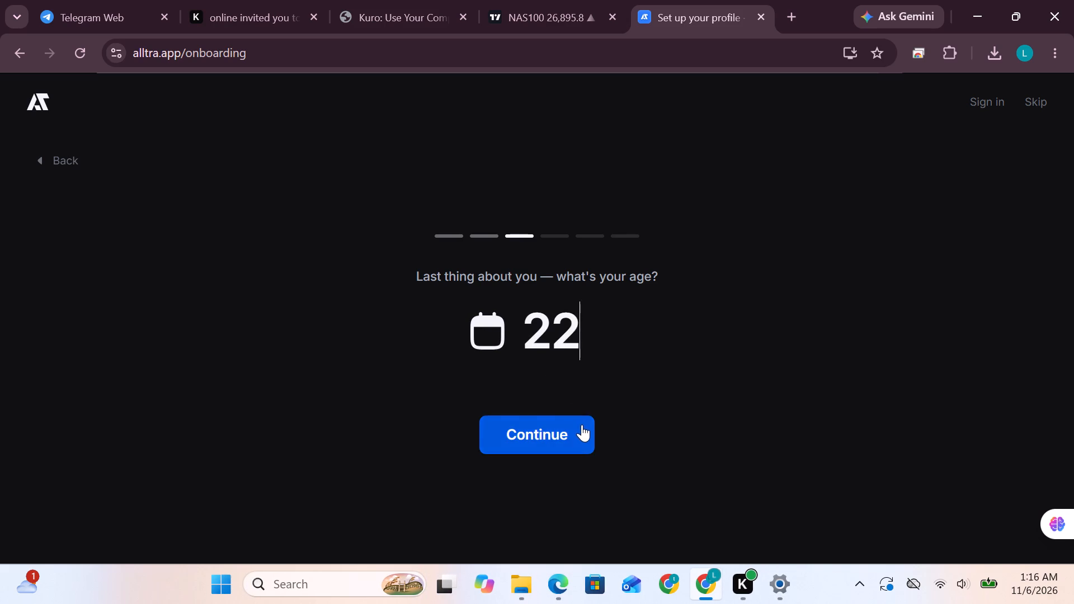
drag(581, 424, 577, 433)
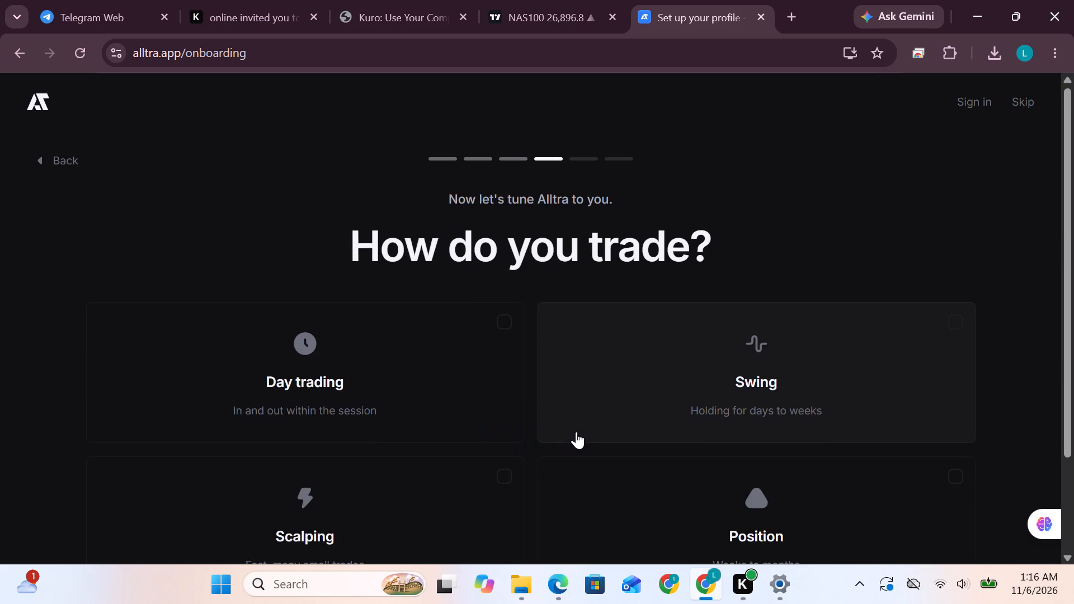
Choose Day trading as the trading style and Futures and Forex as the markets traded.
scroll(370, 272, down, 2)
click(316, 287)
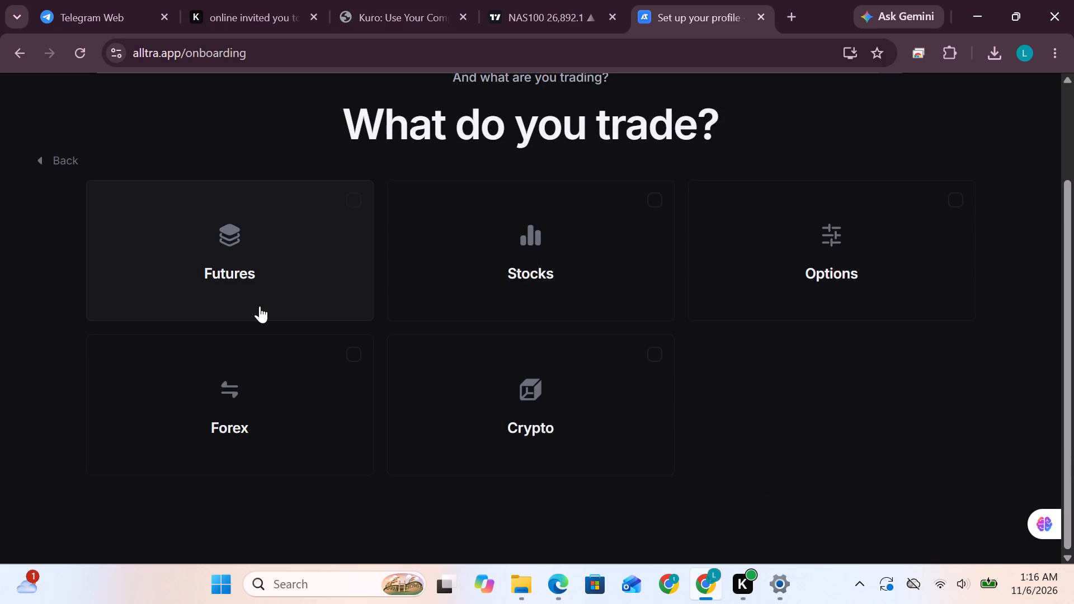
click(247, 298)
click(230, 376)
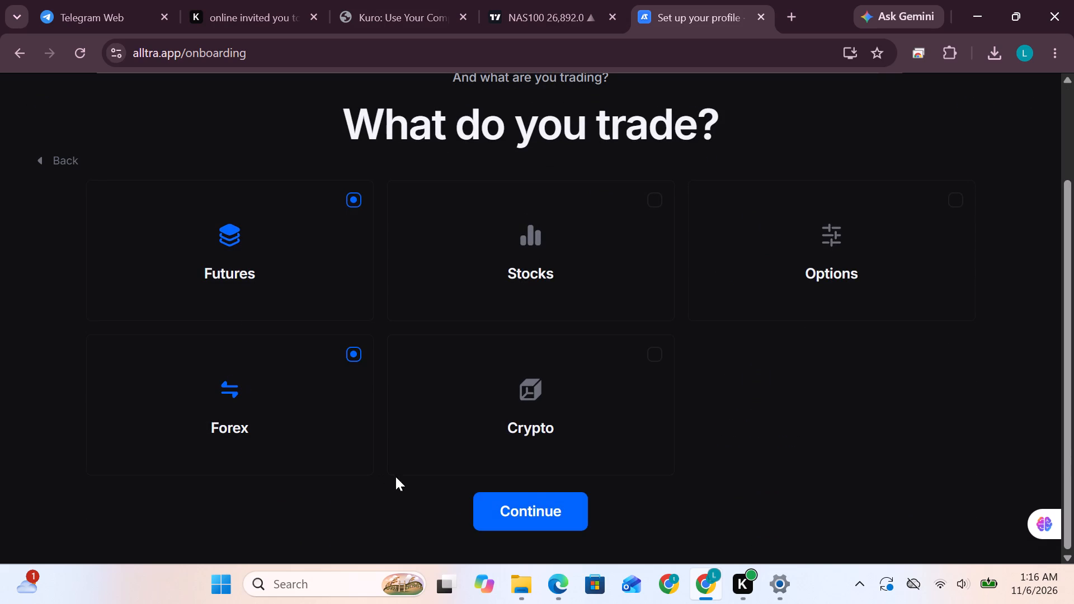
click(567, 513)
Select the goals Find consistency, Pass a prop eval, Track my performance, Get better and Go full-time, and enter the dashboard.
scroll(456, 343, up, 2)
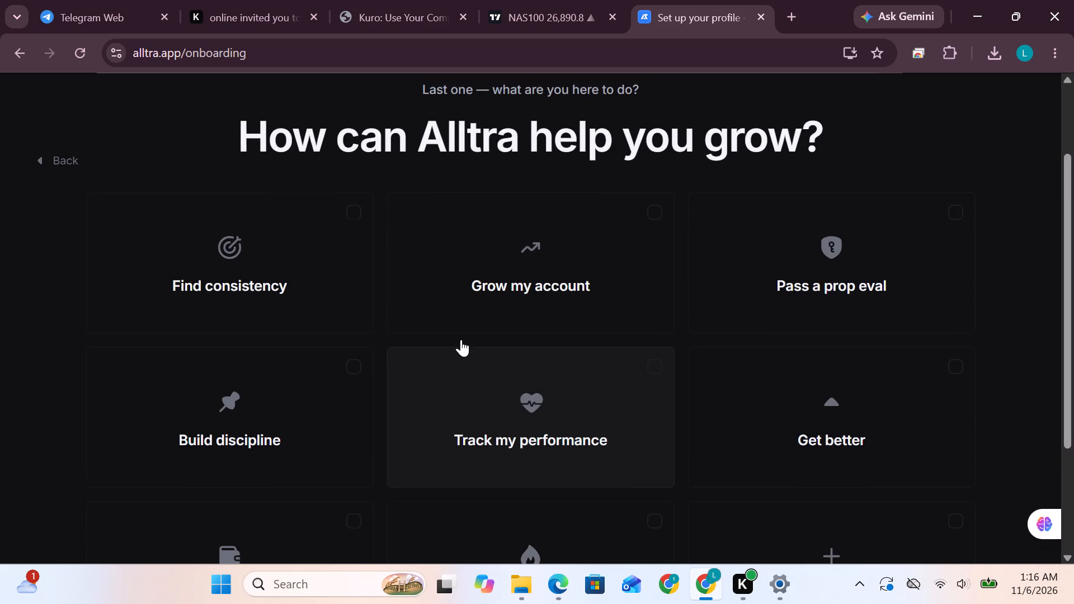
click(235, 389)
click(855, 393)
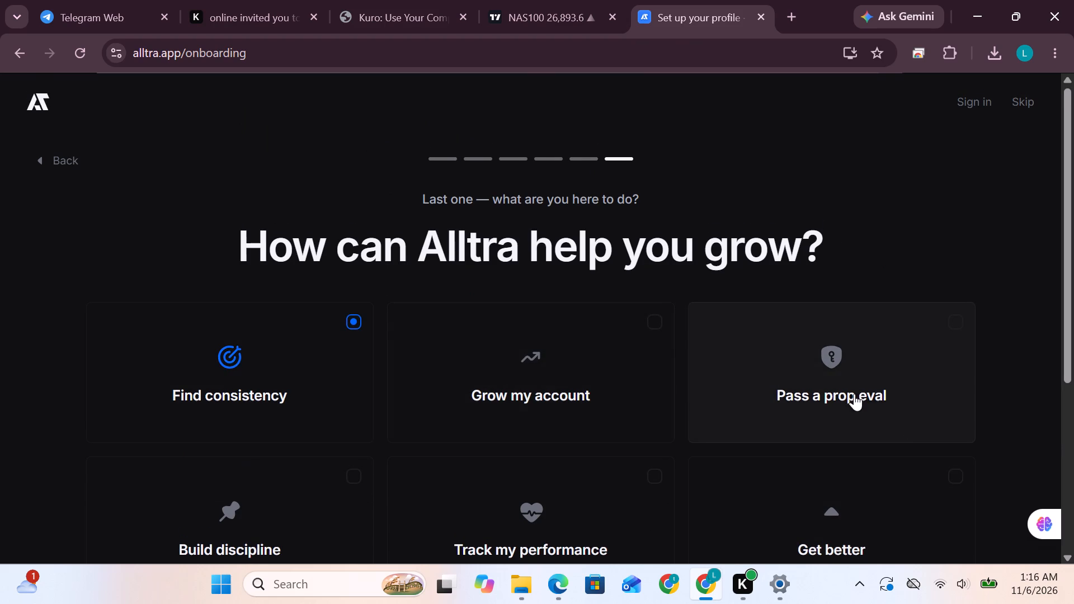
scroll(715, 402, down, 4)
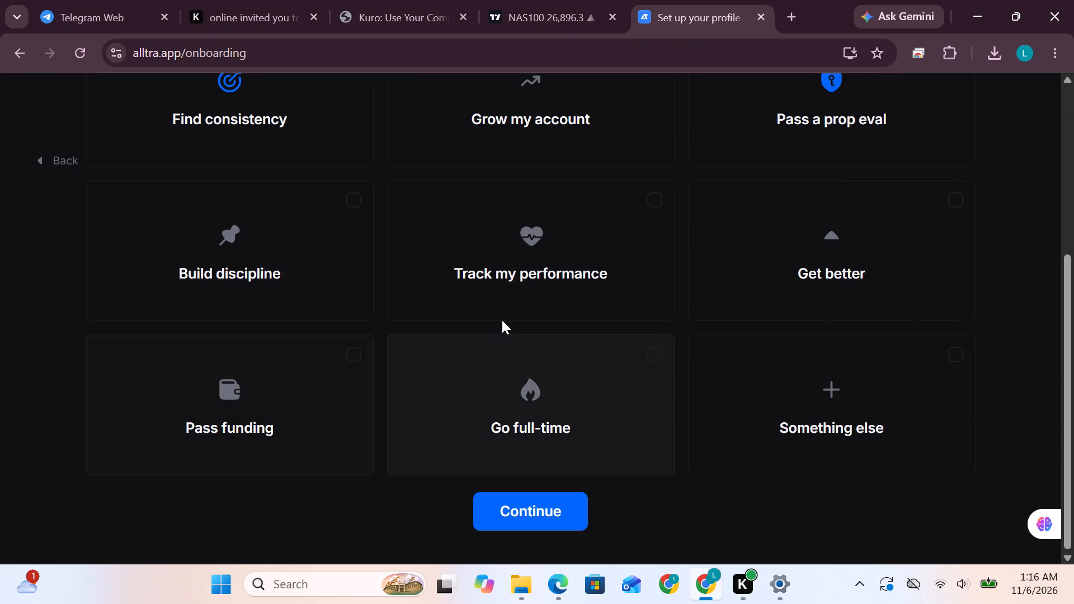
click(508, 289)
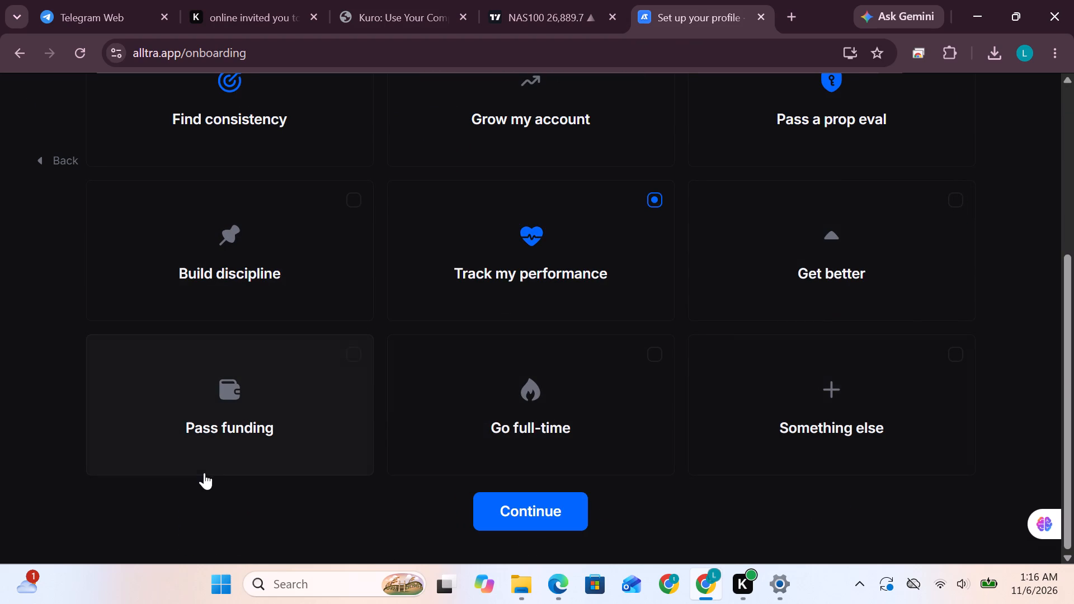
click(814, 271)
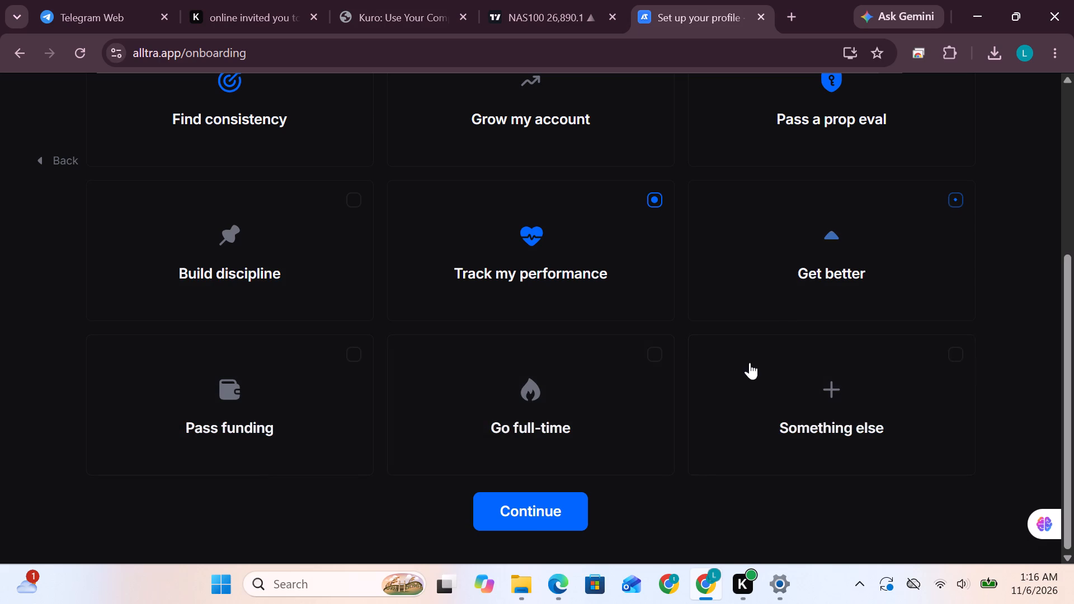
click(537, 442)
click(533, 512)
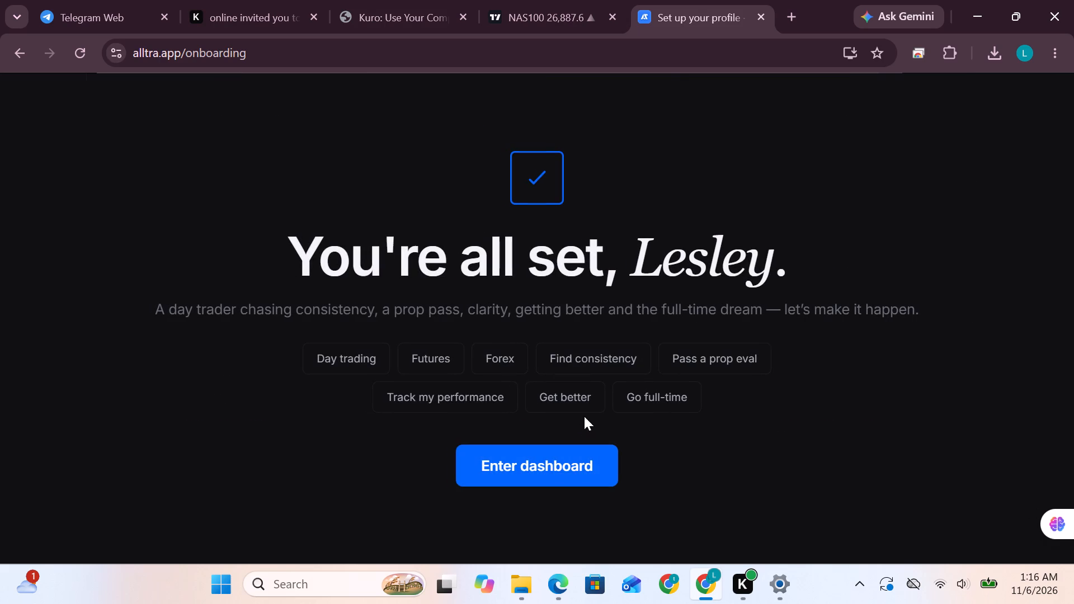
click(499, 473)
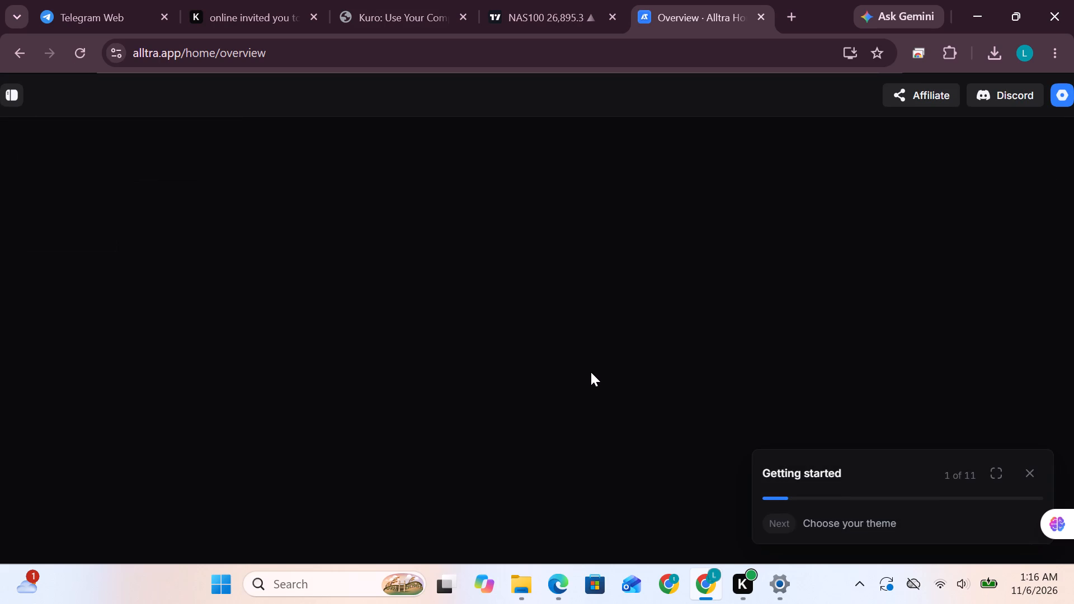
Look over the dashboard's app cards, recent activity, economic calendar and Nasdaq 100 card.
scroll(785, 475, down, 3)
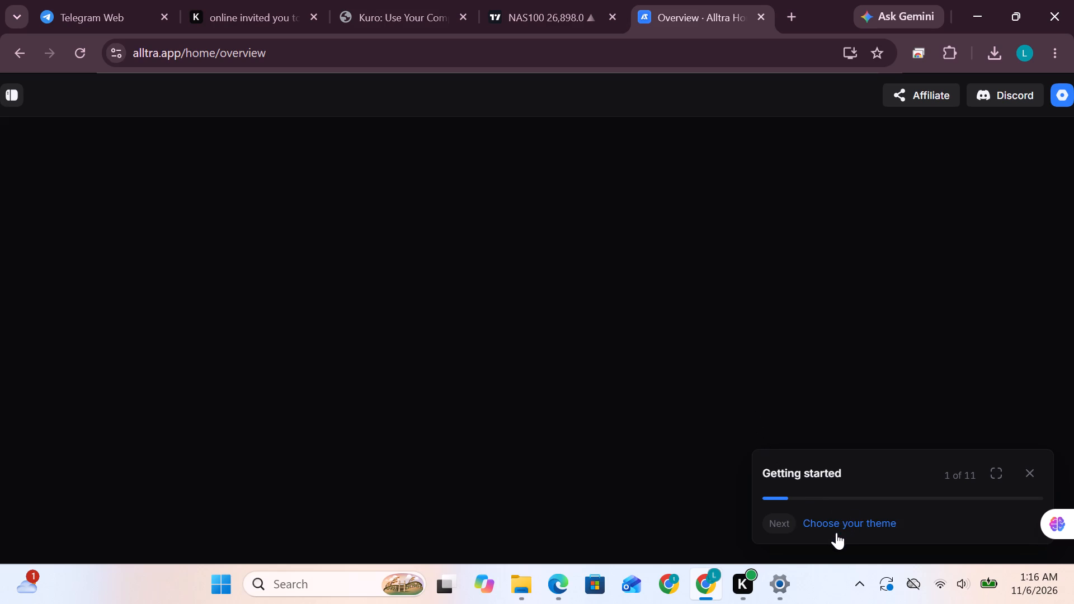
scroll(416, 406, down, 6)
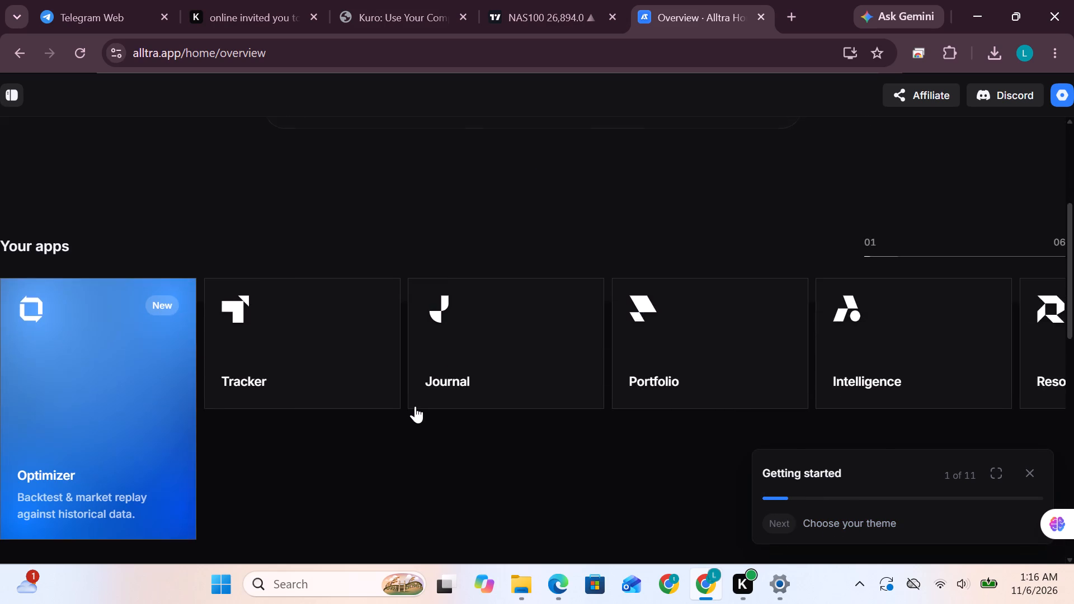
scroll(415, 406, up, 3)
scroll(454, 362, down, 6)
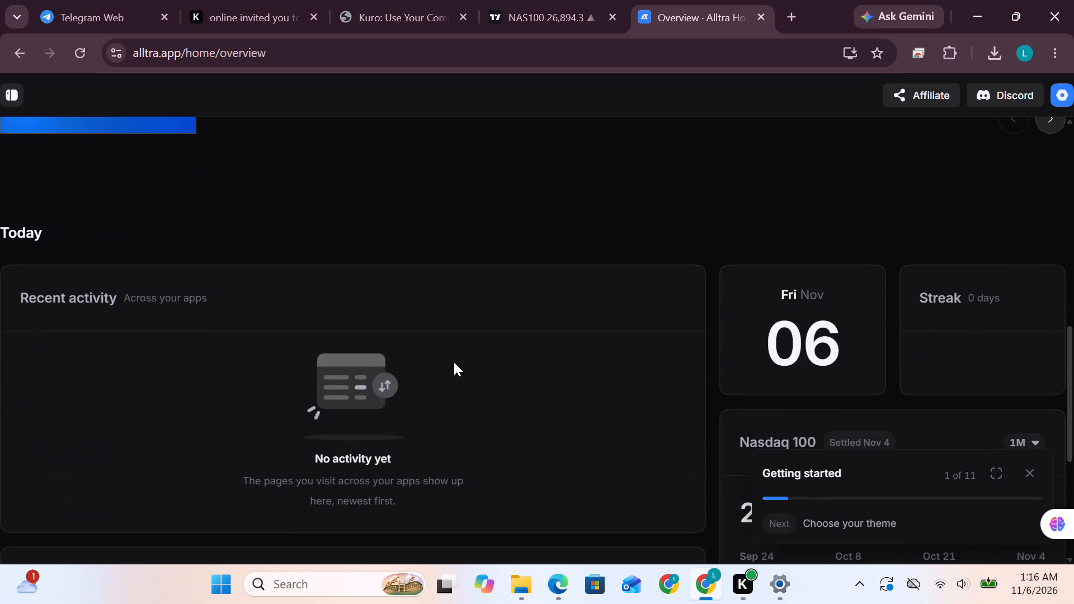
scroll(454, 362, down, 4)
scroll(454, 362, up, 2)
scroll(870, 300, down, 4)
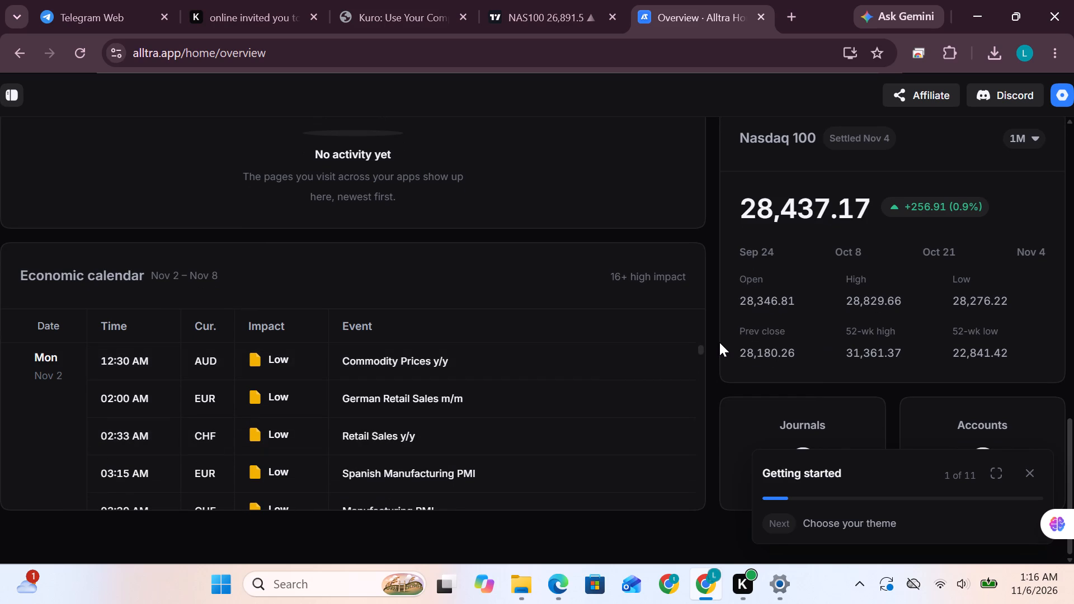
scroll(719, 342, up, 2)
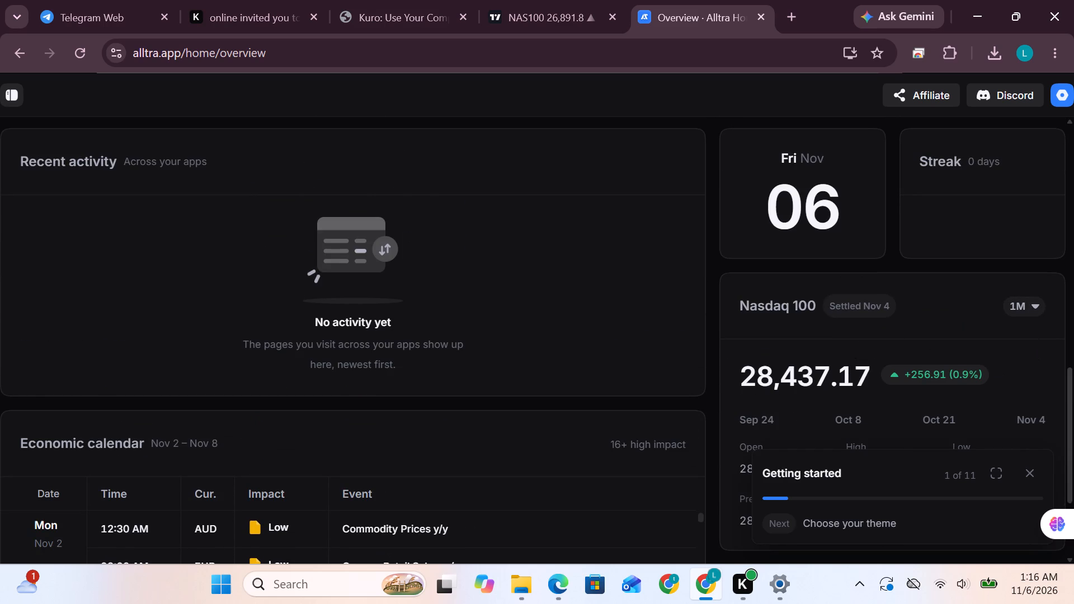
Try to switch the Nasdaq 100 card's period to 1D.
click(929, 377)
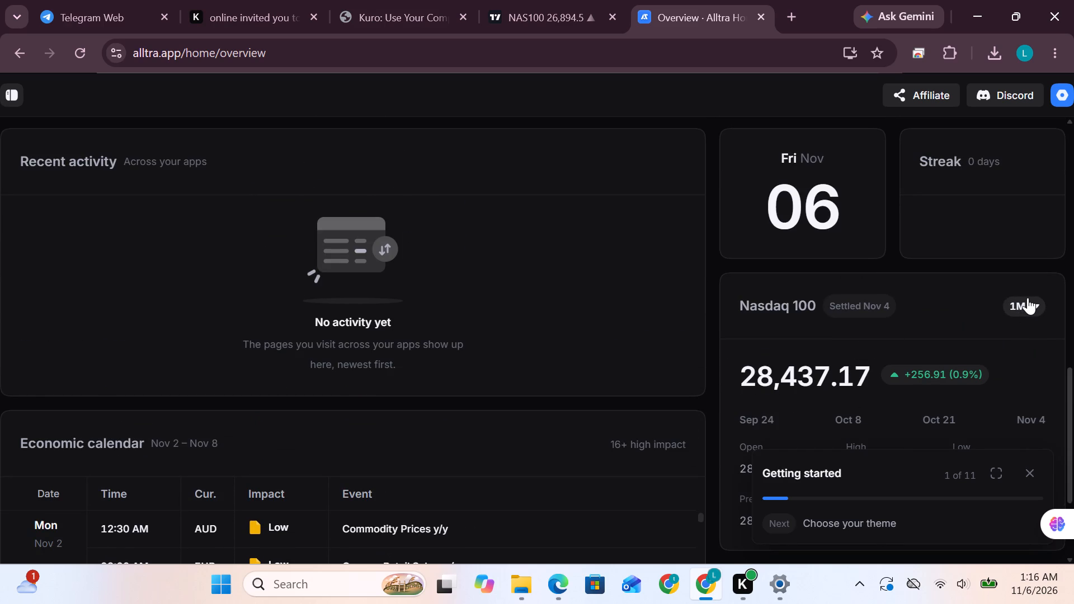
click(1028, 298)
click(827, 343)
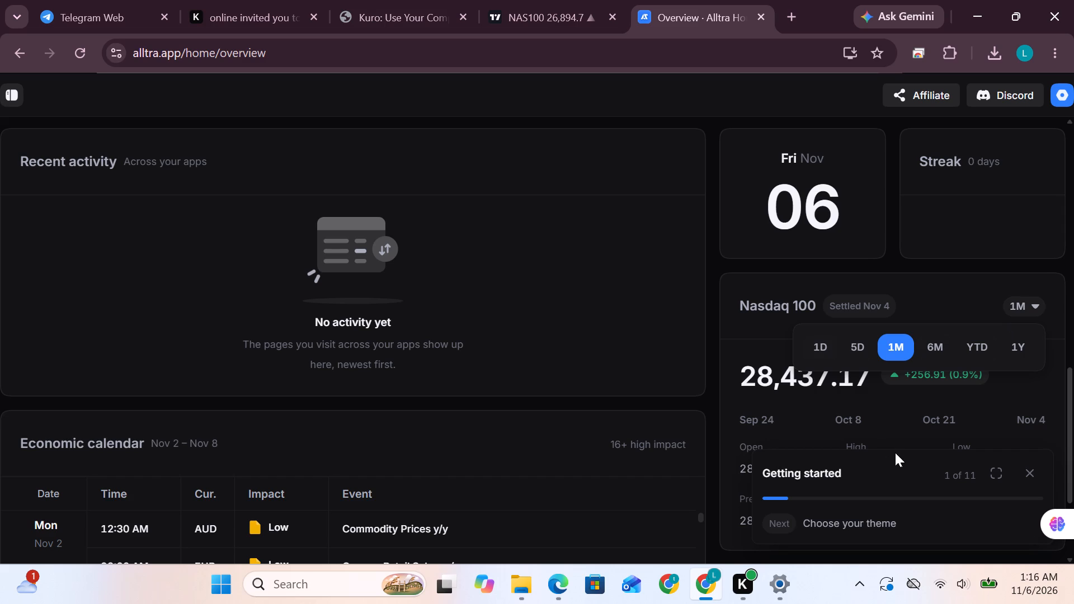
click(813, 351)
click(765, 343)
Dismiss the Getting started checklist on the overview page.
scroll(991, 447, down, 4)
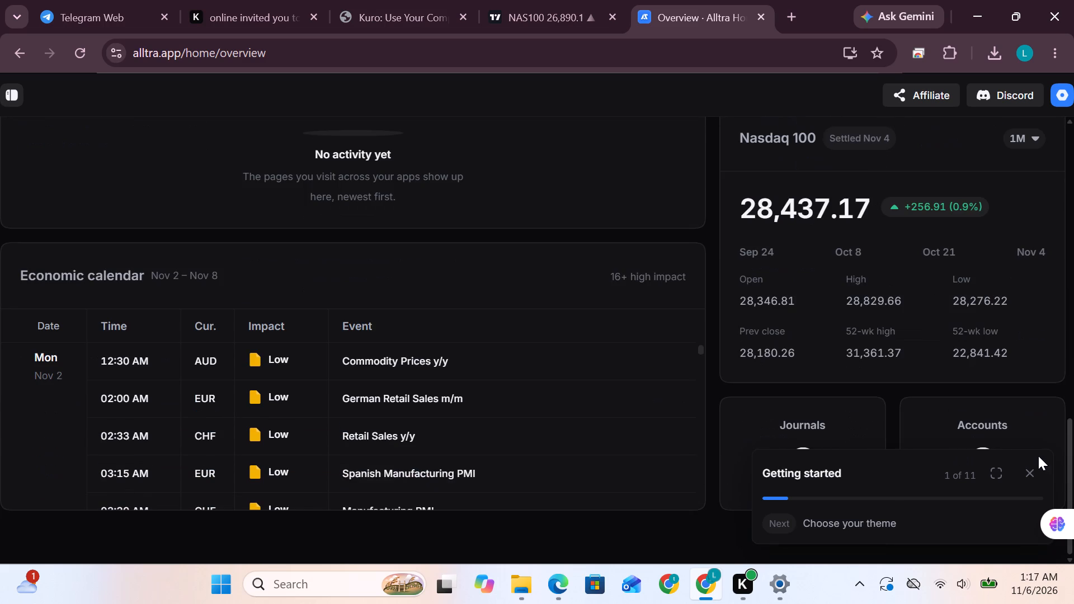
click(1030, 470)
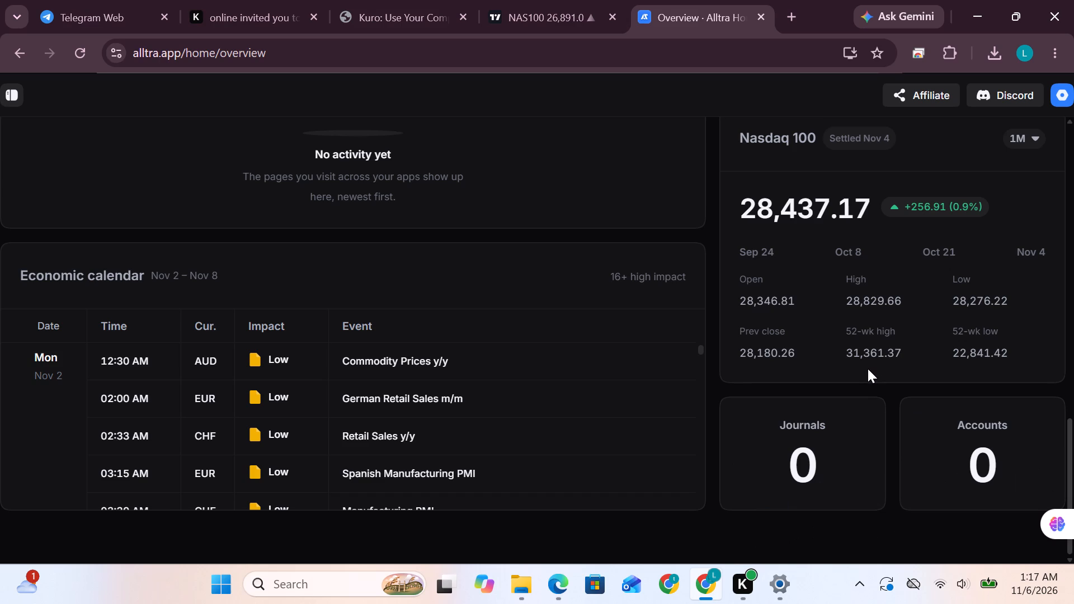
Look over the overview page again, from the Today section up to the greeting and the Your apps cards.
scroll(868, 369, up, 5)
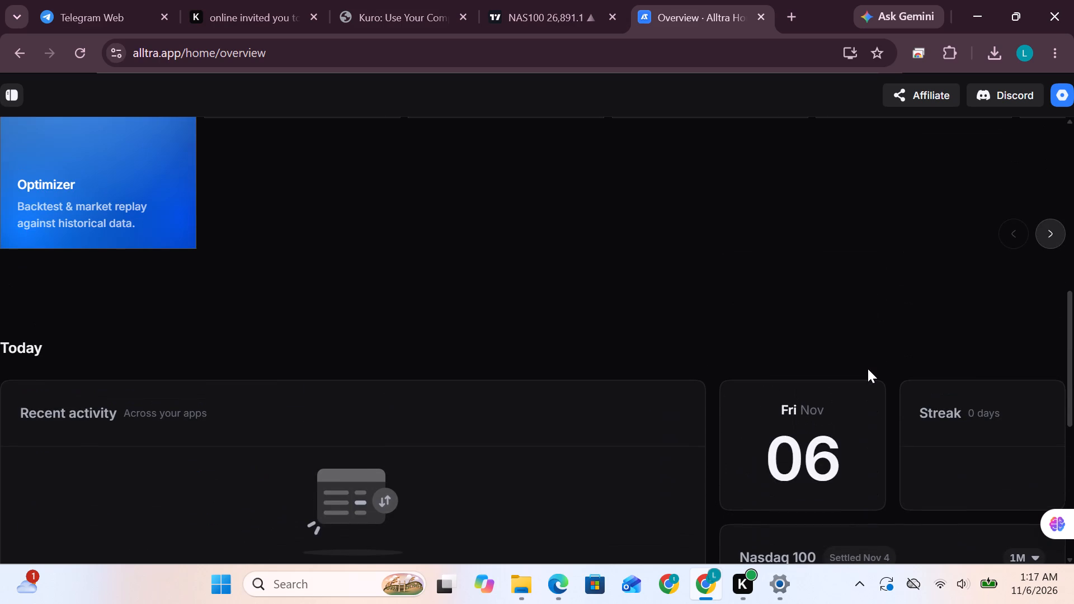
scroll(868, 367, up, 5)
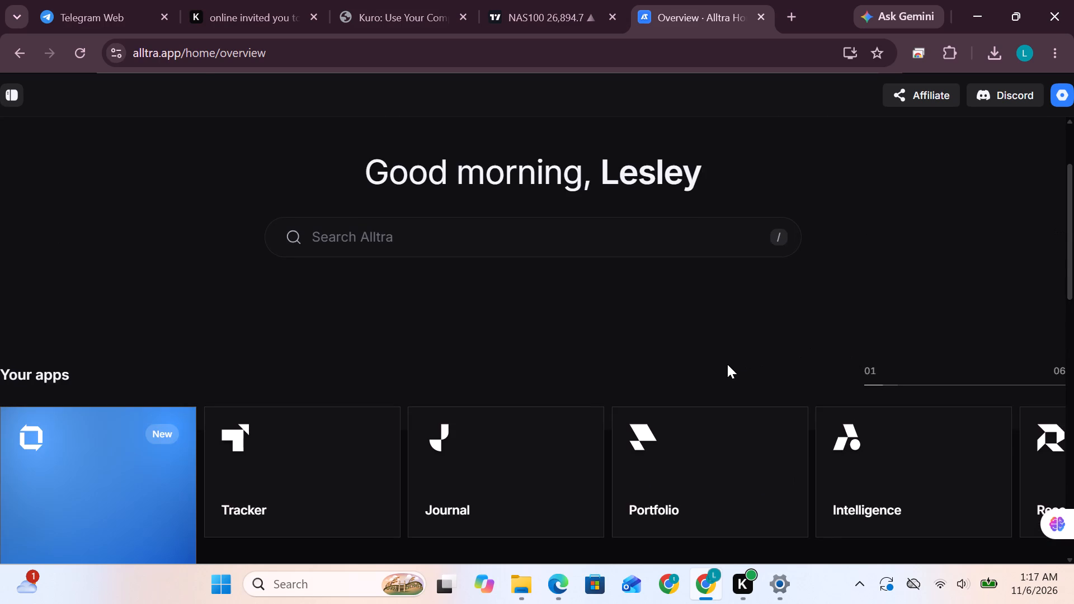
scroll(967, 448, down, 1)
scroll(849, 461, down, 2)
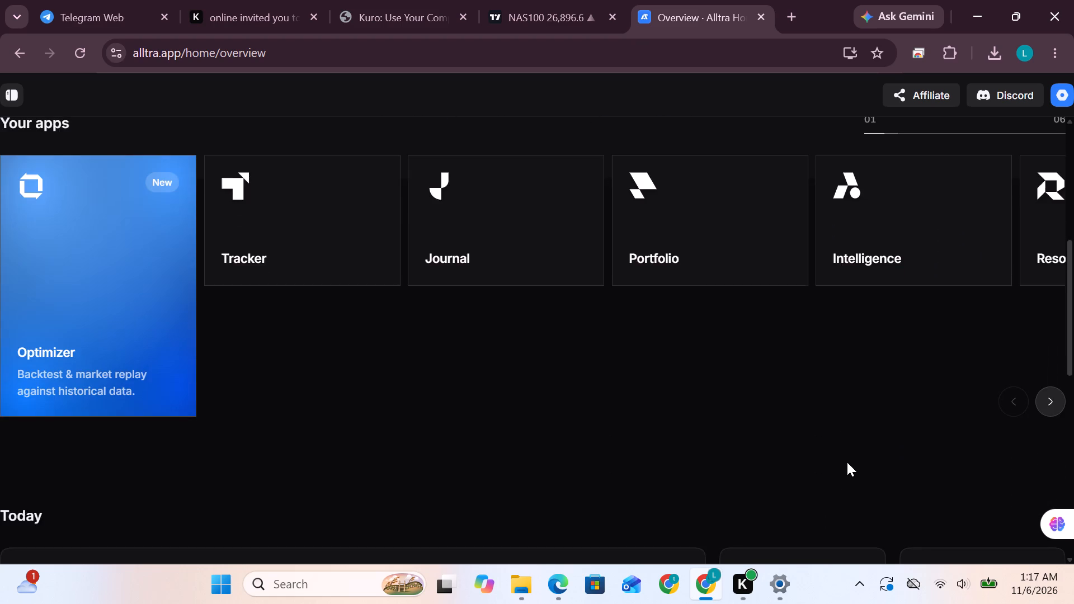
scroll(846, 462, up, 2)
scroll(845, 461, down, 2)
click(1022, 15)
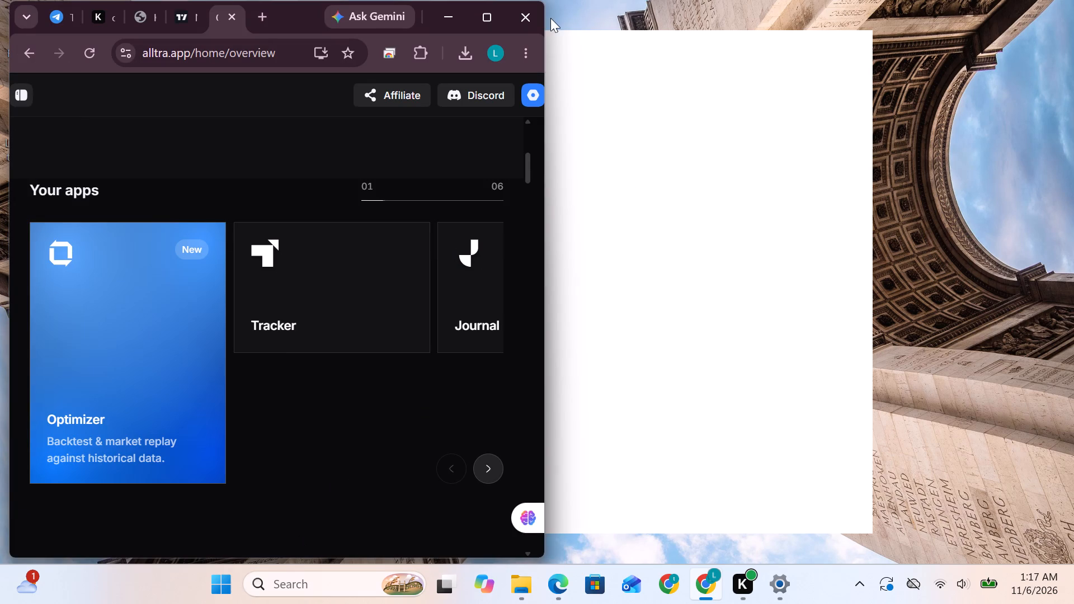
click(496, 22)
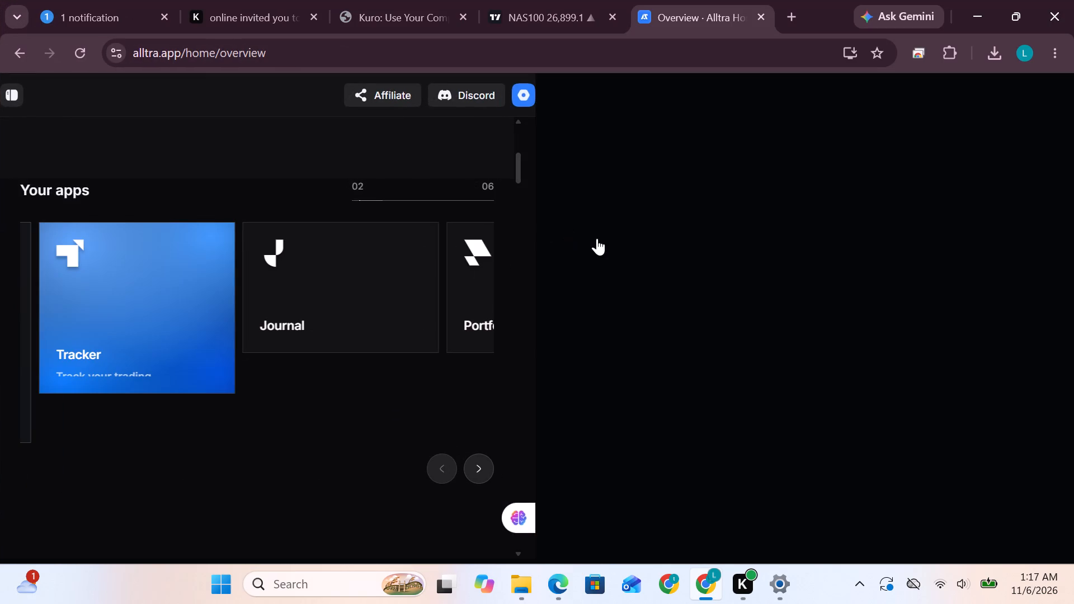
Search Alltra for "xa" from the overview page and close the search.
scroll(830, 274, up, 2)
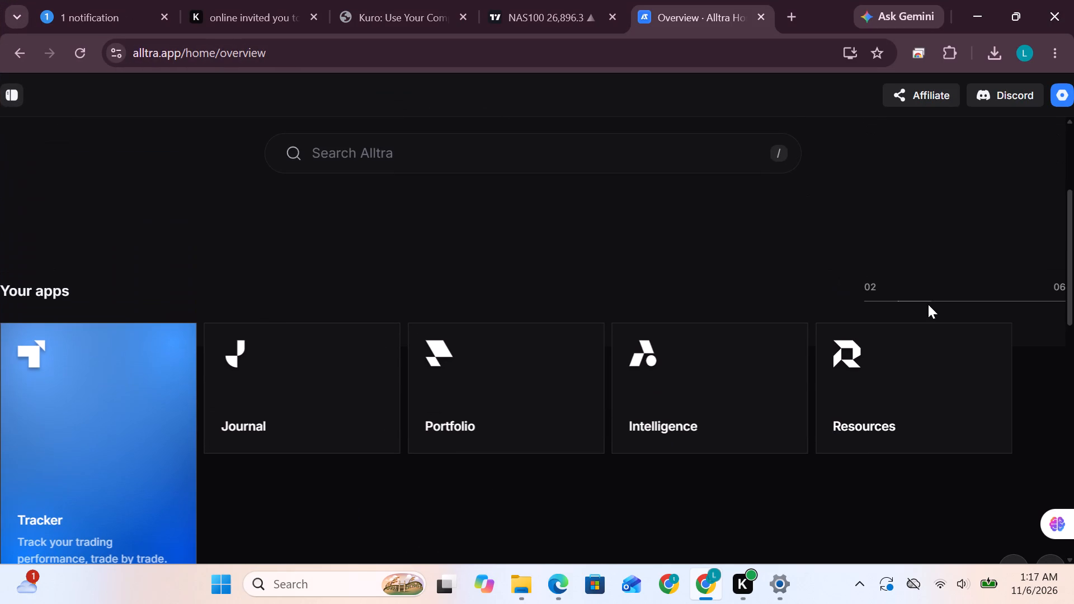
scroll(931, 302, up, 4)
scroll(906, 297, down, 1)
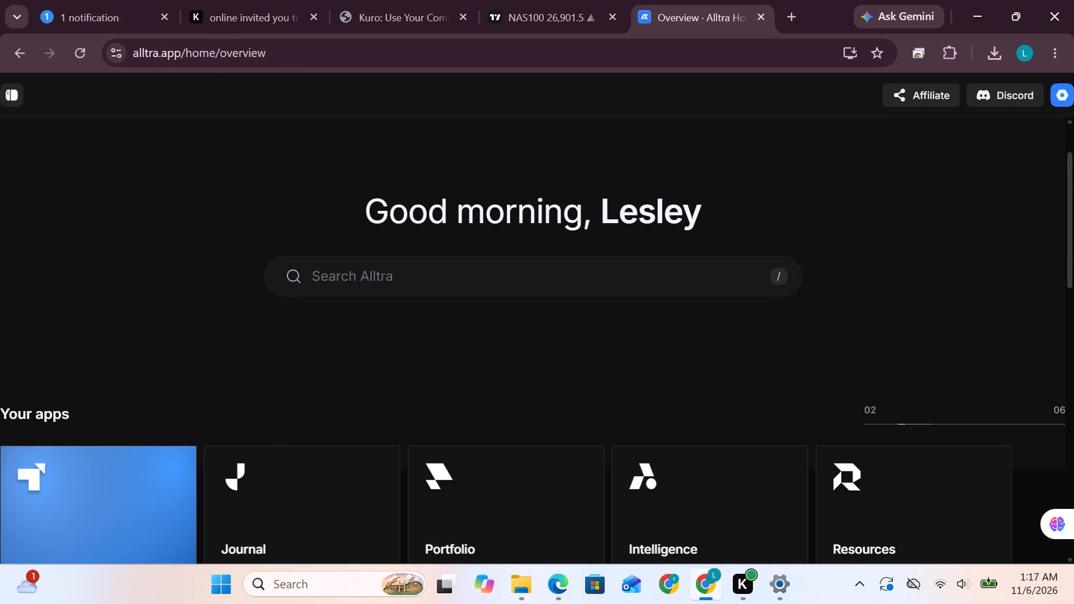
click(466, 271)
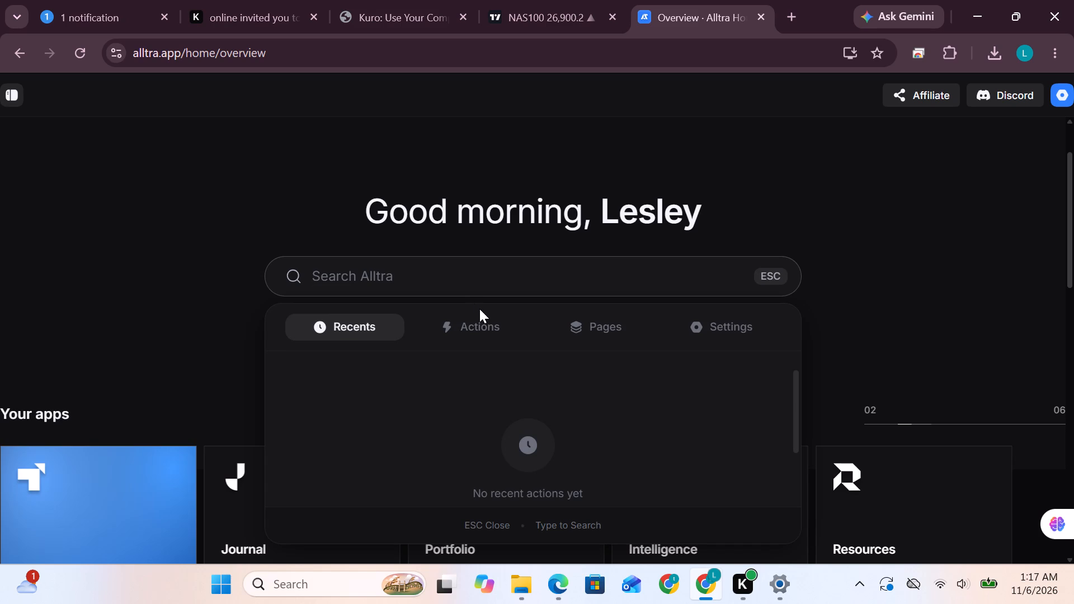
key(a)
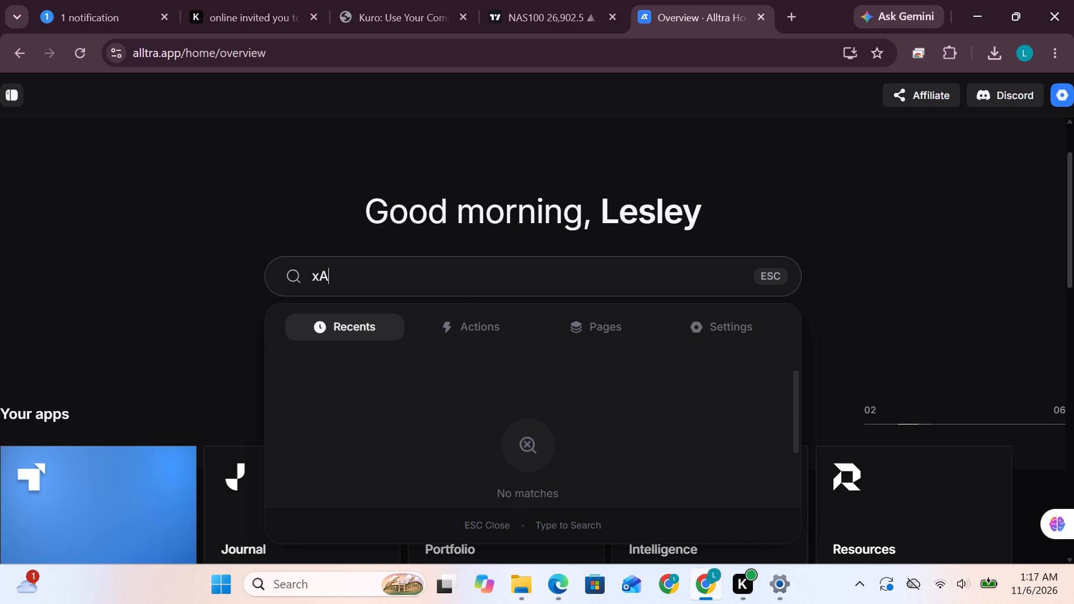
key(BackSpace)
key(a)
scroll(500, 327, left, 1)
scroll(755, 338, left, 1)
click(766, 272)
scroll(845, 287, down, 5)
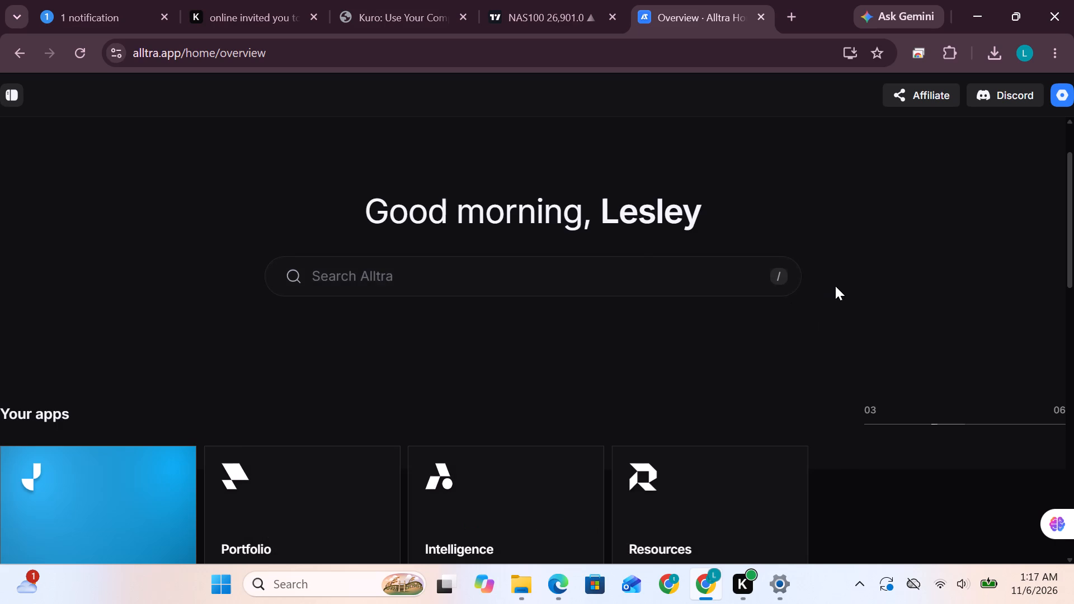
Open the Backtest page of the Optimizer app.
click(13, 93)
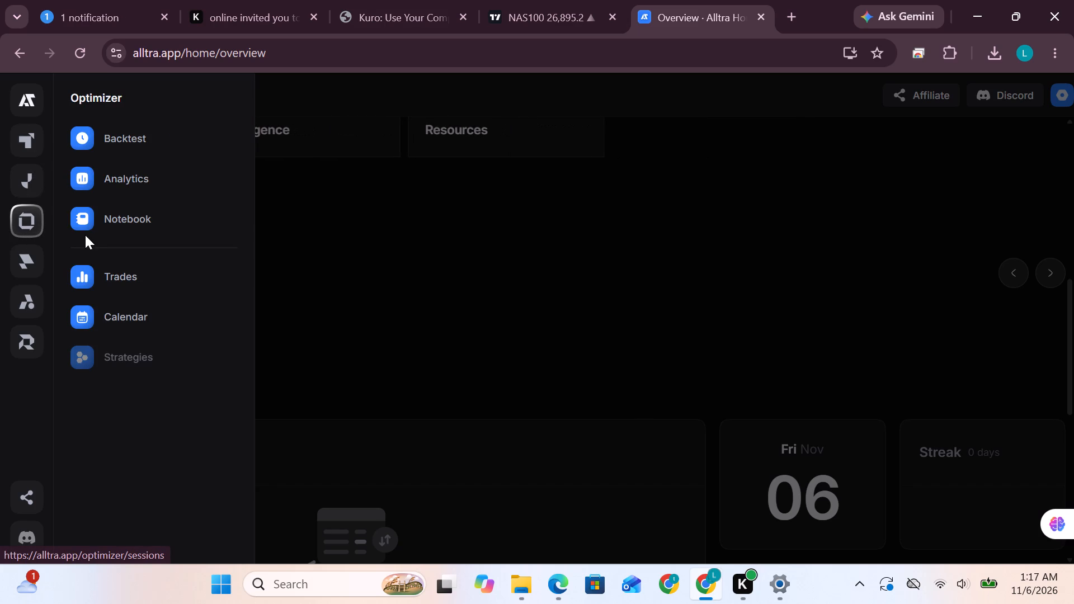
click(156, 131)
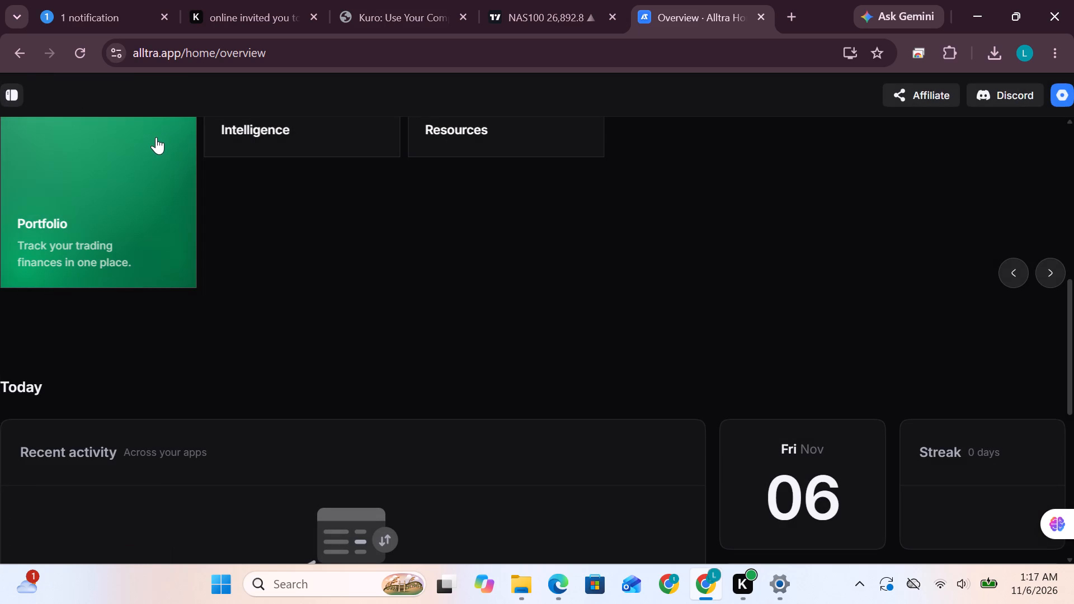
scroll(414, 320, up, 1)
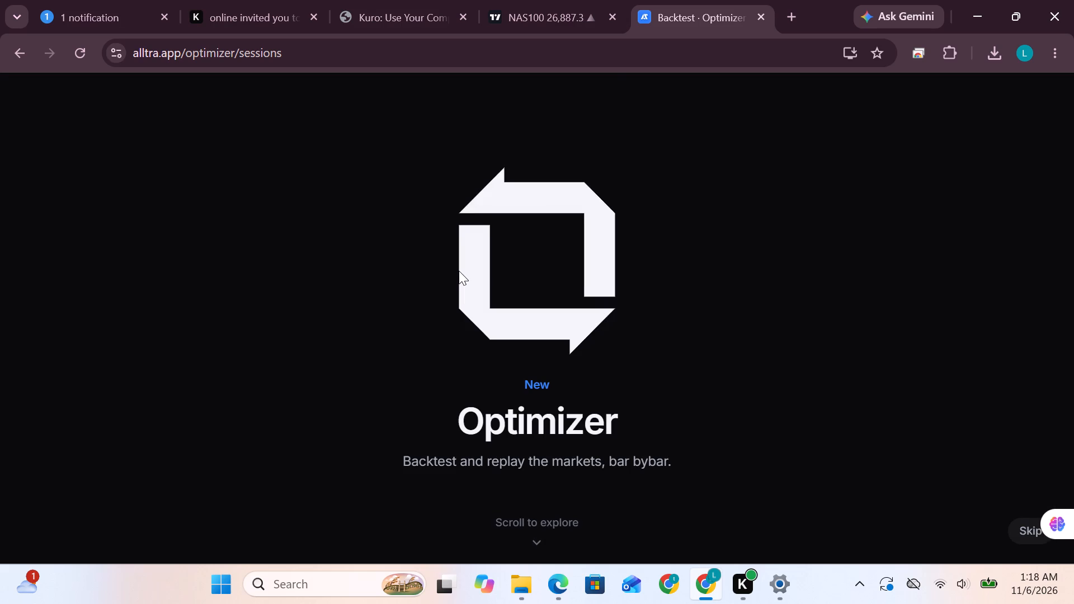
Look through the Optimizer introduction page, covering its backtesting history, charting, futures and multi-chart sections.
scroll(459, 271, down, 1)
scroll(409, 320, down, 3)
scroll(545, 316, down, 3)
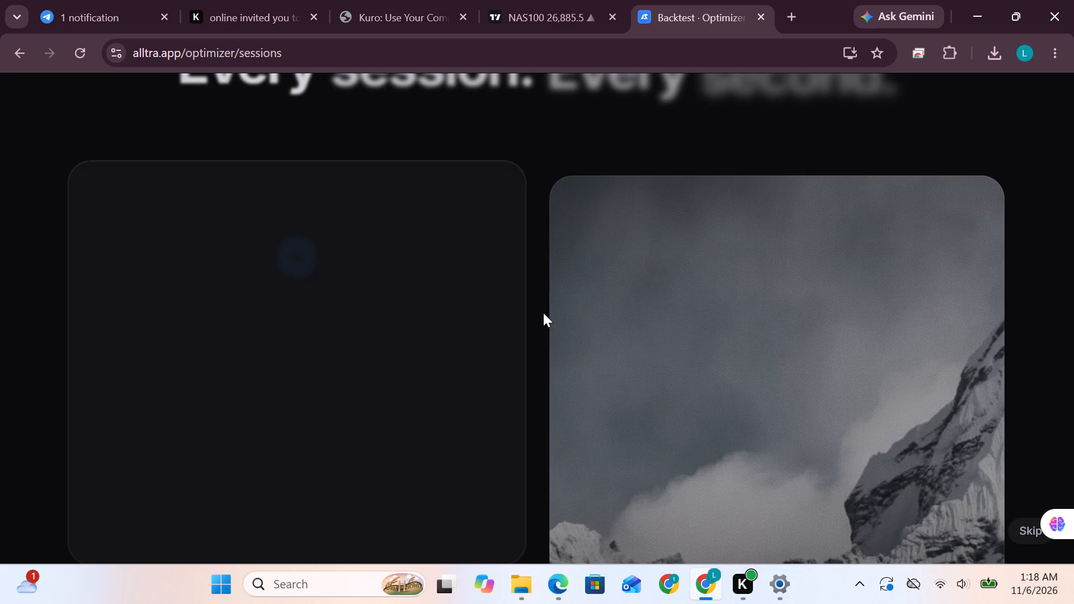
scroll(536, 305, up, 2)
scroll(533, 300, down, 1)
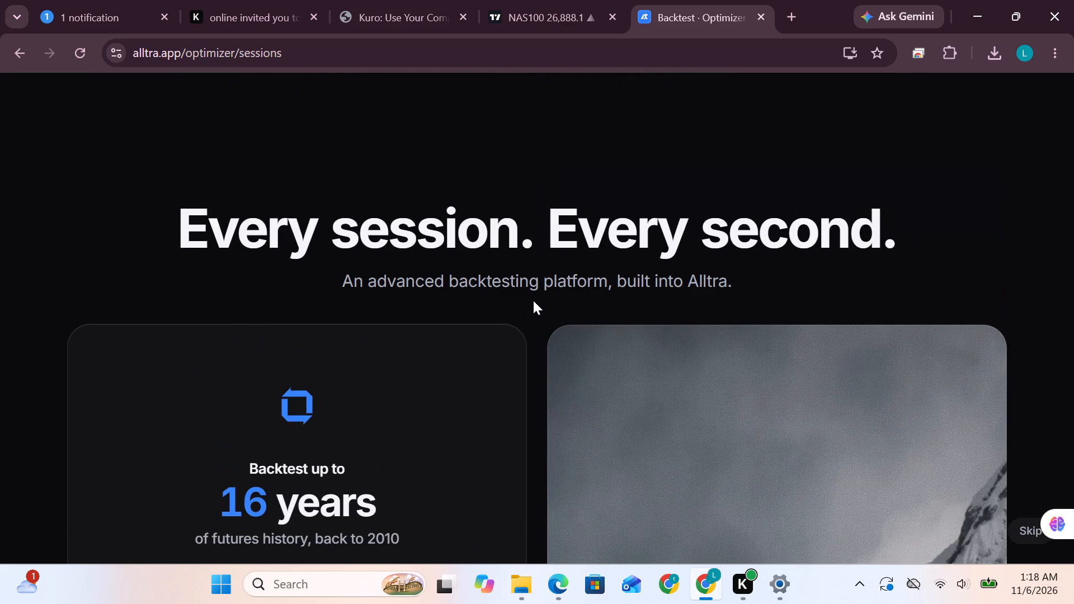
scroll(533, 300, down, 5)
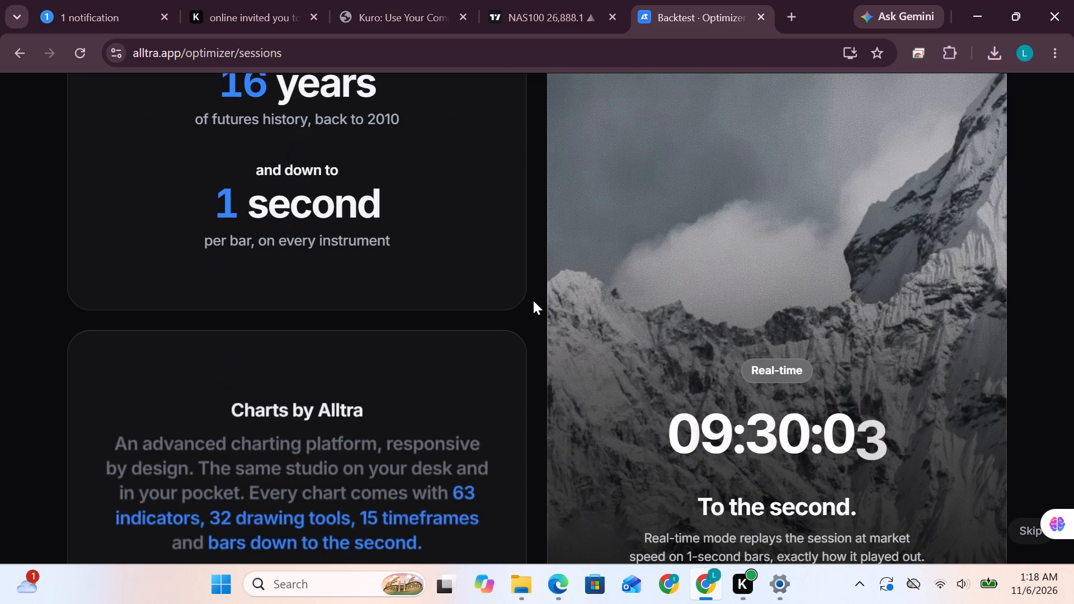
scroll(625, 313, down, 4)
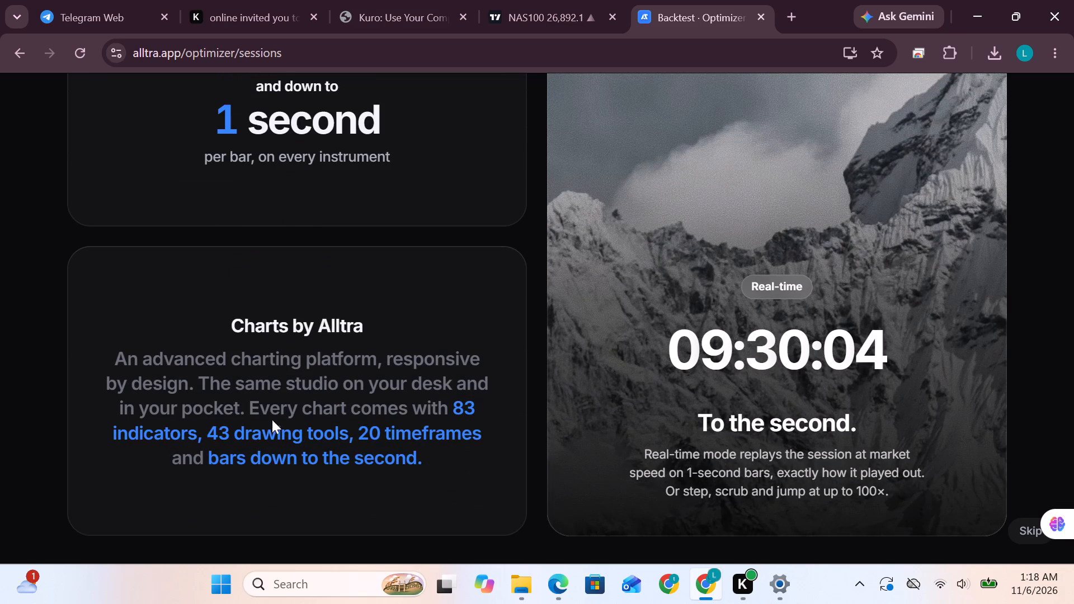
scroll(277, 416, down, 5)
scroll(549, 394, down, 2)
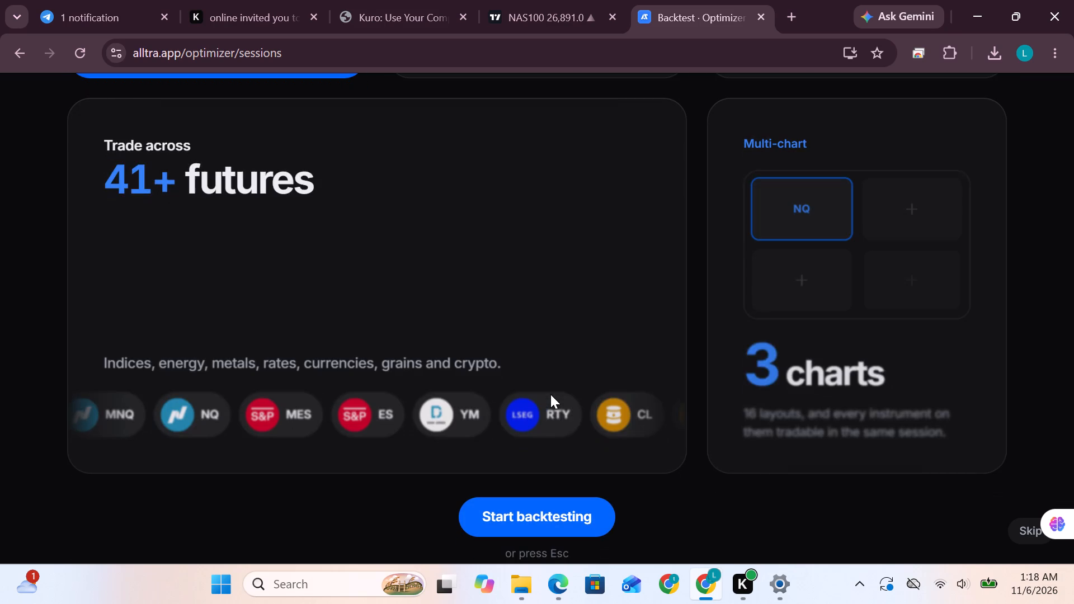
Start backtesting and begin a new Classic mode session named "10 am Judas Swing".
click(502, 476)
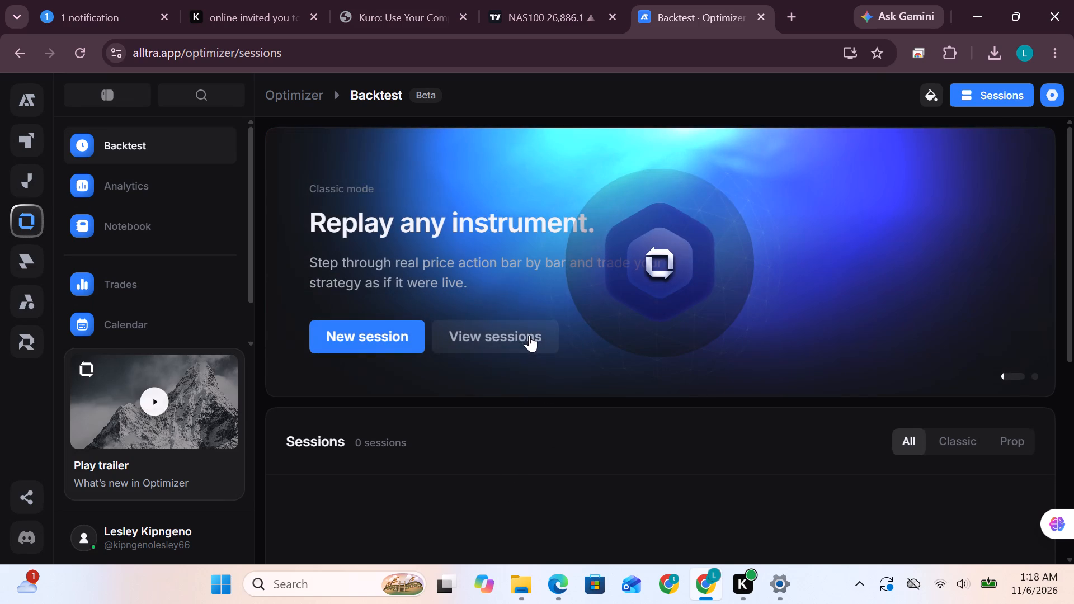
scroll(509, 369, down, 1)
scroll(460, 341, up, 1)
click(350, 347)
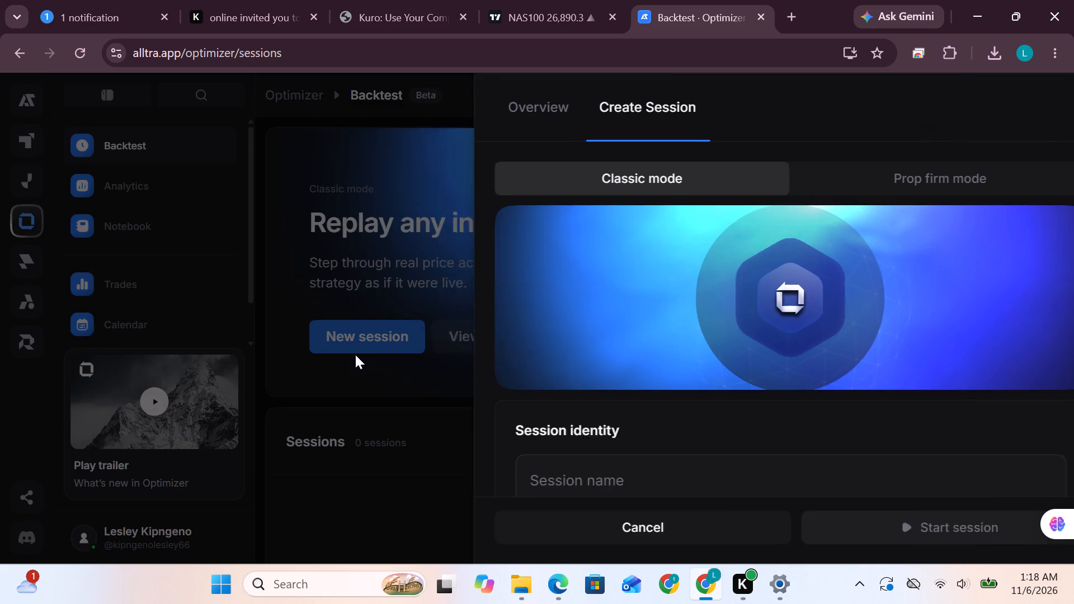
scroll(713, 425, down, 1)
click(667, 393)
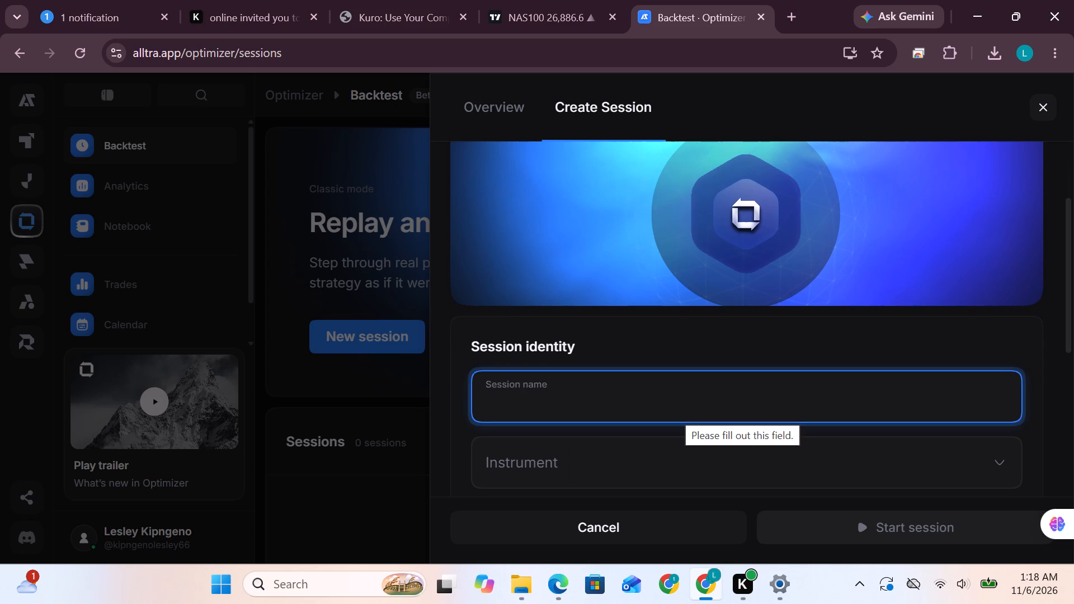
text(10)
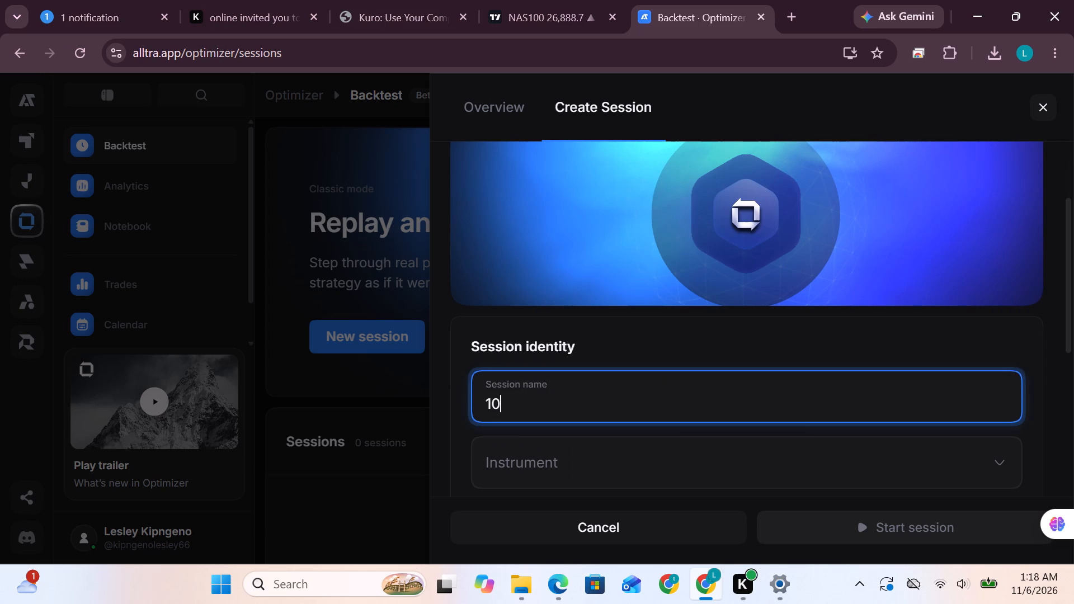
key(space)
text(am)
key(space)
text(Judas)
key(space)
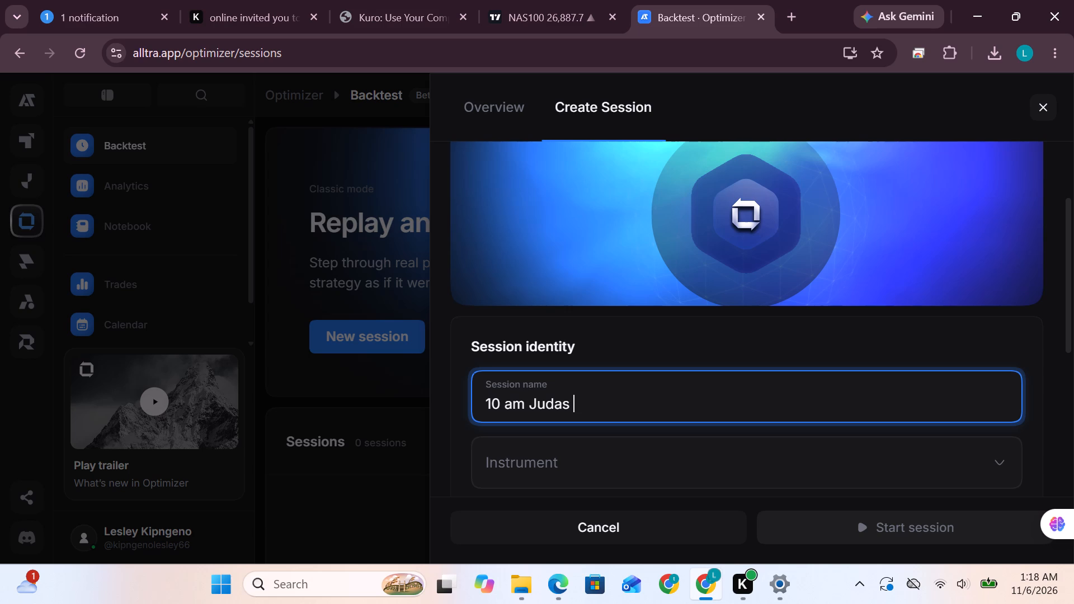
text(Swing)
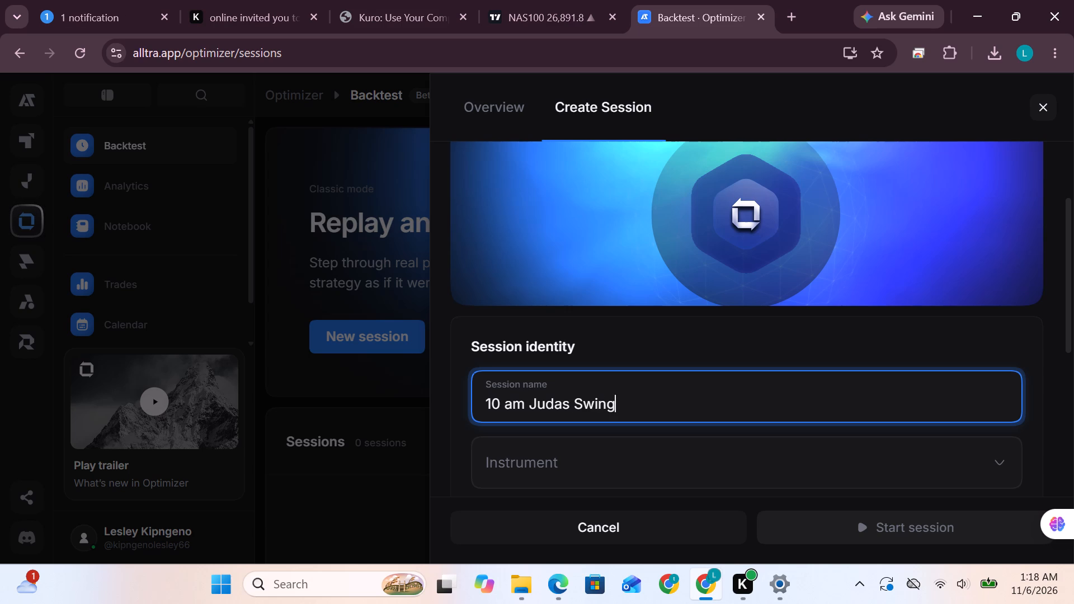
Set the session's instrument to Micro E-mini Nasdaq-100 (MNQ).
scroll(658, 371, down, 1)
click(646, 369)
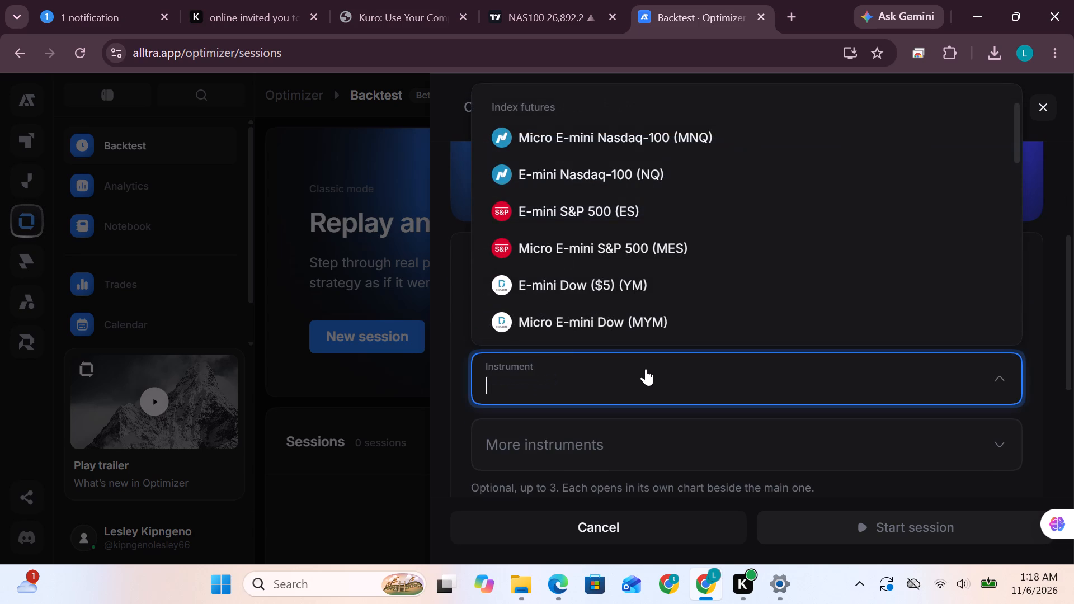
click(643, 143)
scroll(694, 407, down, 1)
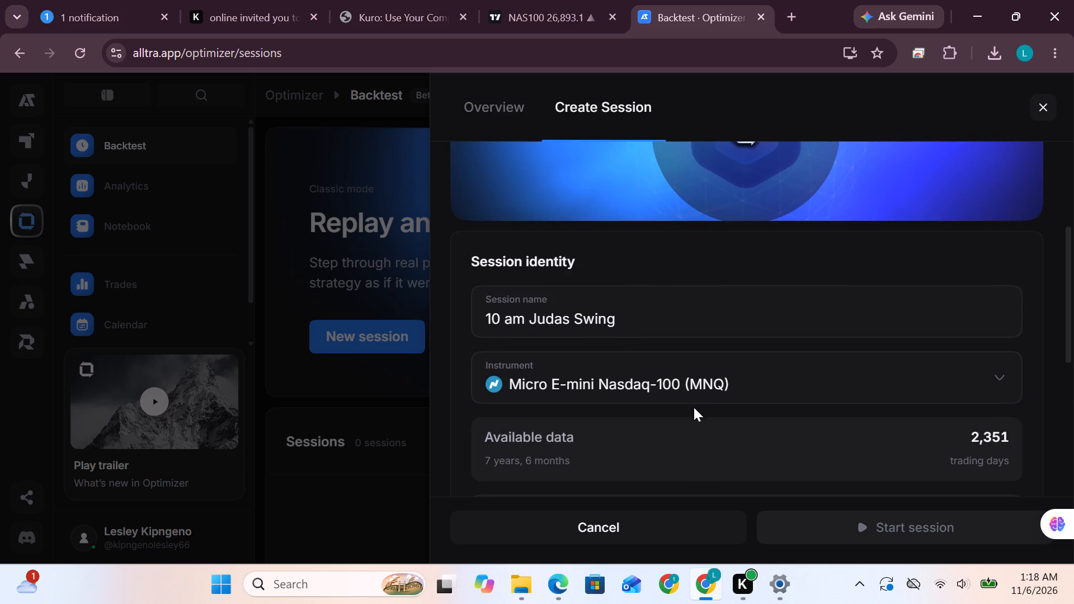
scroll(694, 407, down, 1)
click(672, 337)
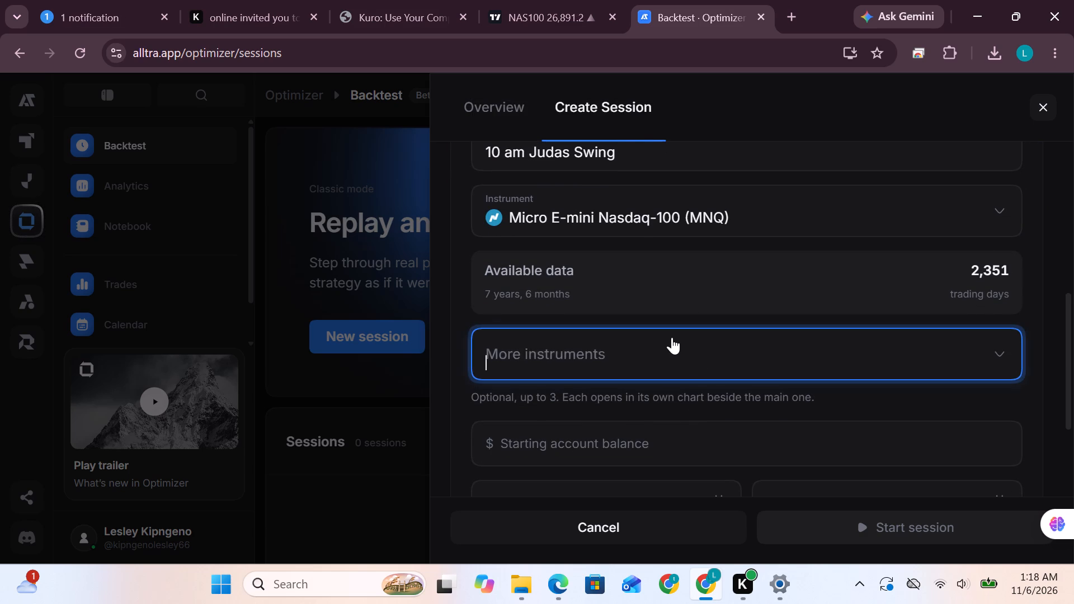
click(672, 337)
Set the session's starting account balance to $50000.
scroll(700, 422, down, 2)
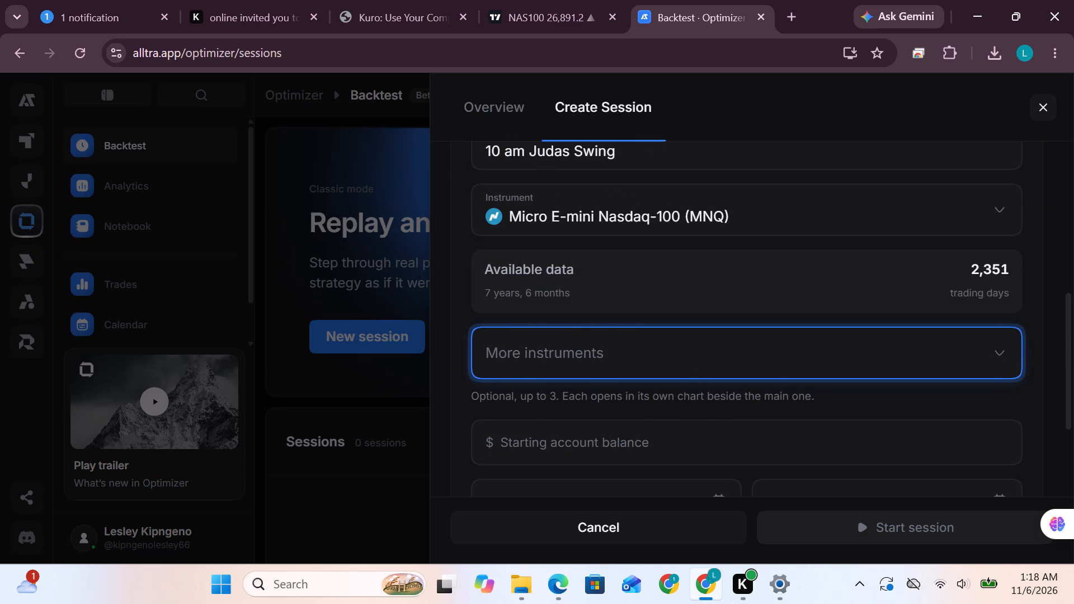
click(606, 334)
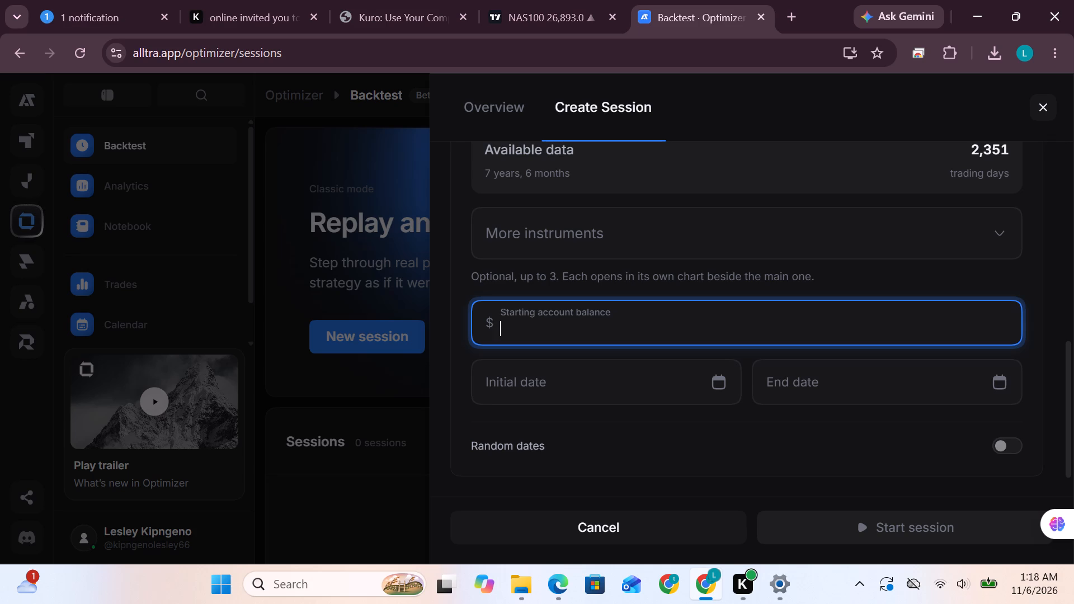
text(5000)
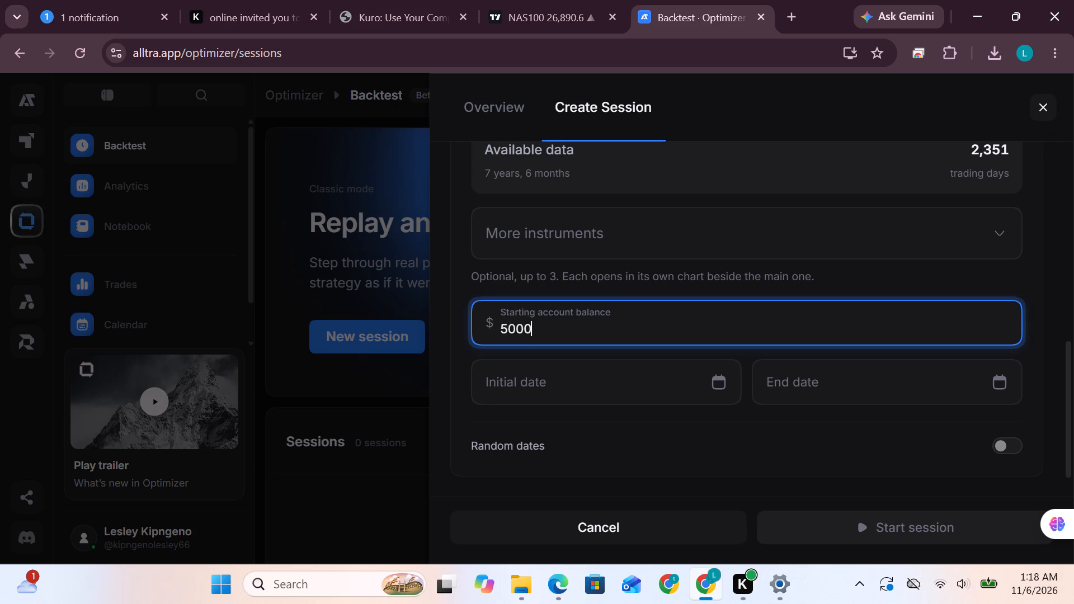
key(BackSpace)
key(BackSpace)
key(BackSpace)
text(0000)
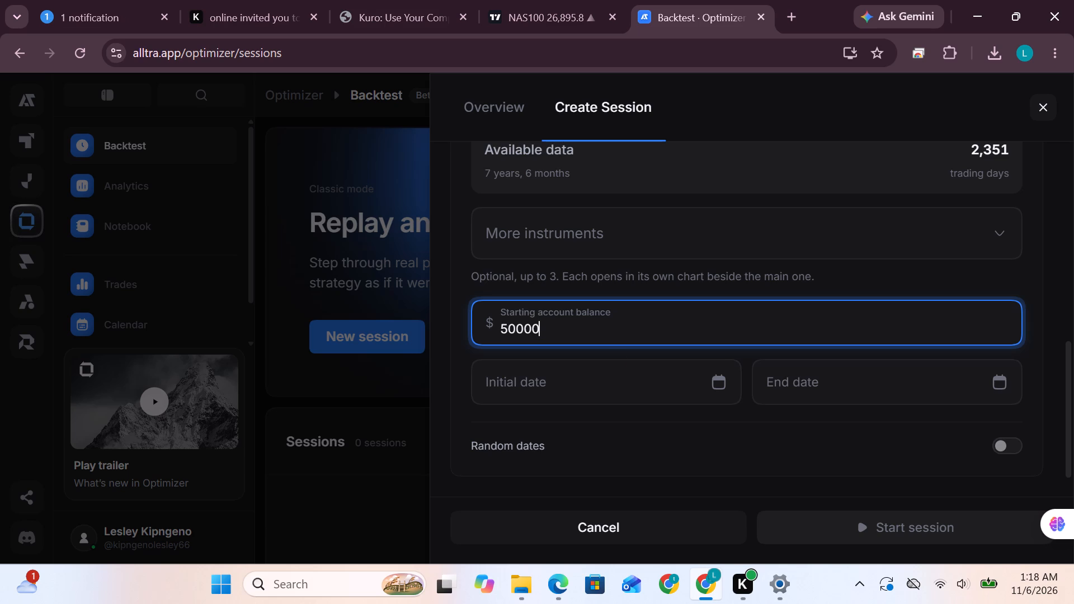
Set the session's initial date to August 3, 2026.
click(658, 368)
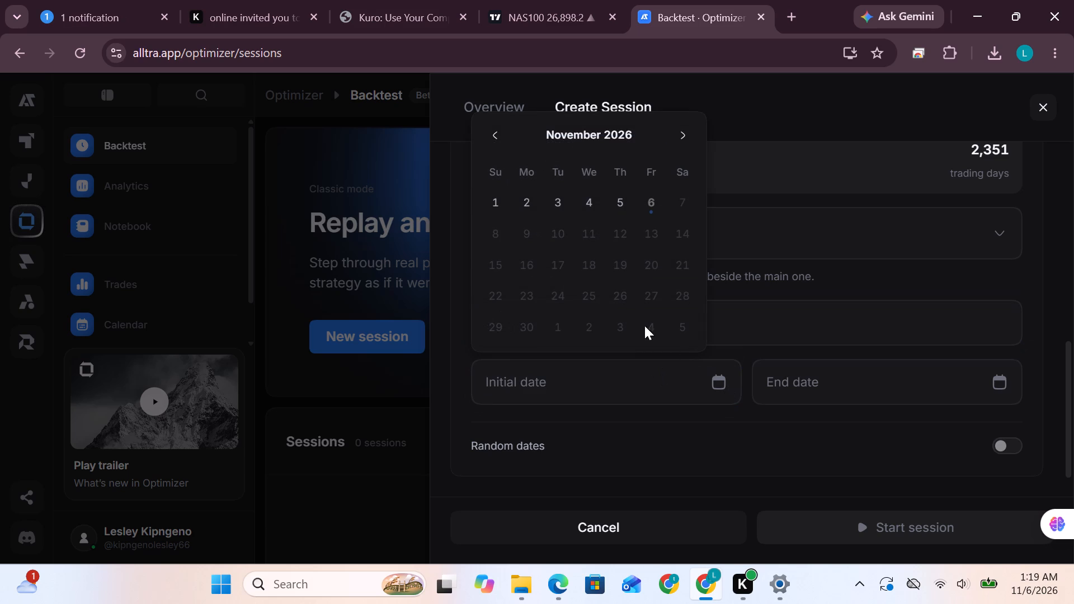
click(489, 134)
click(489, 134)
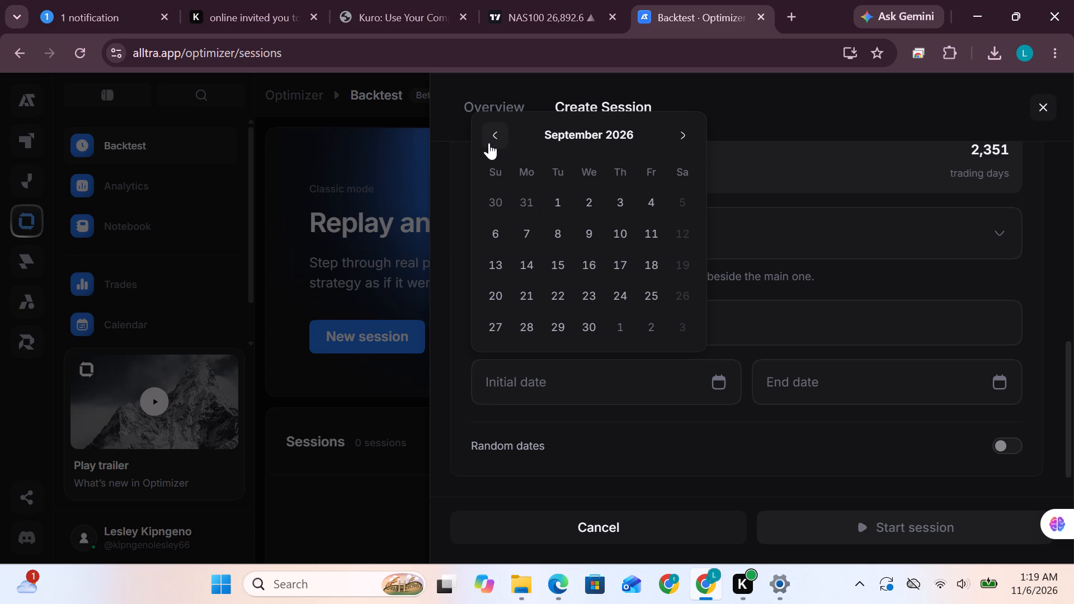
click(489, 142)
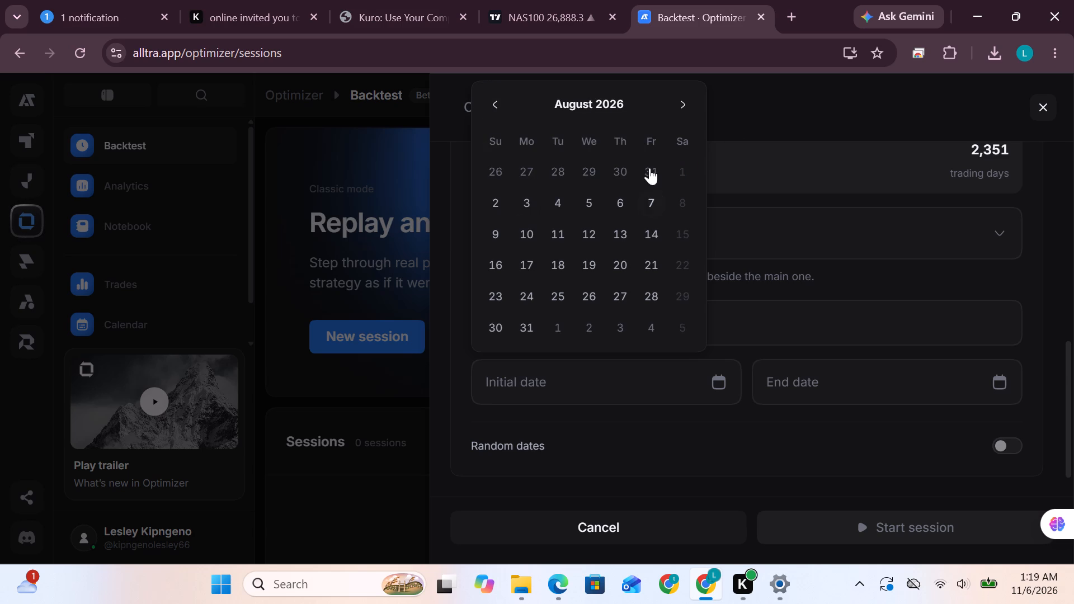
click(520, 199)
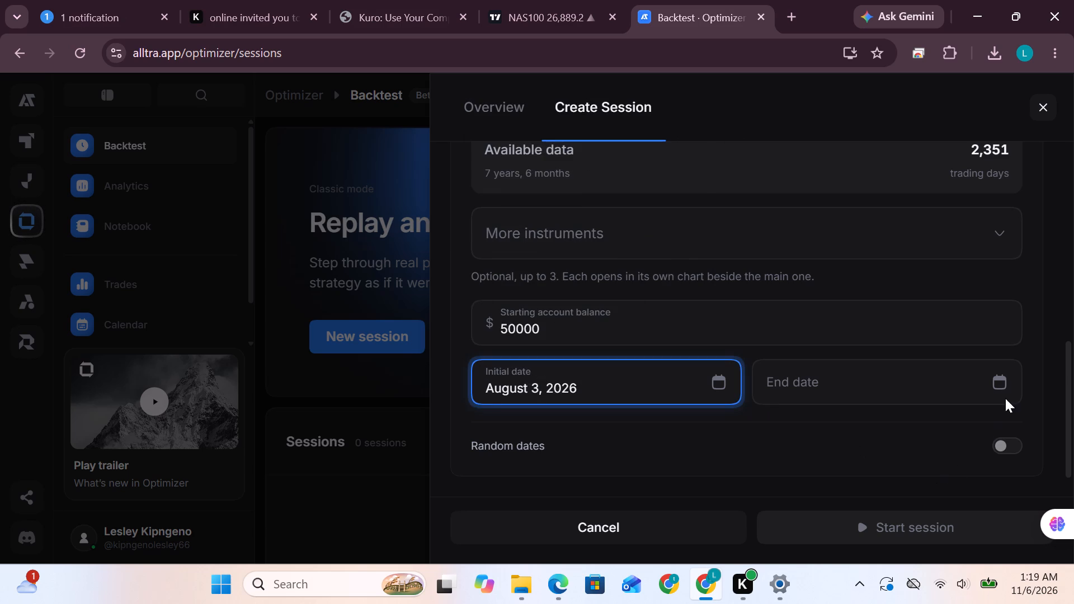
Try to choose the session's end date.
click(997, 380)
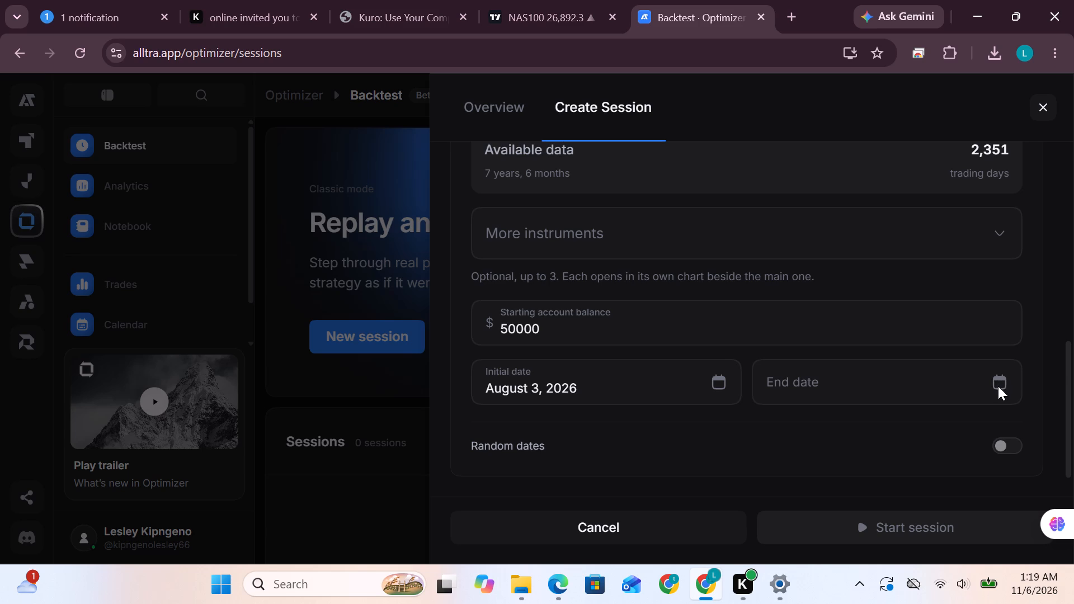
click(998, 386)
Turn on random dates for the session and pick a random date range.
scroll(941, 356, down, 1)
scroll(693, 419, down, 1)
click(1008, 445)
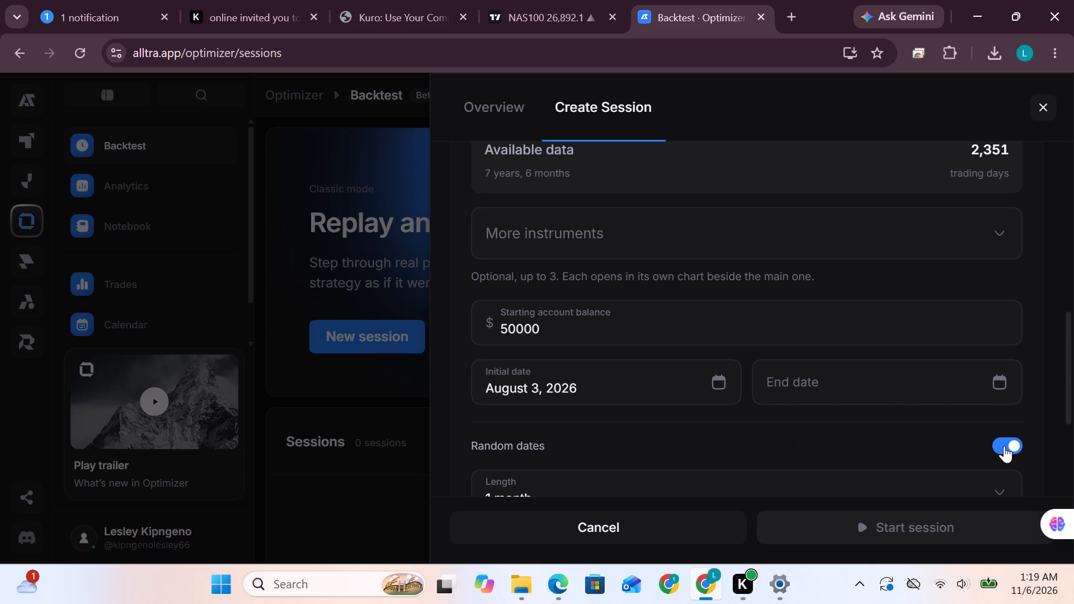
scroll(924, 425, down, 1)
scroll(863, 435, down, 1)
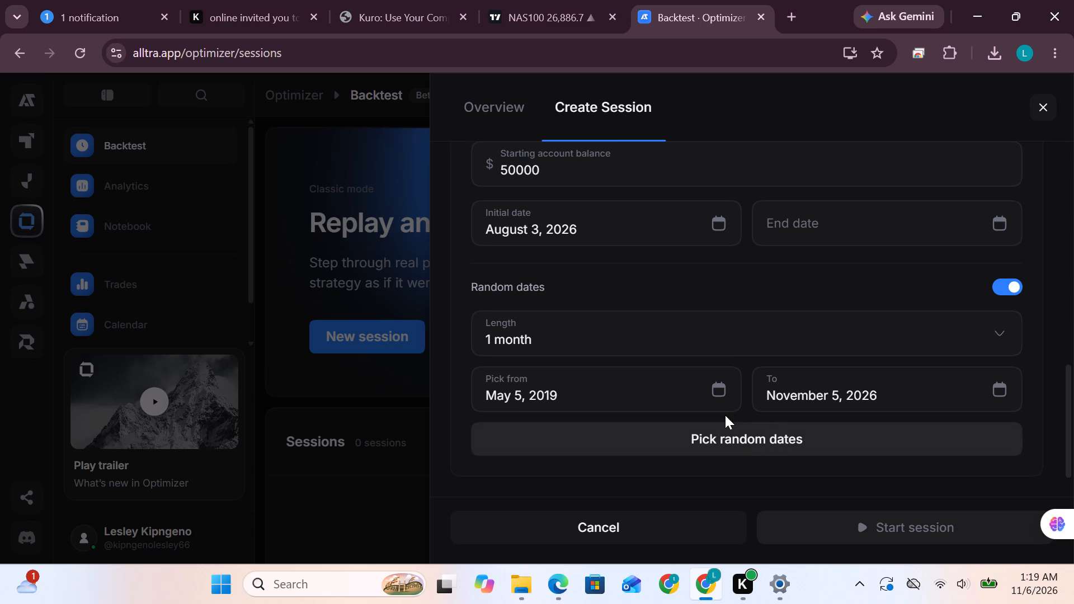
click(718, 389)
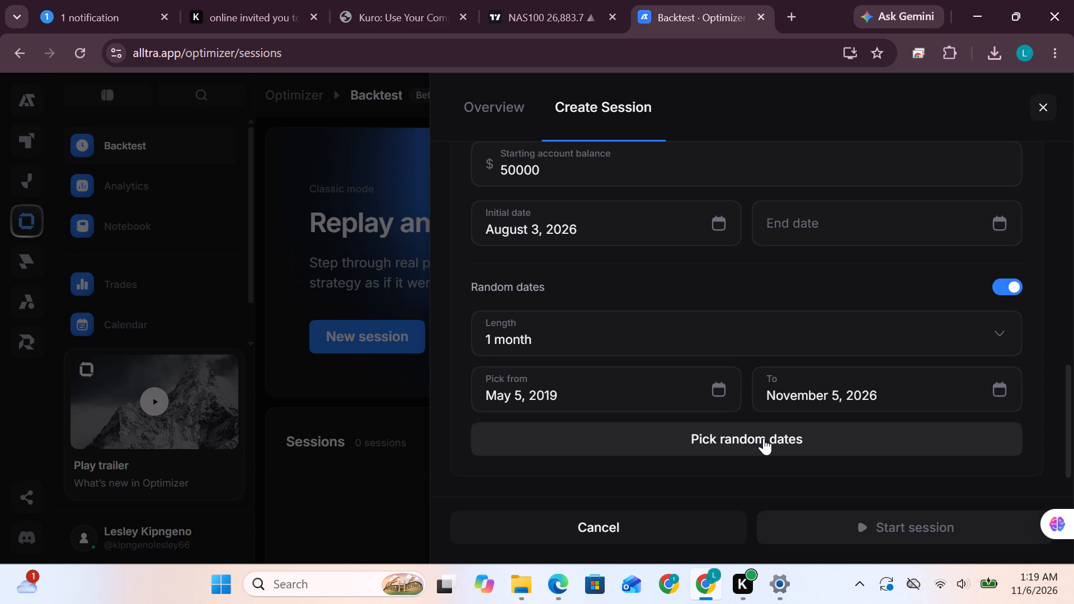
click(764, 438)
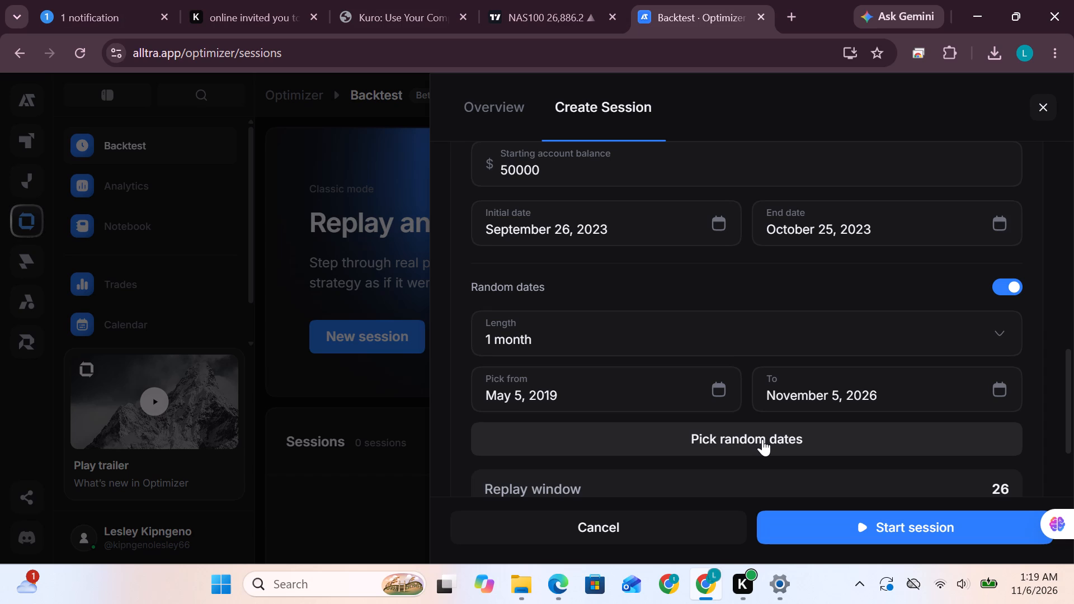
Review the session's dates and replay window, and start the session.
scroll(721, 318, up, 1)
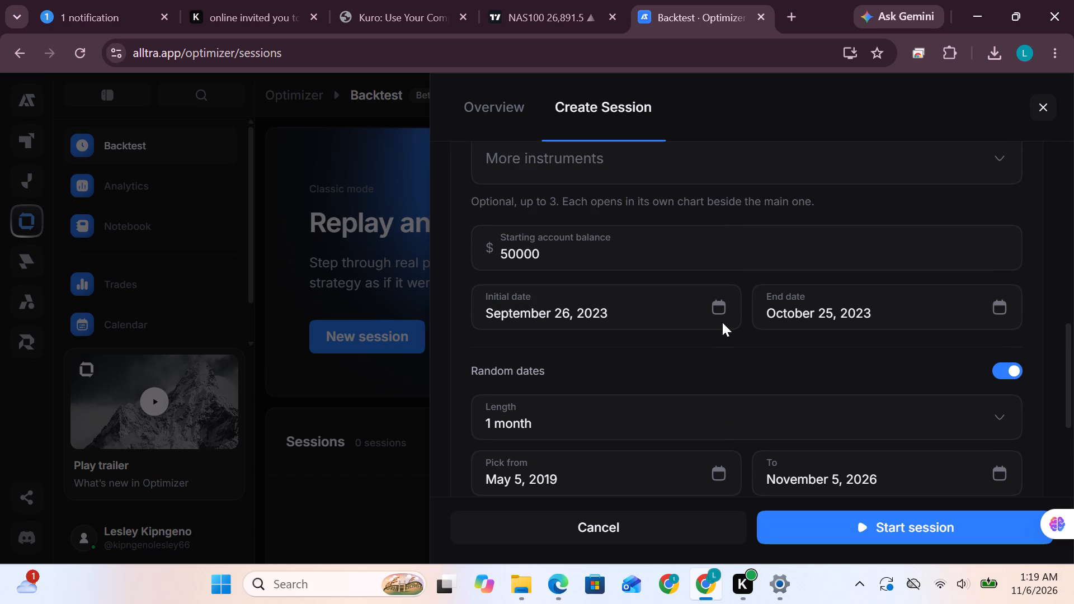
scroll(725, 330, down, 6)
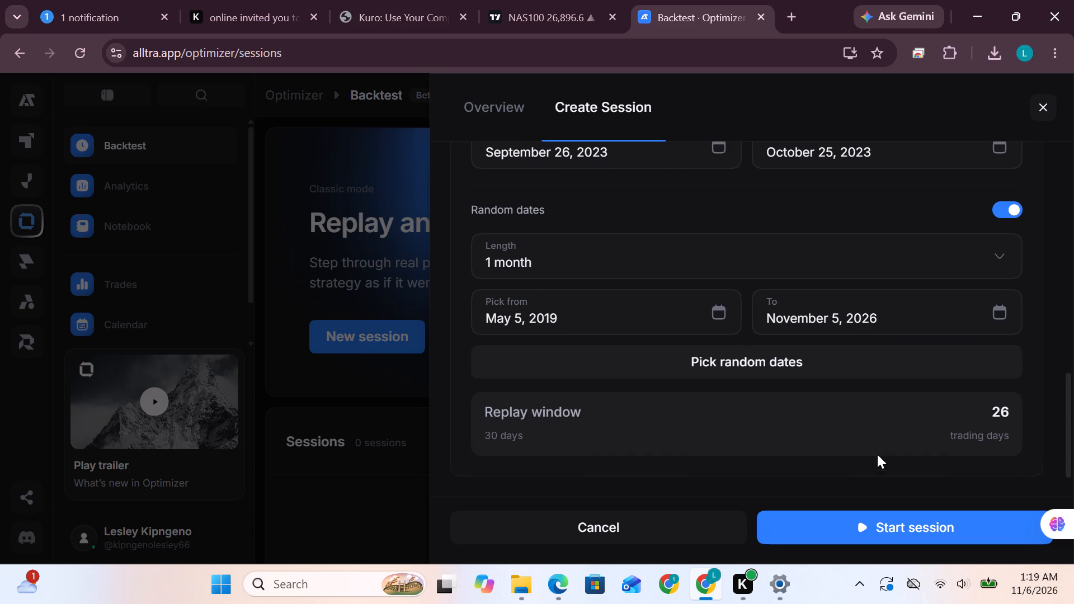
click(955, 527)
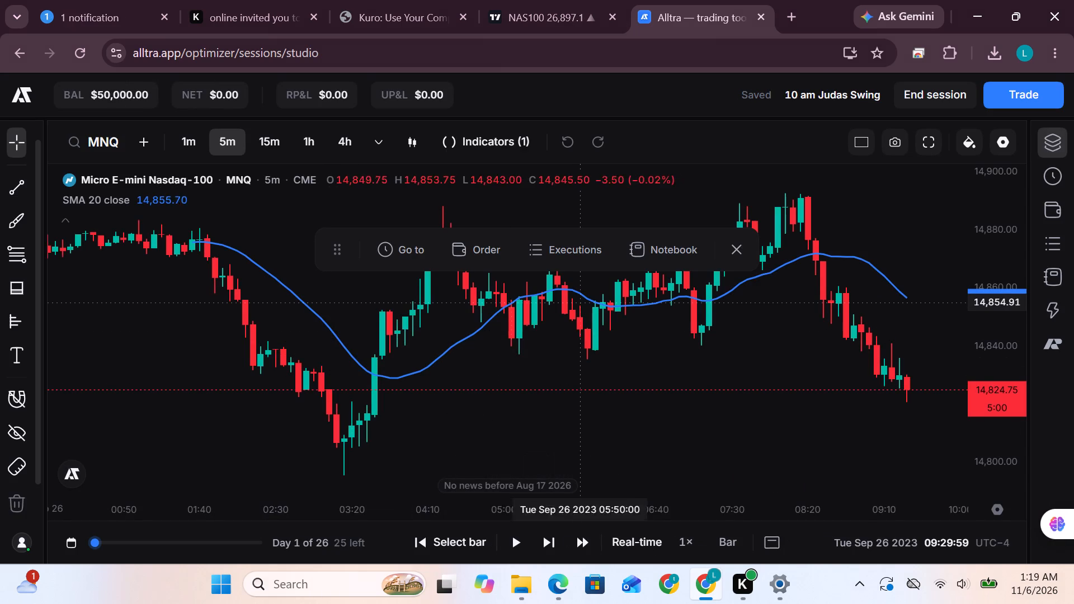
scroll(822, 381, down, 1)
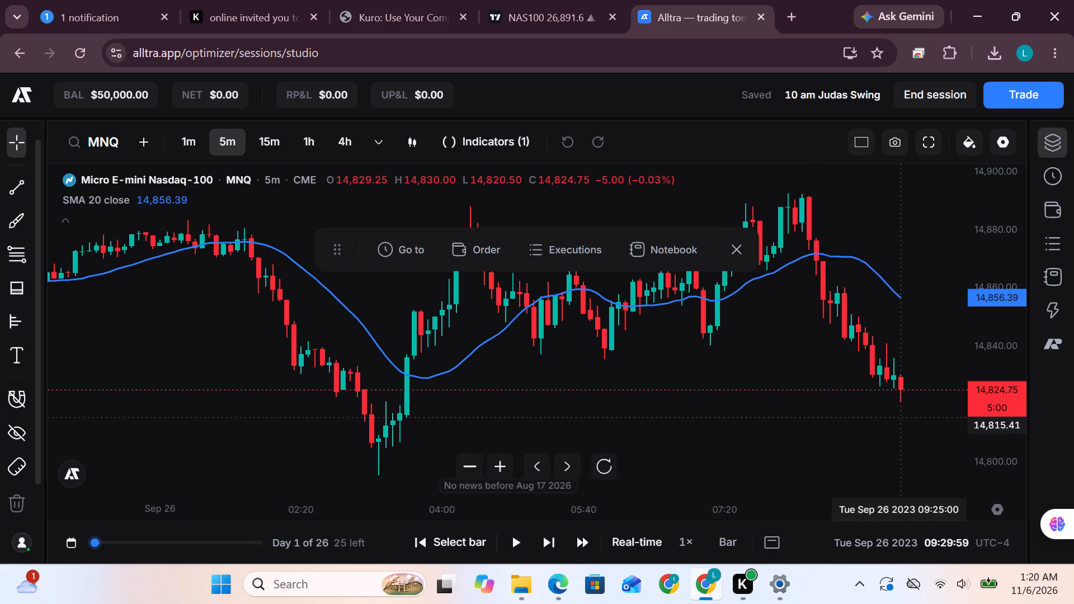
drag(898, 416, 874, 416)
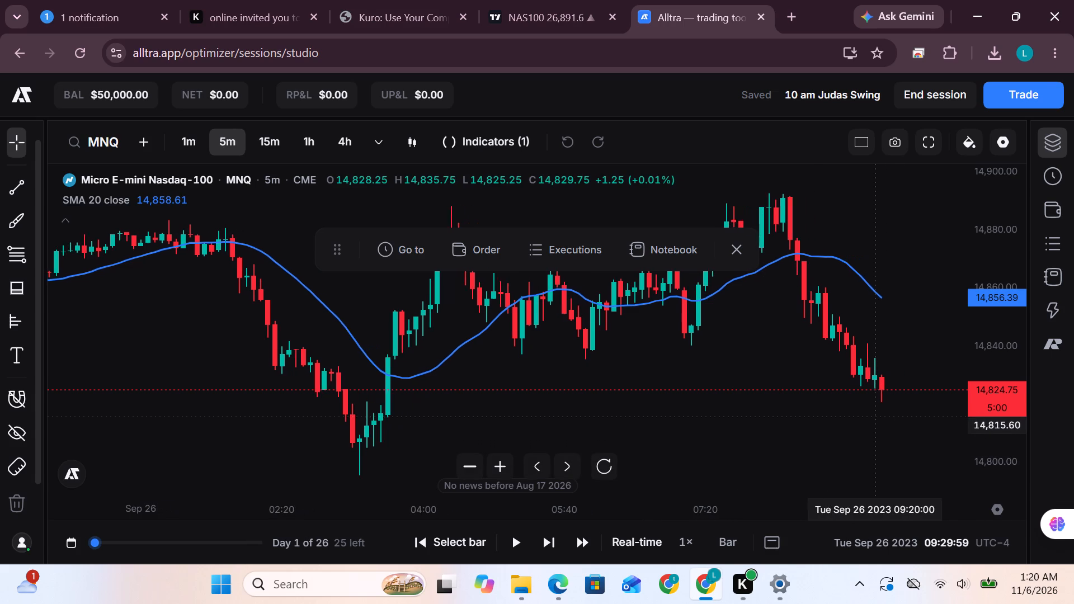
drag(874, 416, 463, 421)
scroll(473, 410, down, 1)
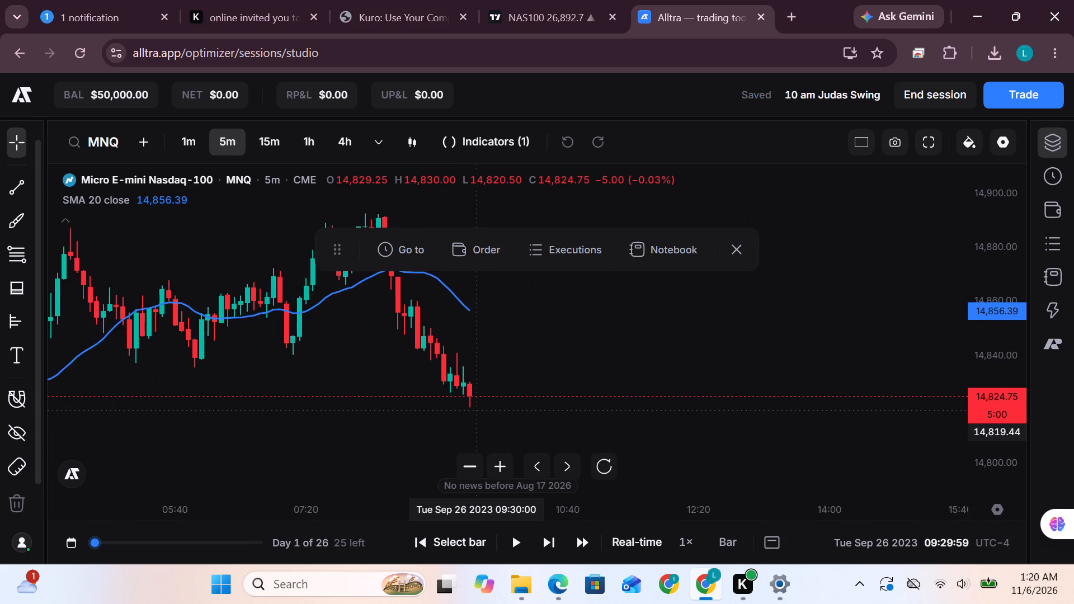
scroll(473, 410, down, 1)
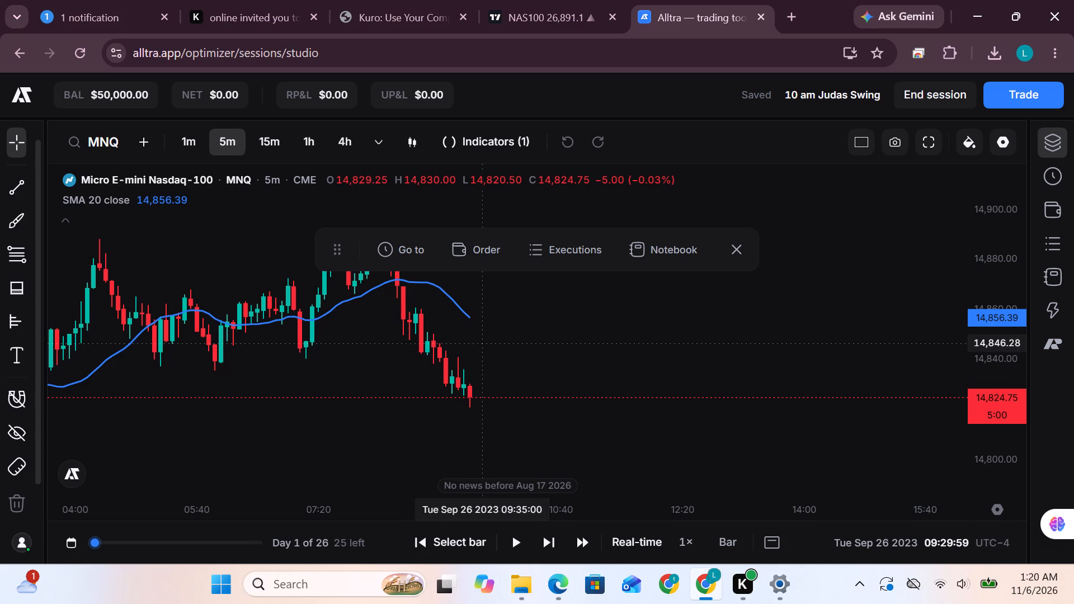
Open the chart settings and examine the Symbol and Trading options.
click(1005, 511)
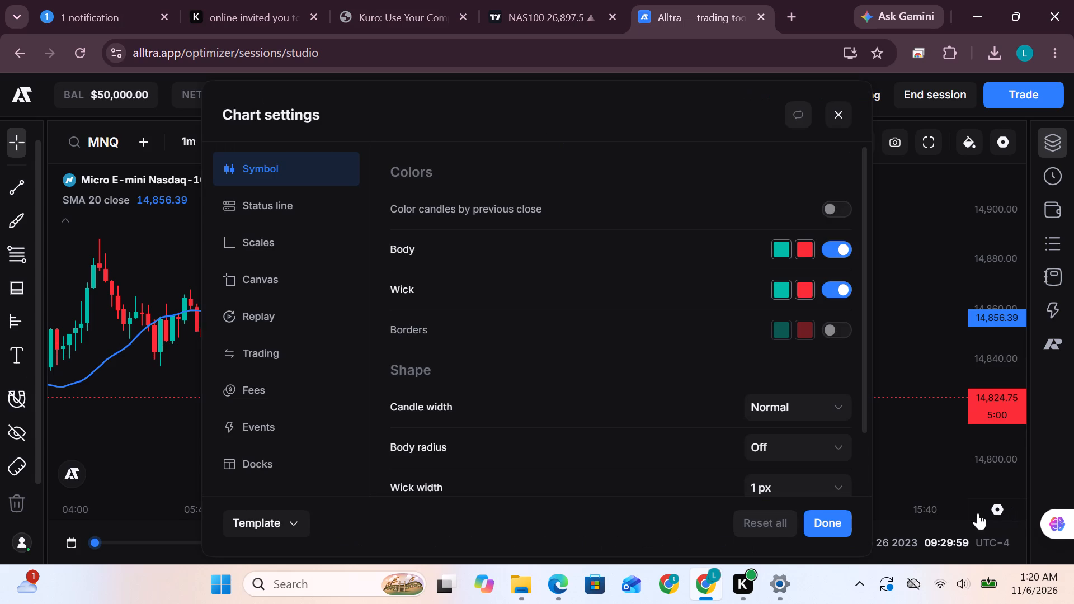
scroll(285, 369, down, 3)
scroll(803, 408, down, 2)
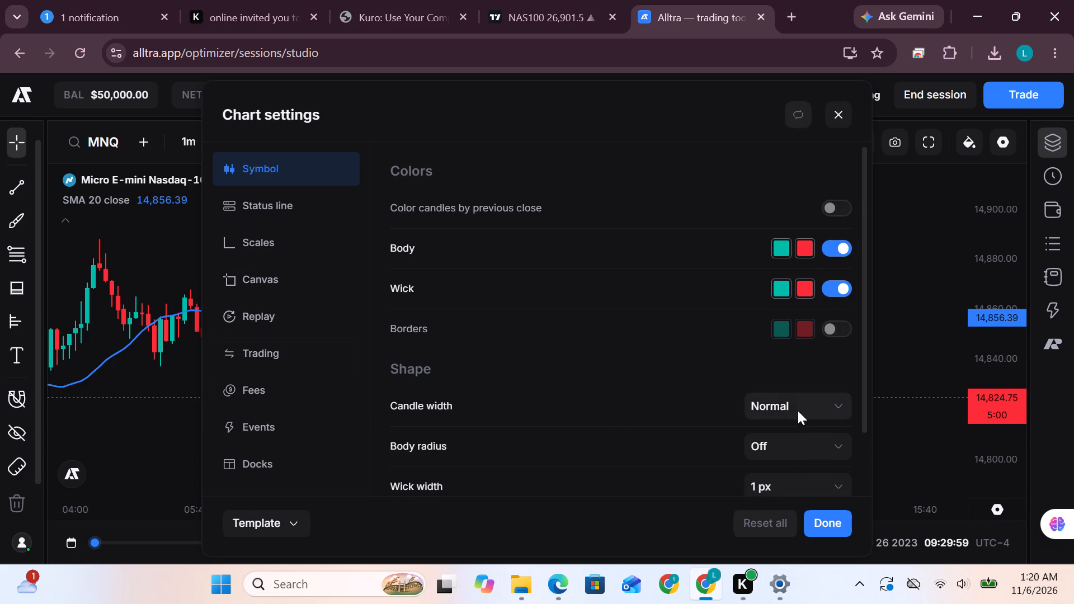
scroll(798, 410, down, 3)
scroll(585, 433, down, 5)
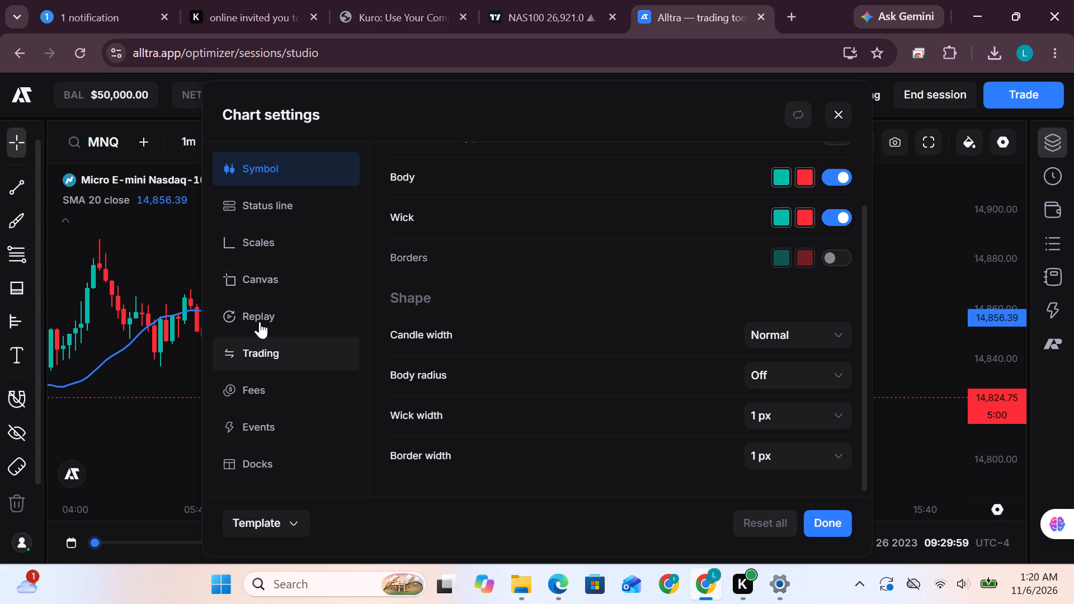
click(272, 350)
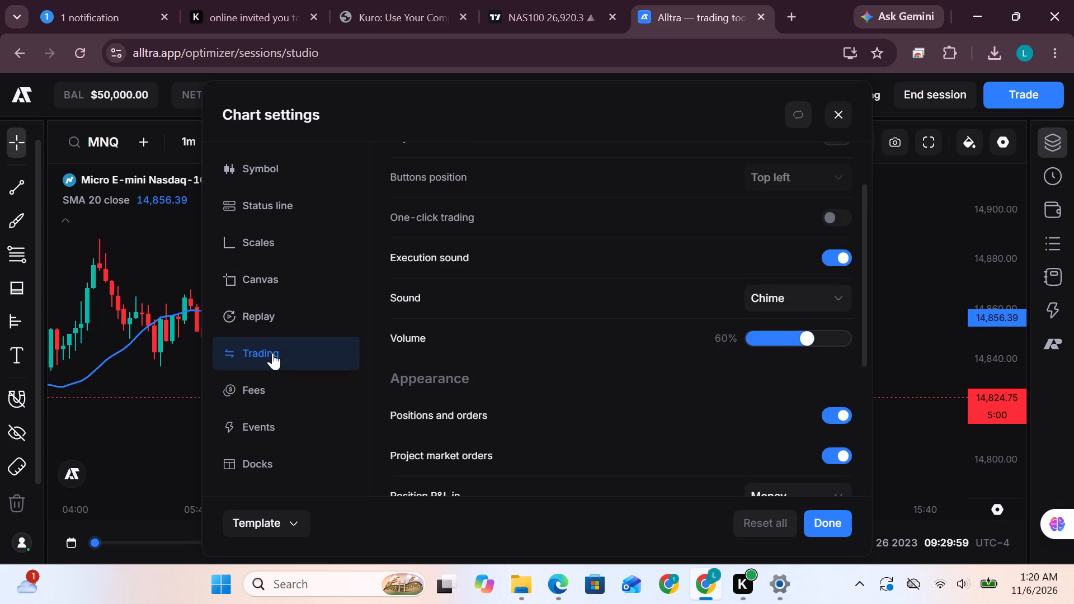
scroll(597, 353, down, 3)
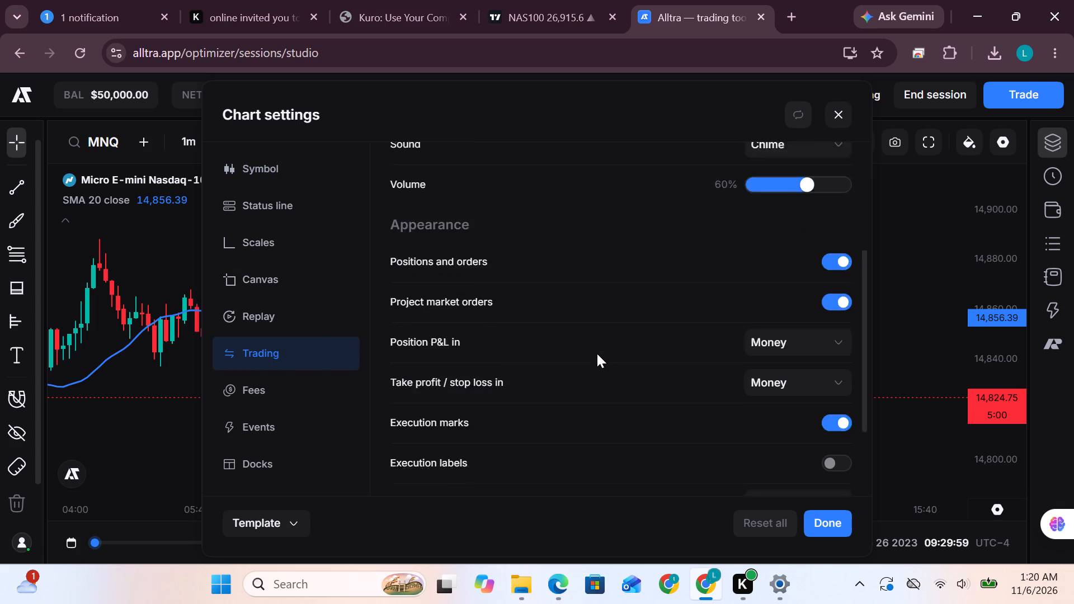
scroll(597, 353, down, 3)
scroll(597, 354, up, 1)
scroll(597, 354, down, 2)
scroll(593, 355, up, 4)
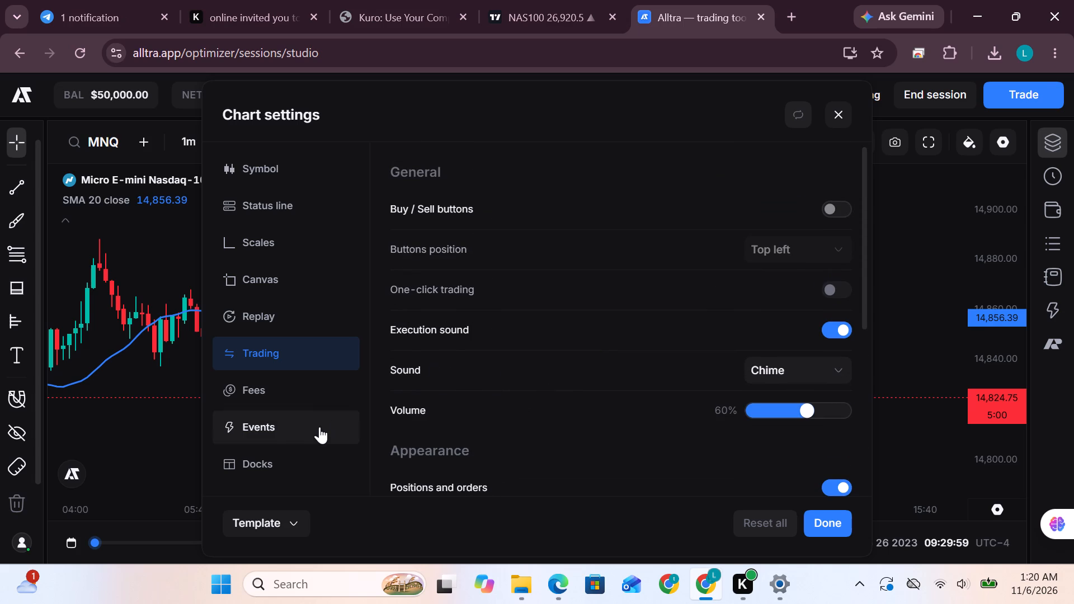
Examine the Fees, Events, Docks and Status line options in the chart settings.
click(292, 393)
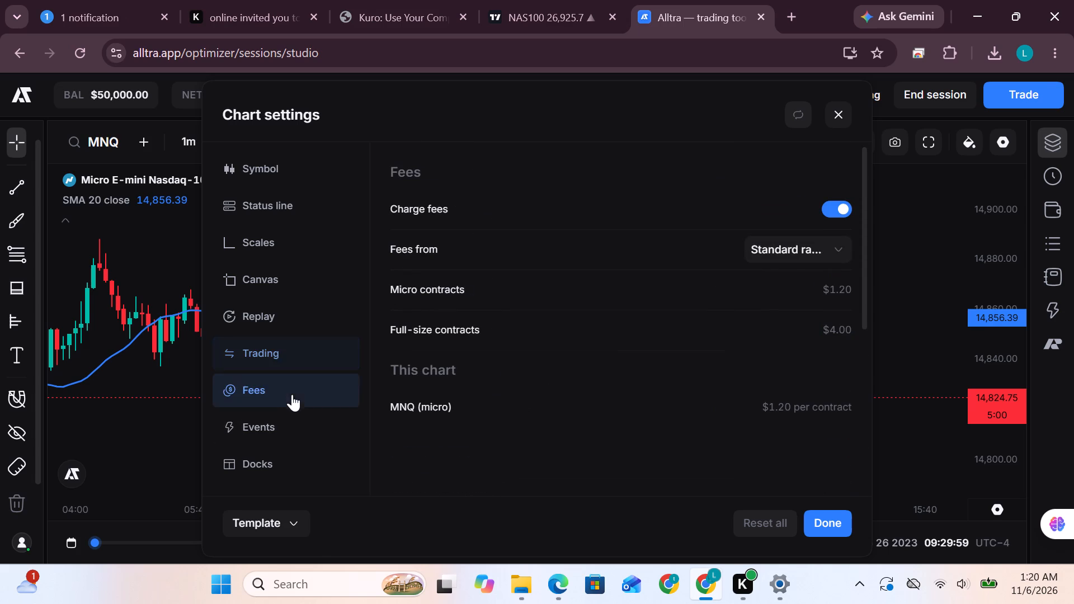
click(293, 432)
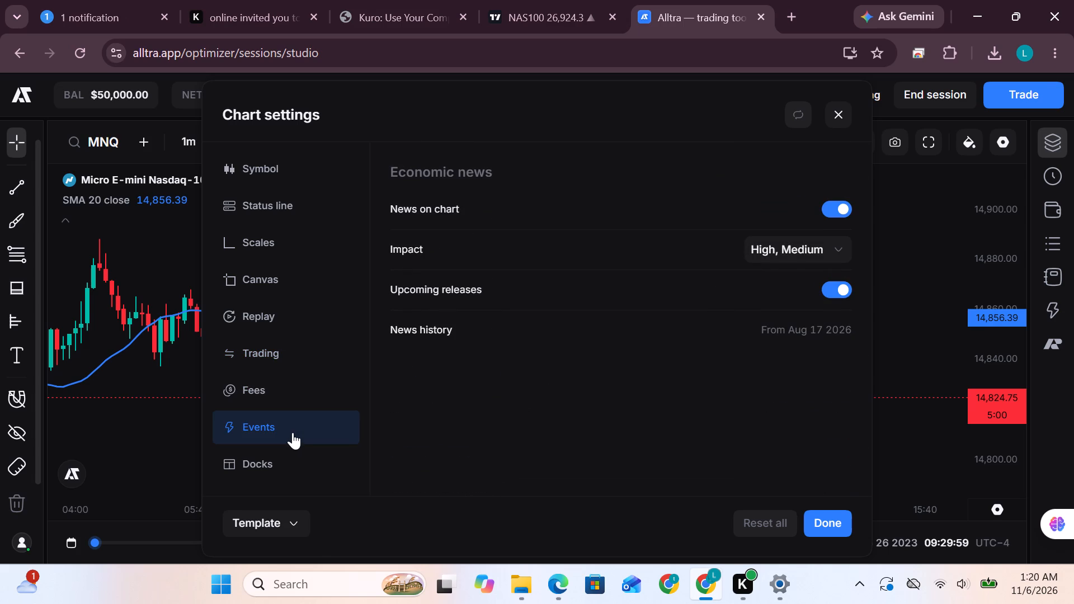
click(289, 466)
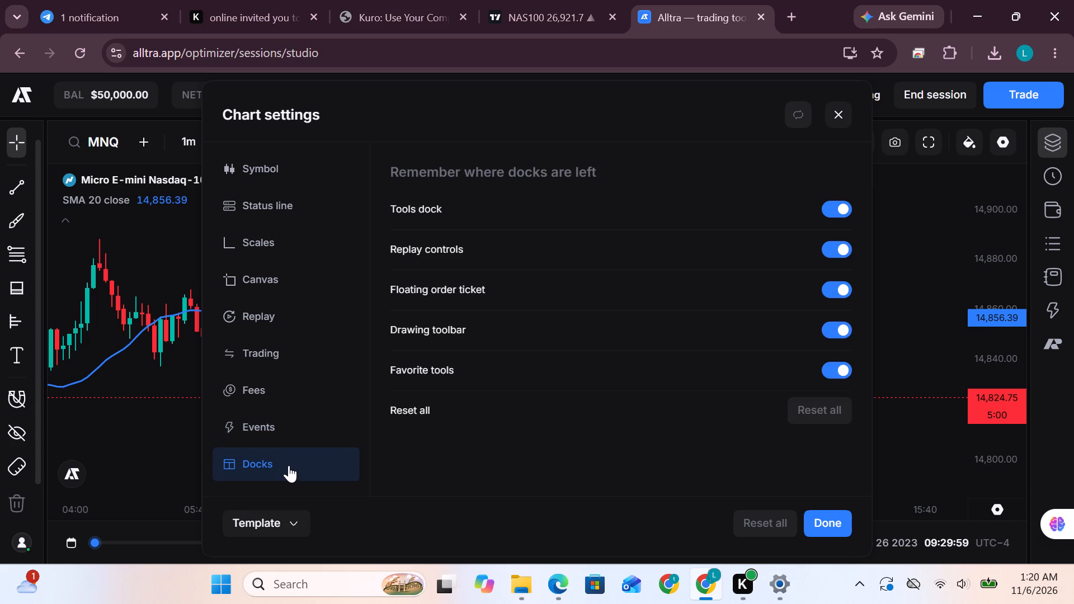
click(282, 178)
click(285, 195)
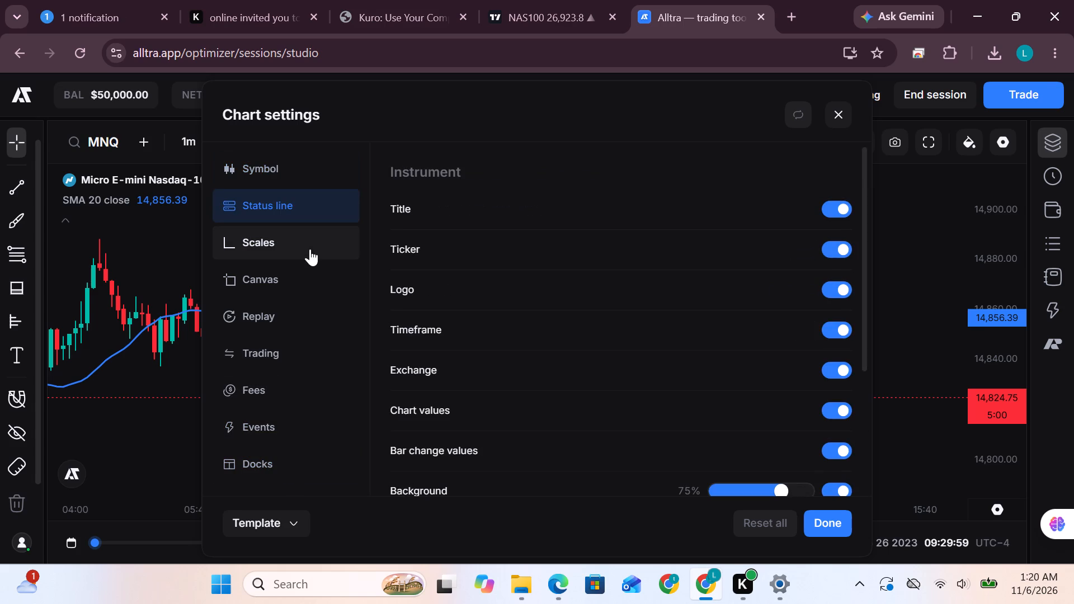
scroll(477, 270, down, 6)
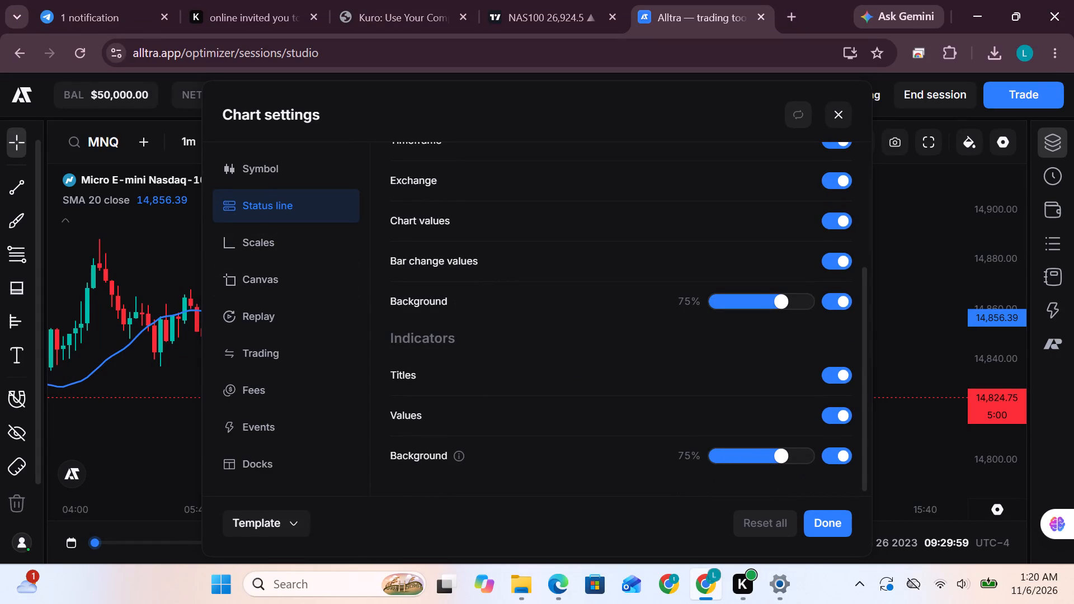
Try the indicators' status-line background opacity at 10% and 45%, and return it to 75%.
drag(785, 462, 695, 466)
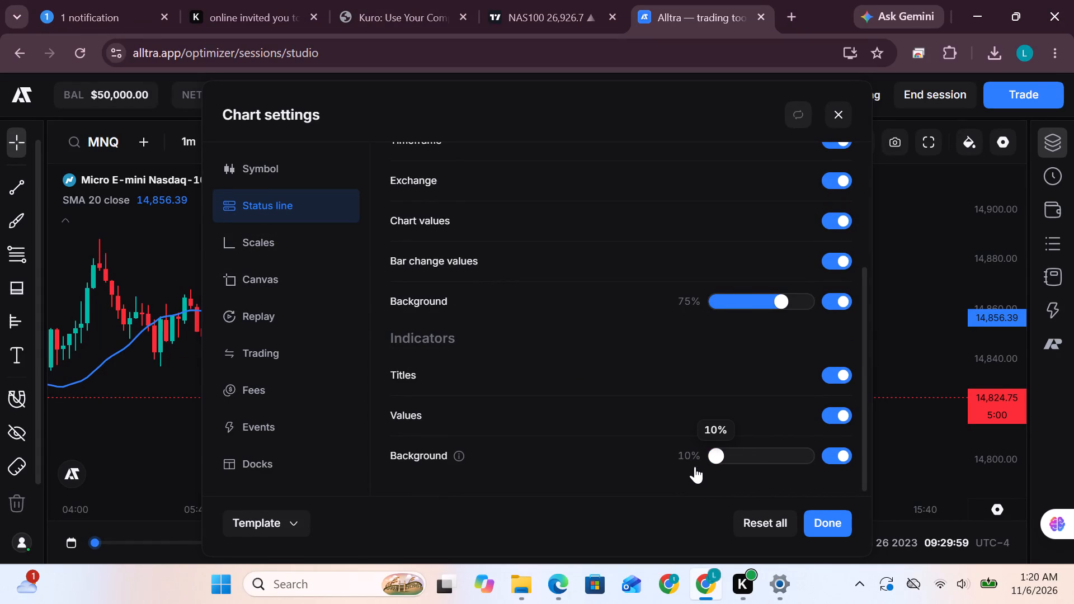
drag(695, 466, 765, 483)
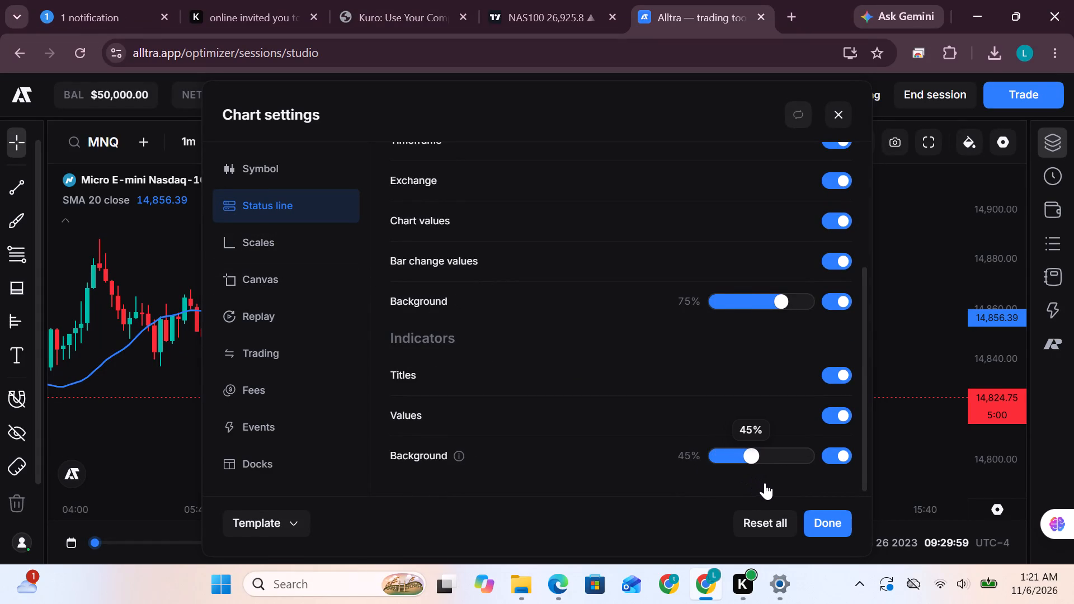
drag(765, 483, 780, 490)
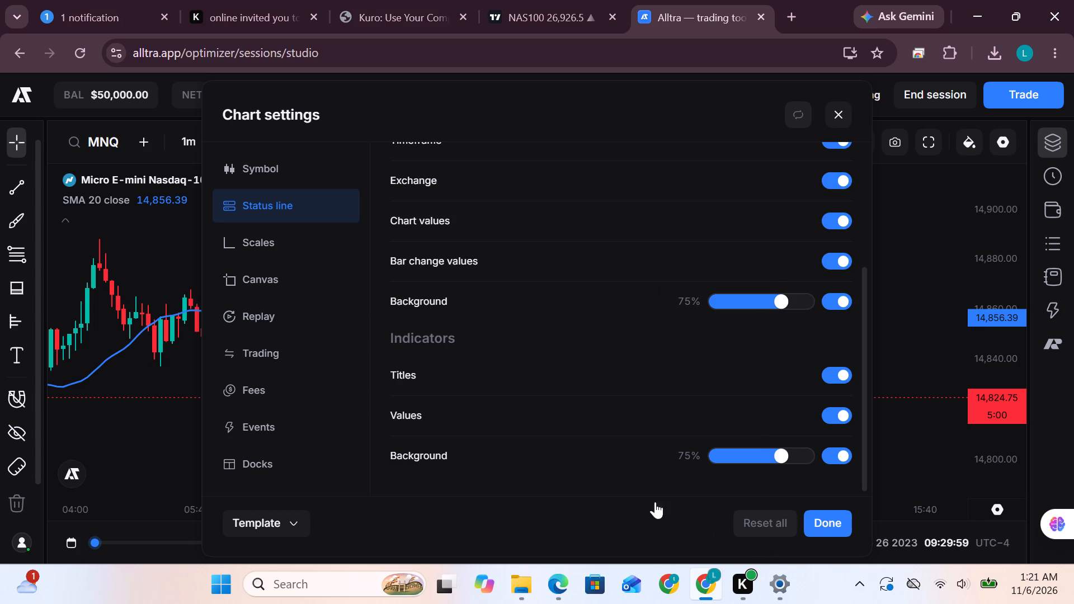
Finish looking through the chart settings and close them.
scroll(324, 368, up, 1)
click(280, 166)
scroll(631, 322, down, 1)
scroll(633, 323, up, 3)
click(836, 124)
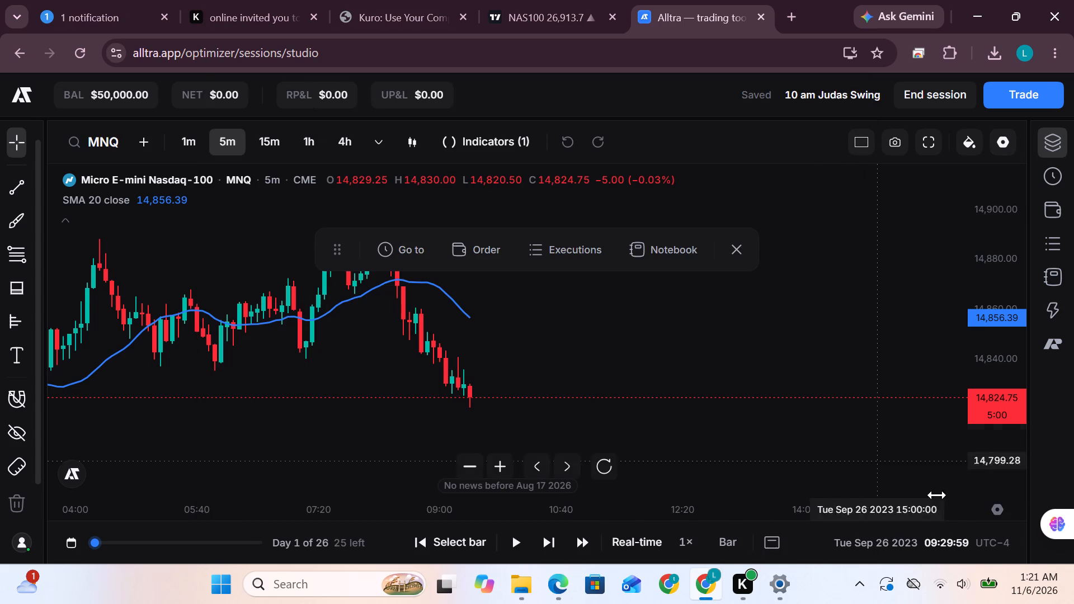
Set the chart's time zone to (UTC−4) New York.
click(998, 546)
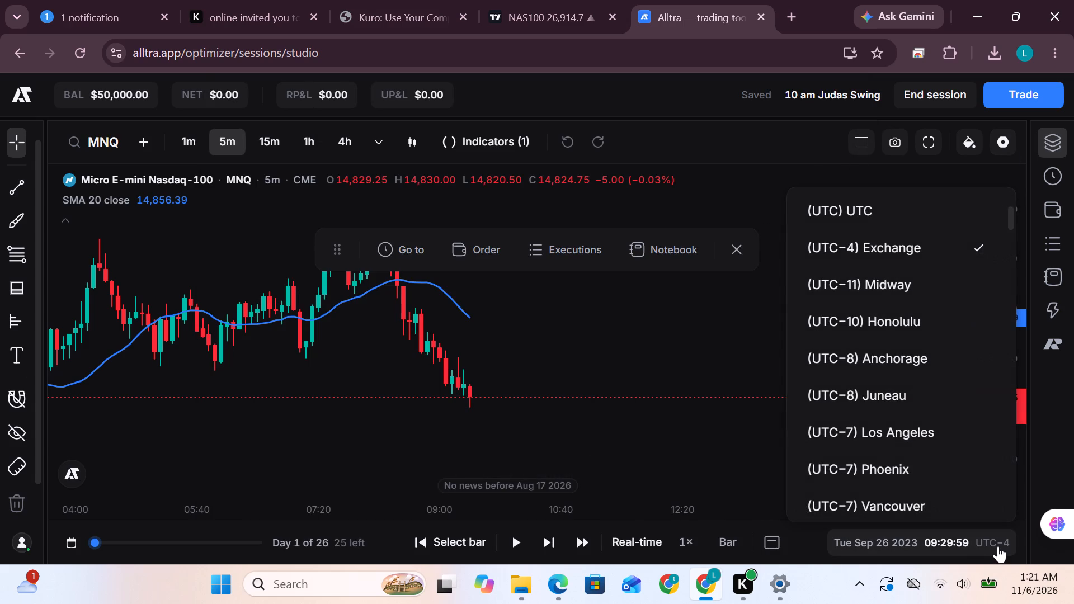
scroll(899, 351, up, 3)
scroll(900, 351, down, 3)
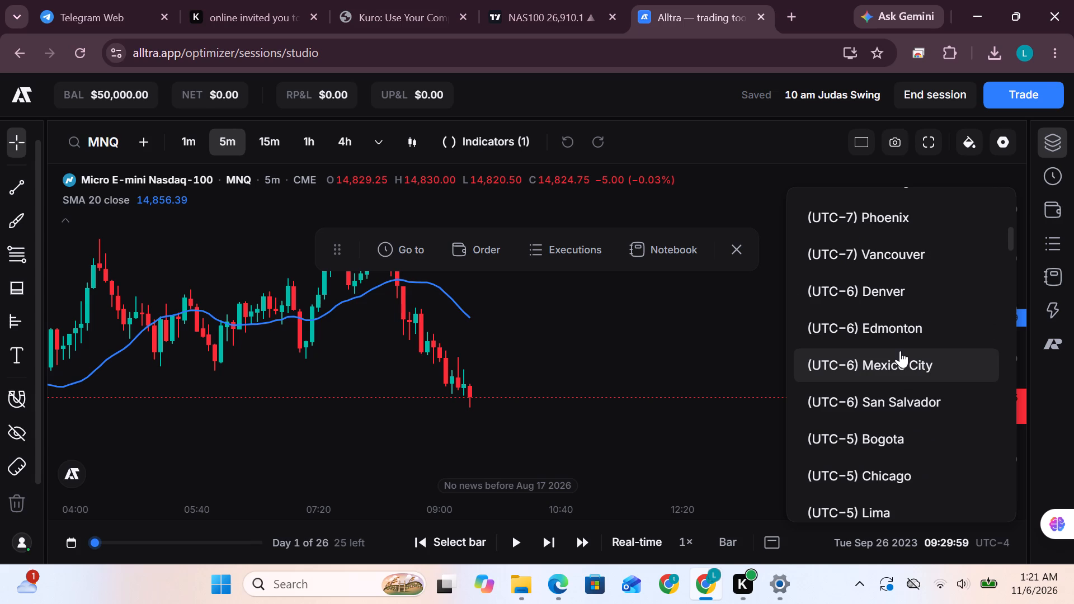
scroll(900, 351, down, 2)
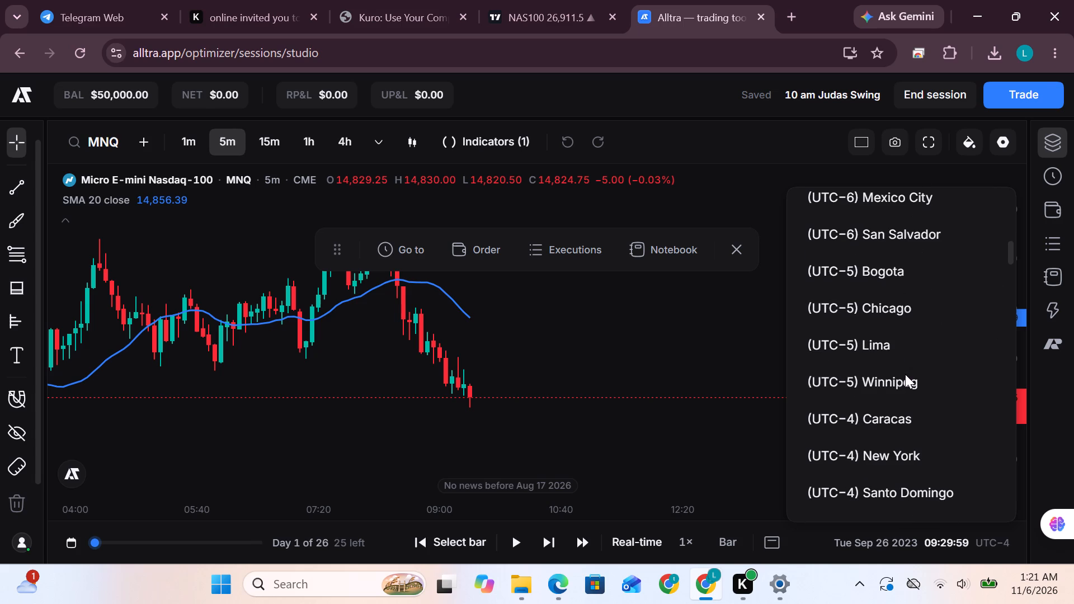
scroll(906, 382, down, 1)
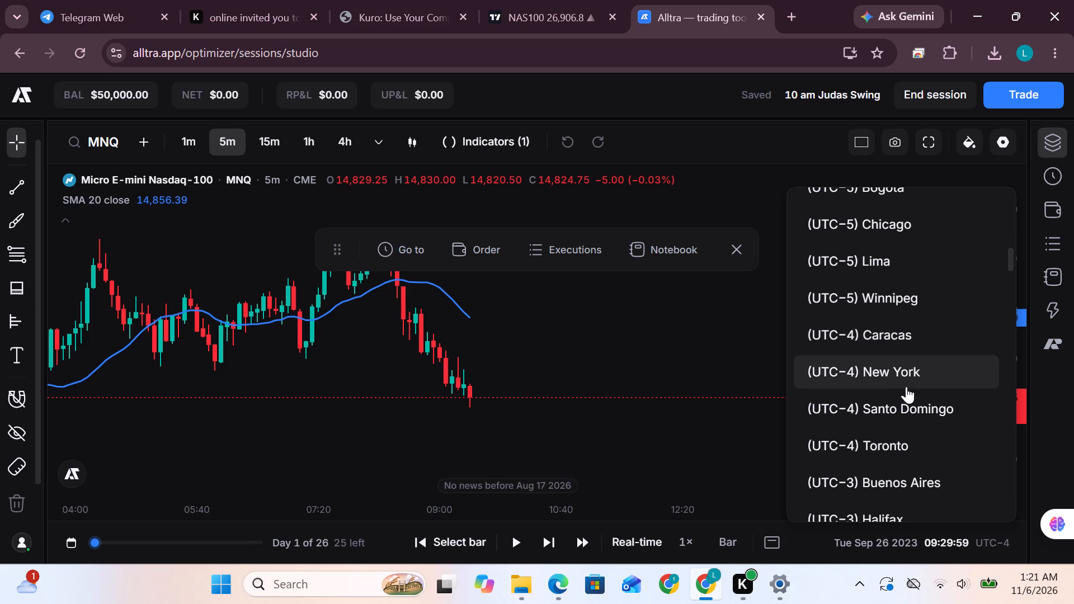
click(905, 380)
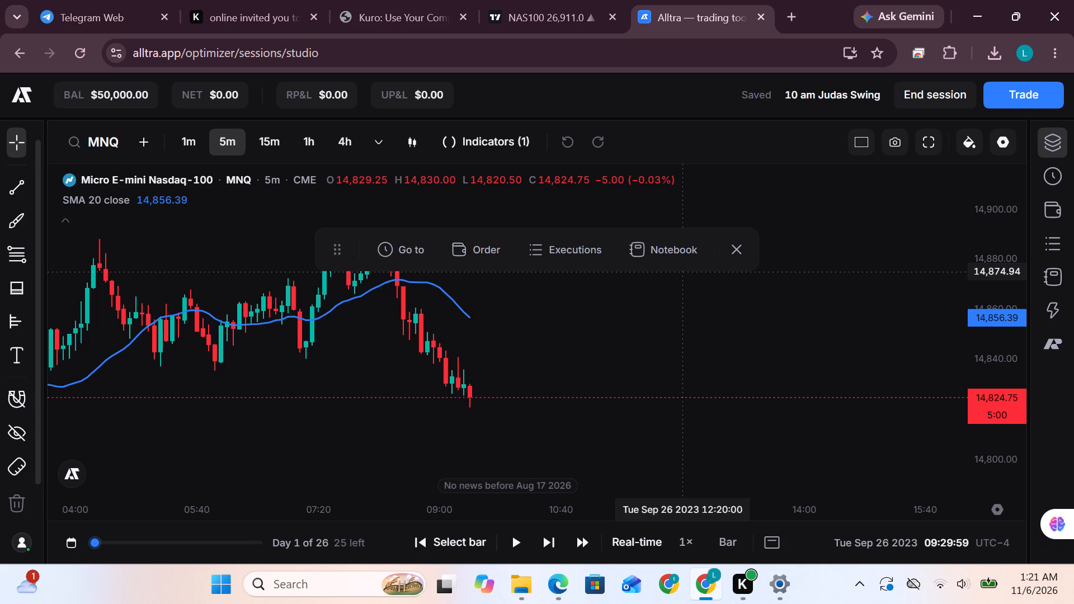
Switch the MNQ chart to the 1-minute timeframe.
click(740, 265)
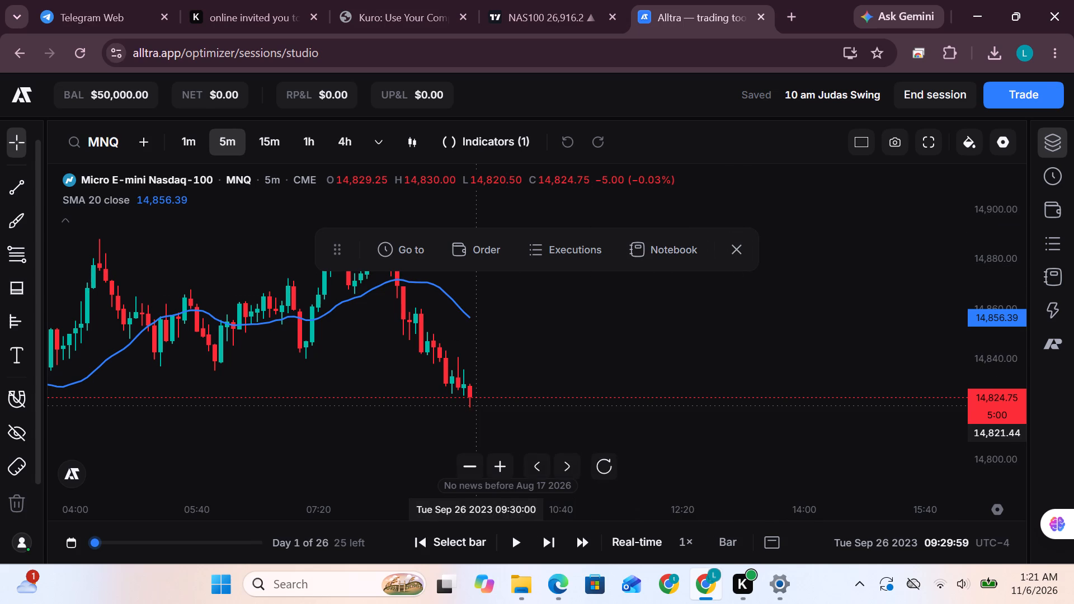
drag(504, 379, 494, 305)
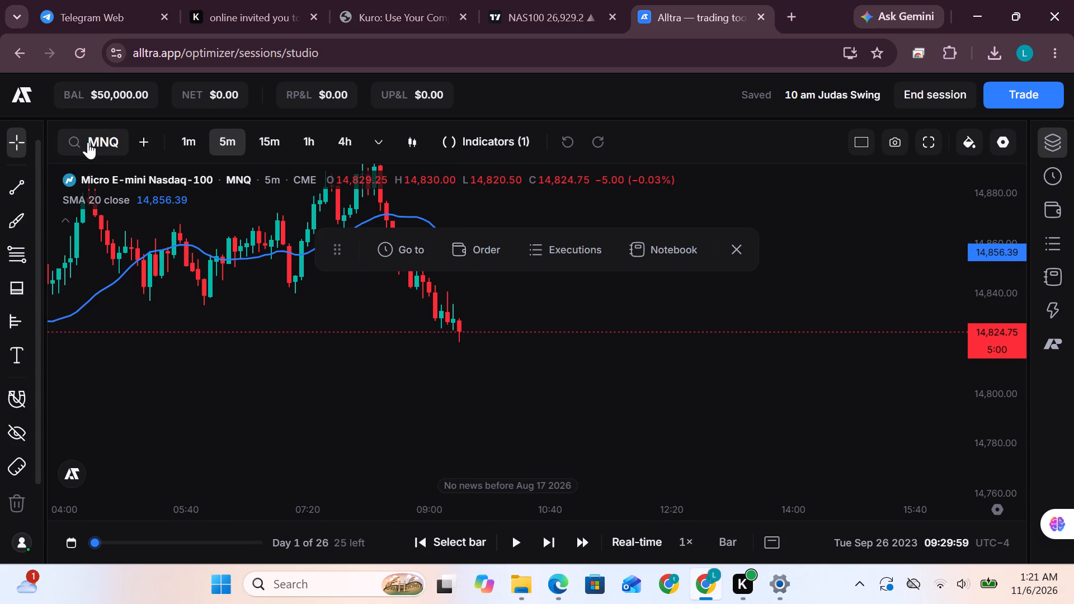
drag(182, 148, 189, 148)
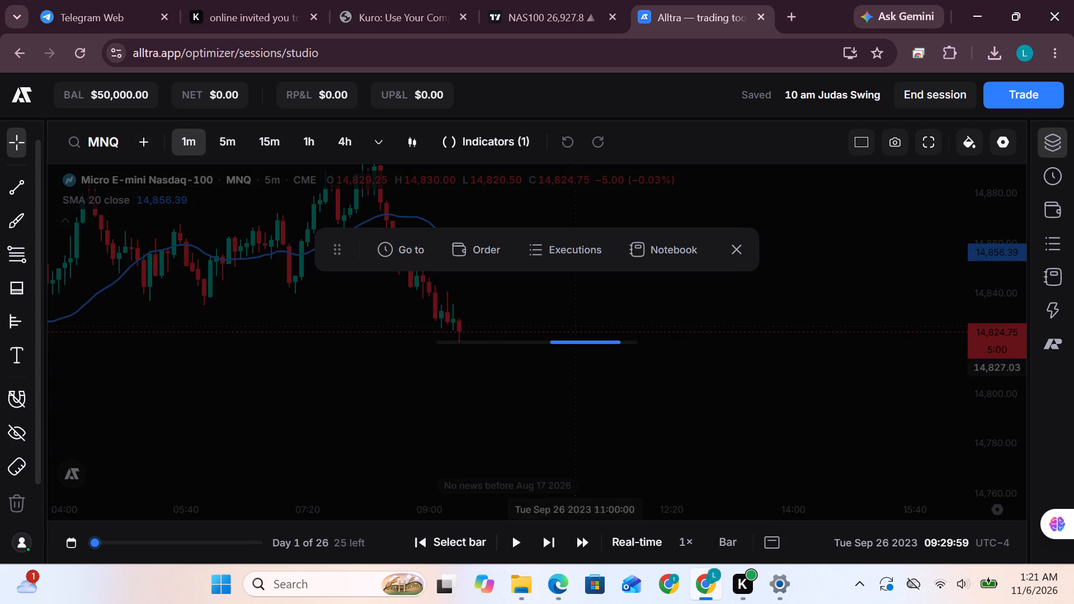
Close the floating dock with Go to, Order, Executions and Notebook that covers the chart.
click(744, 249)
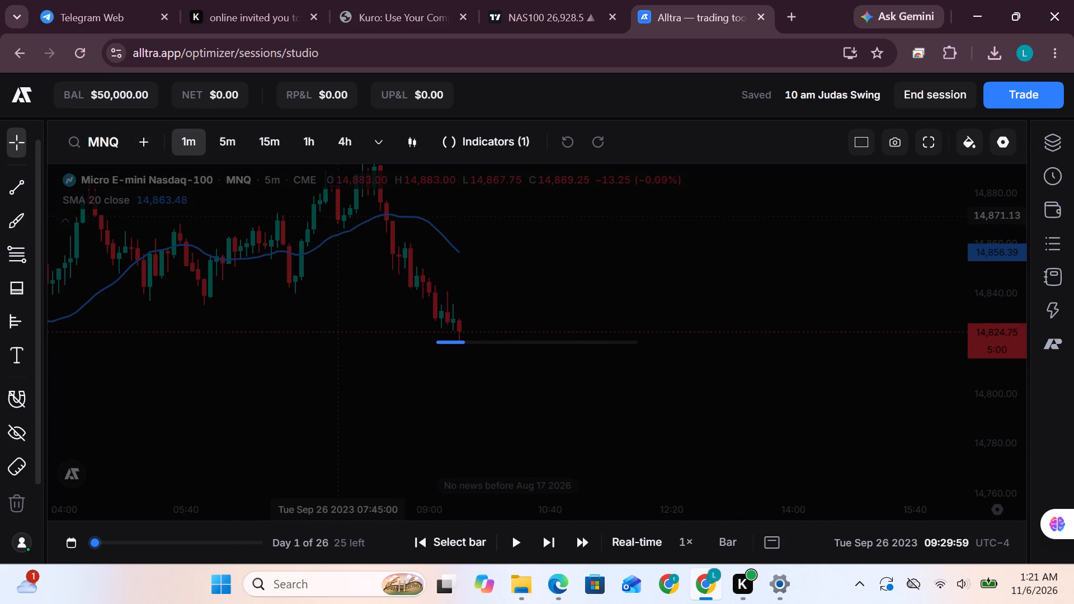
Add the Simple moving average indicator to the chart twice, look through more indicators, and close the list.
click(519, 143)
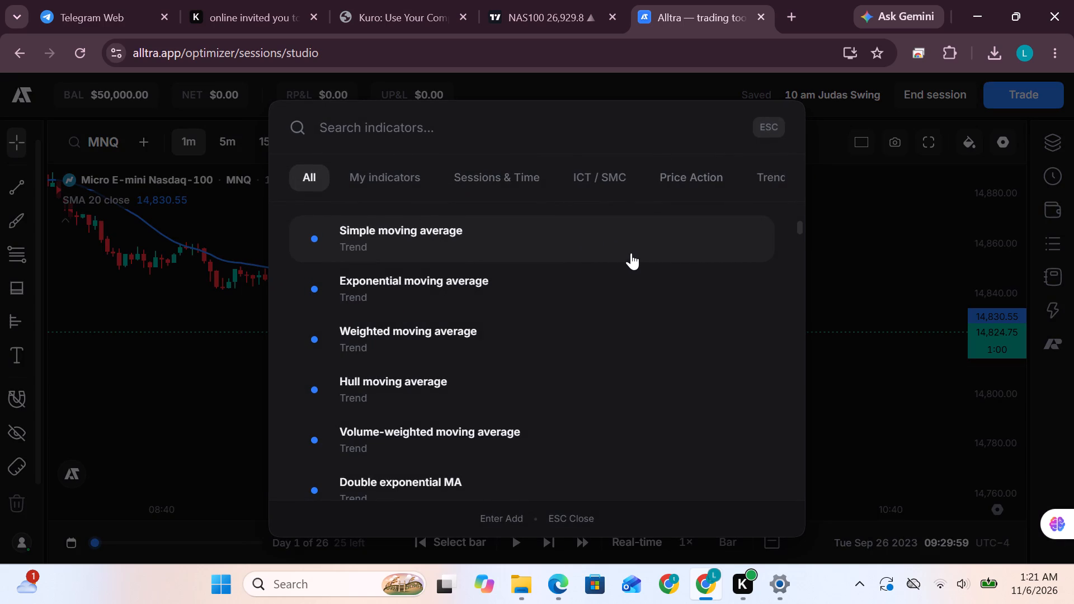
click(624, 238)
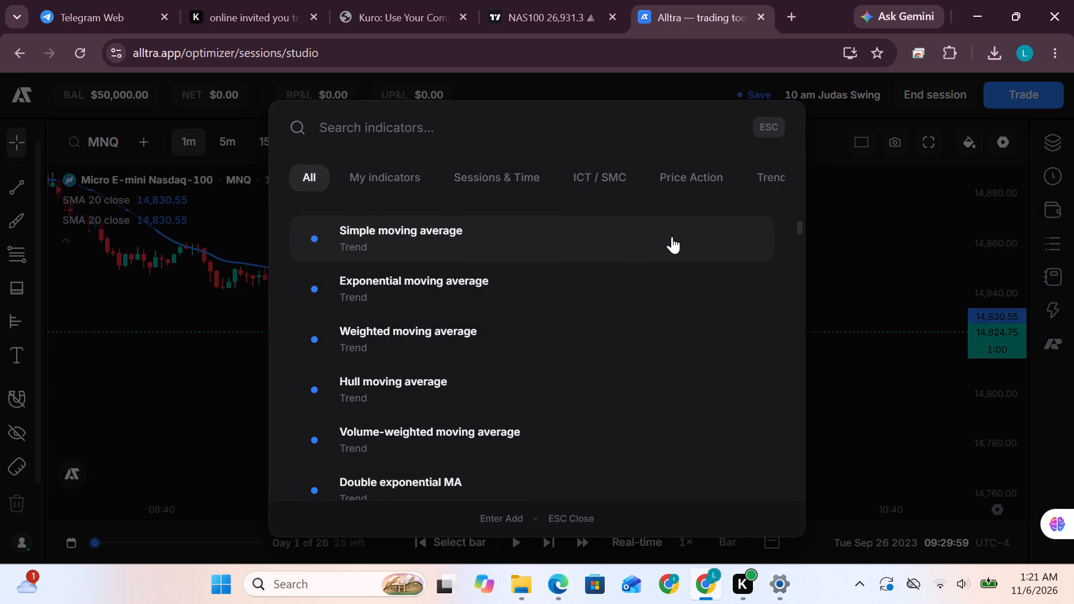
click(672, 237)
scroll(649, 309, down, 3)
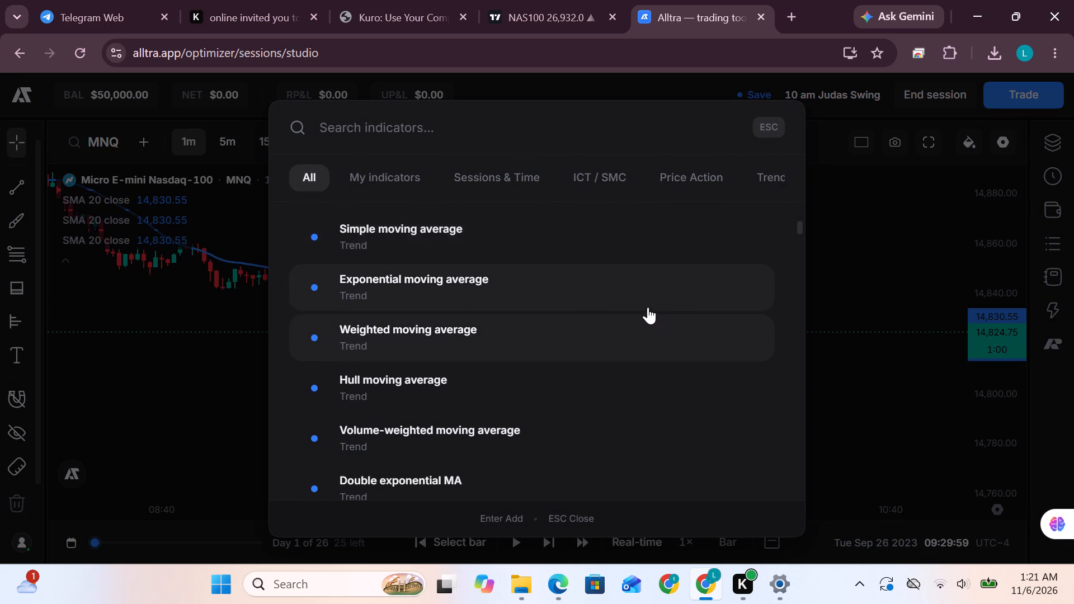
scroll(648, 307, down, 2)
click(765, 132)
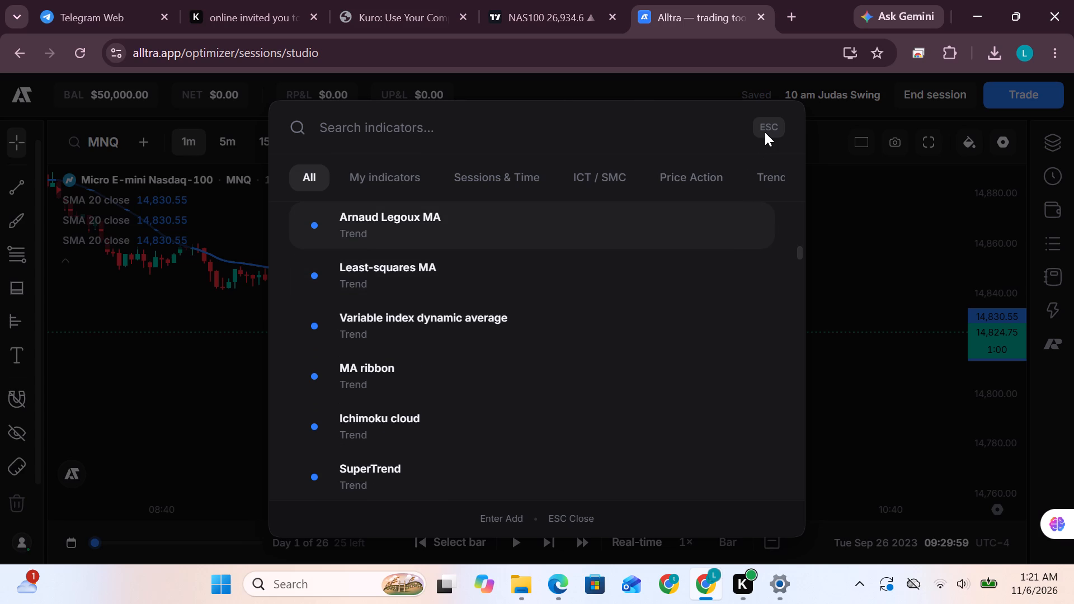
Check the My indicators category, return to all indicators, and close the indicator list.
click(765, 132)
click(765, 132)
click(383, 179)
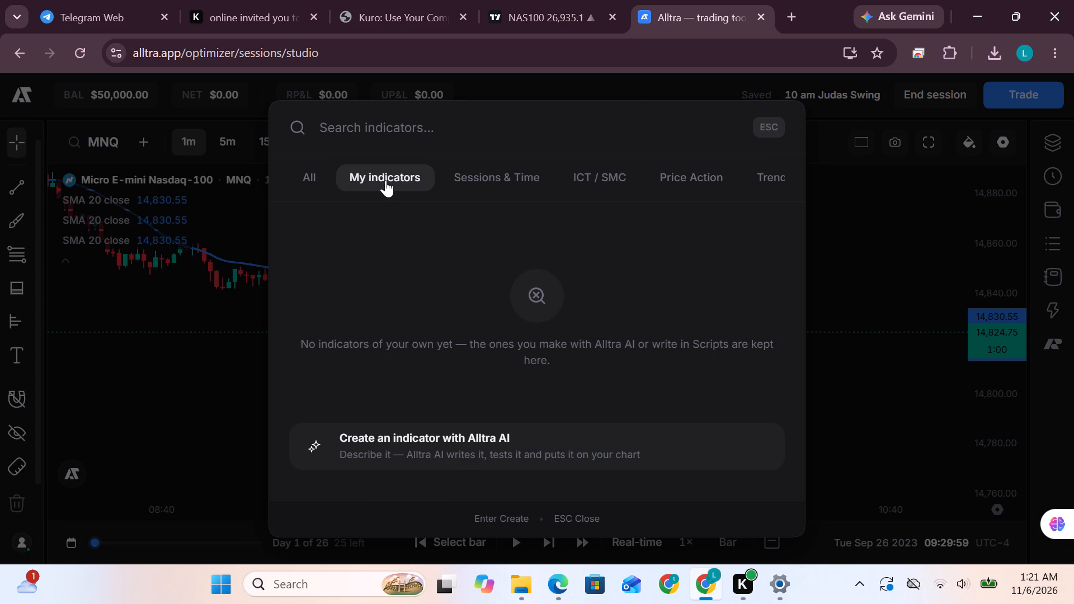
click(318, 172)
right_drag(477, 249, 483, 251)
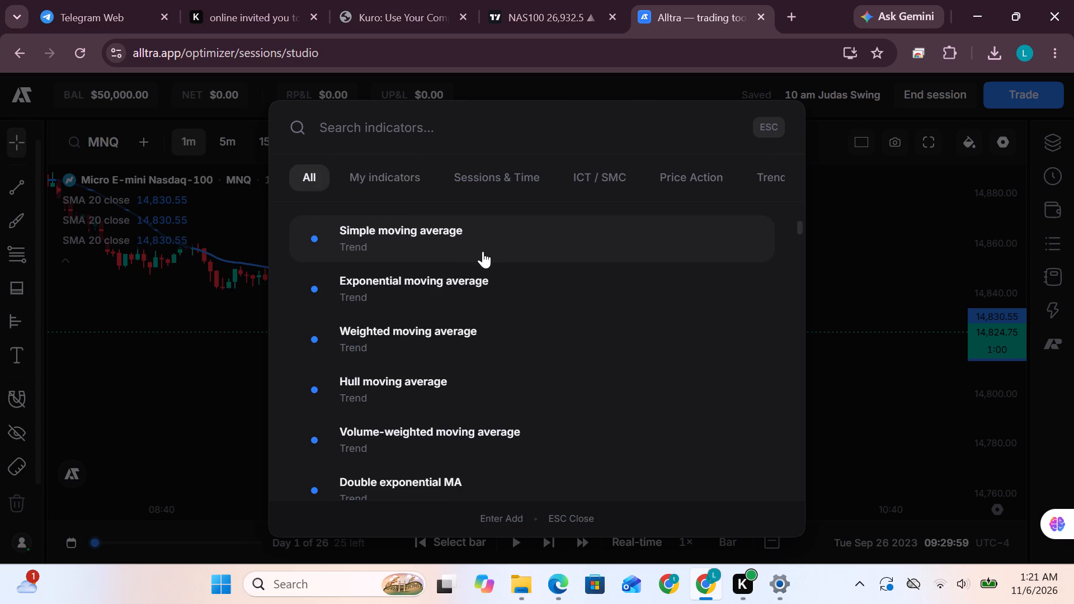
click(845, 308)
Remove all three SMA 20 close indicators from the MNQ chart.
scroll(445, 381, down, 3)
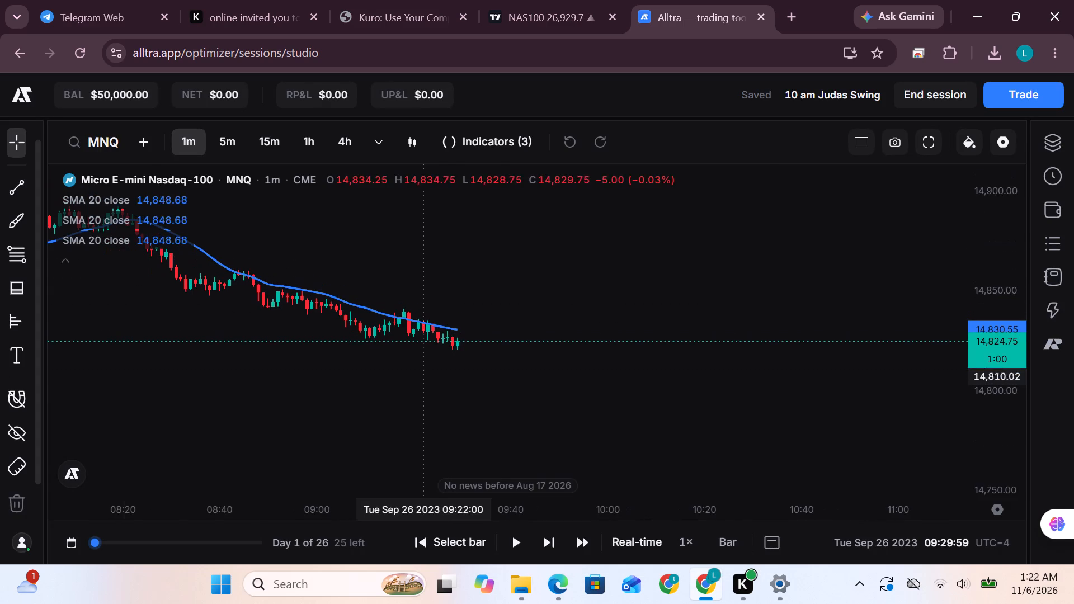
click(239, 242)
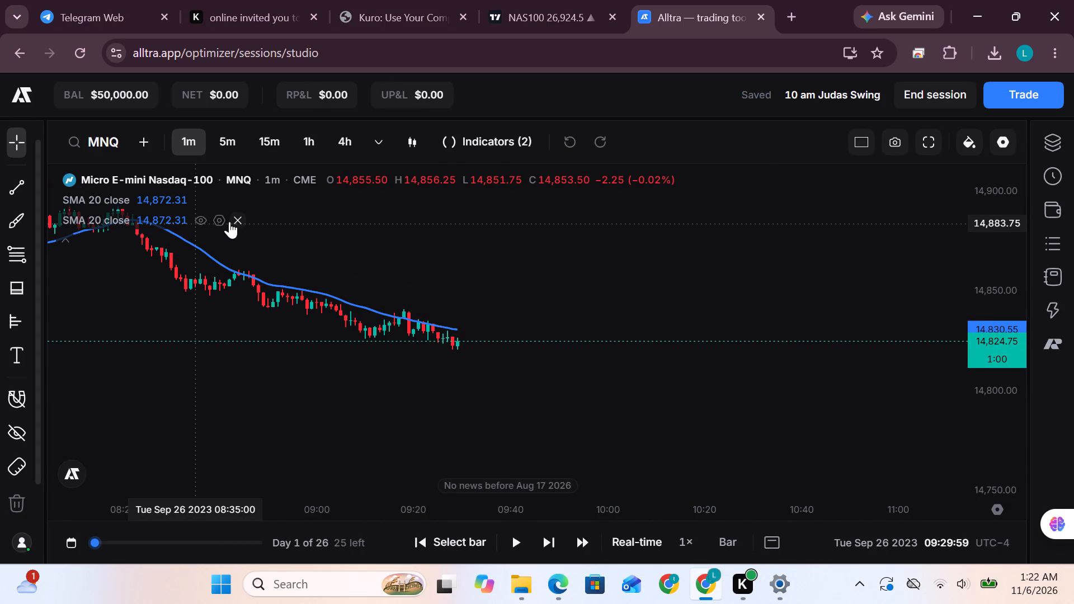
click(229, 221)
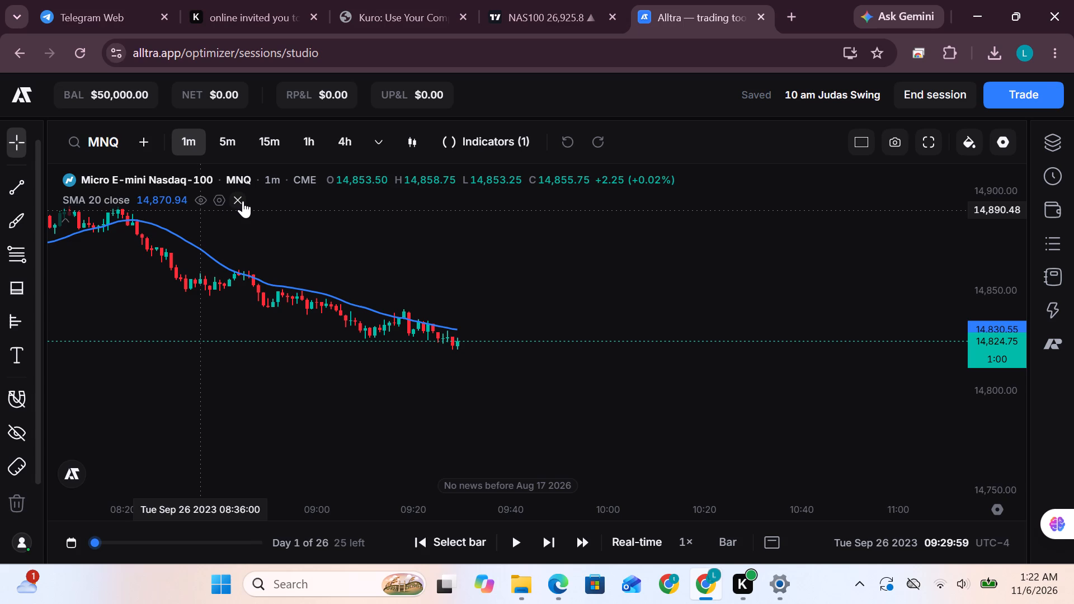
click(239, 201)
Turn on magnet snapping and draw a horizontal trend line from the Sep 26 low at about 14,795 to about 09:53.
scroll(351, 290, down, 5)
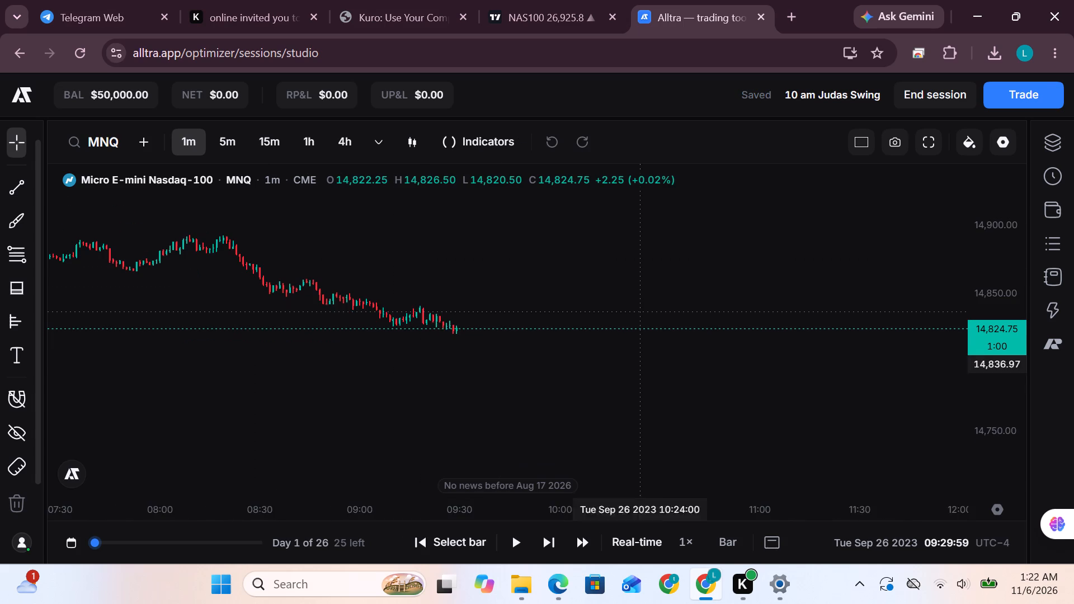
scroll(985, 363, up, 20)
scroll(985, 363, up, 1)
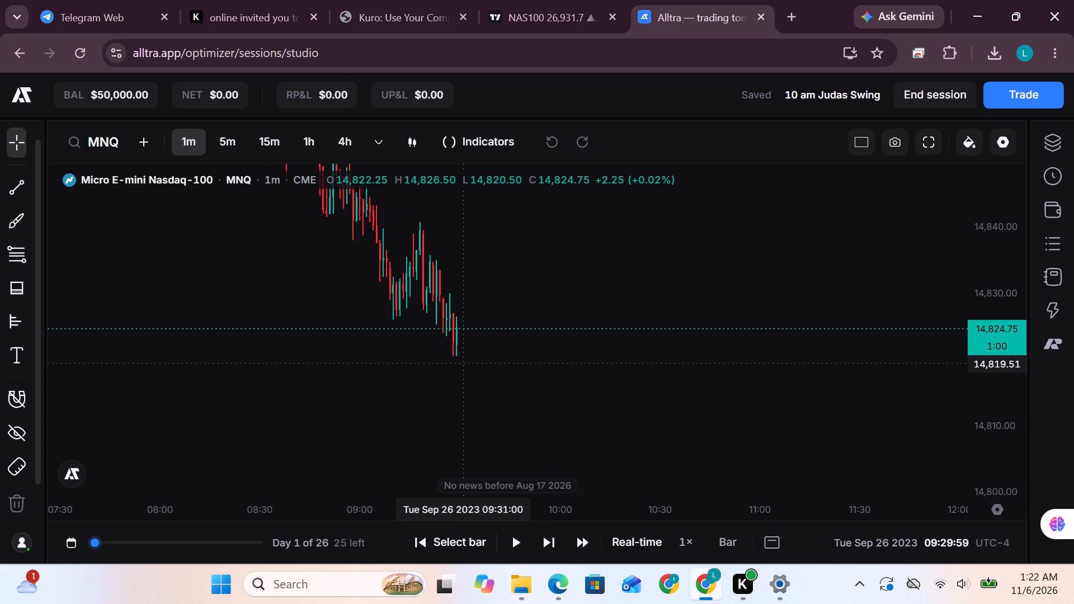
scroll(338, 338, down, 2)
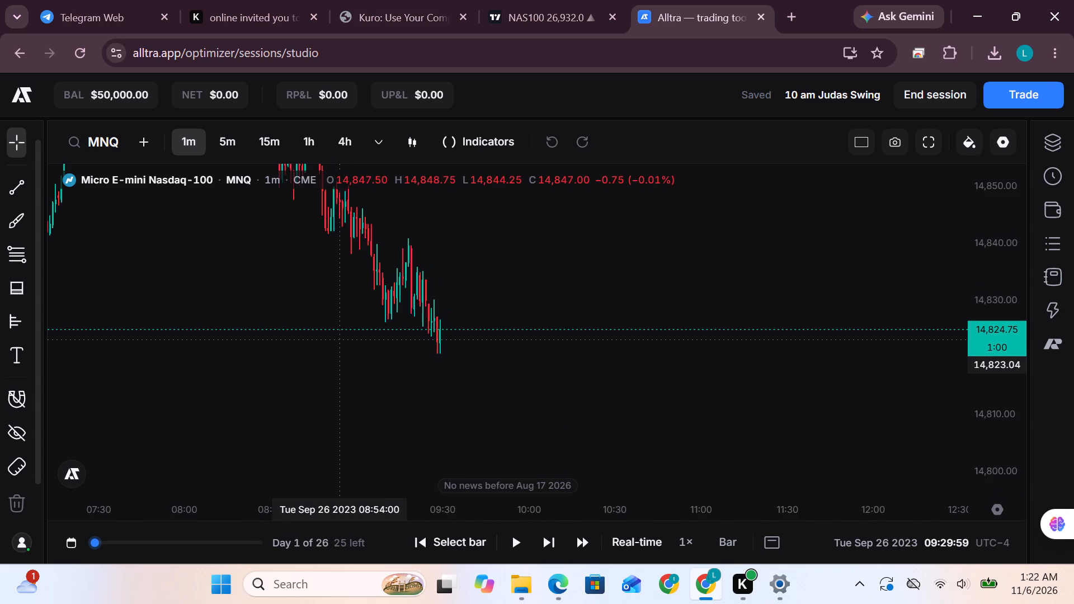
drag(390, 287, 758, 362)
scroll(650, 339, down, 13)
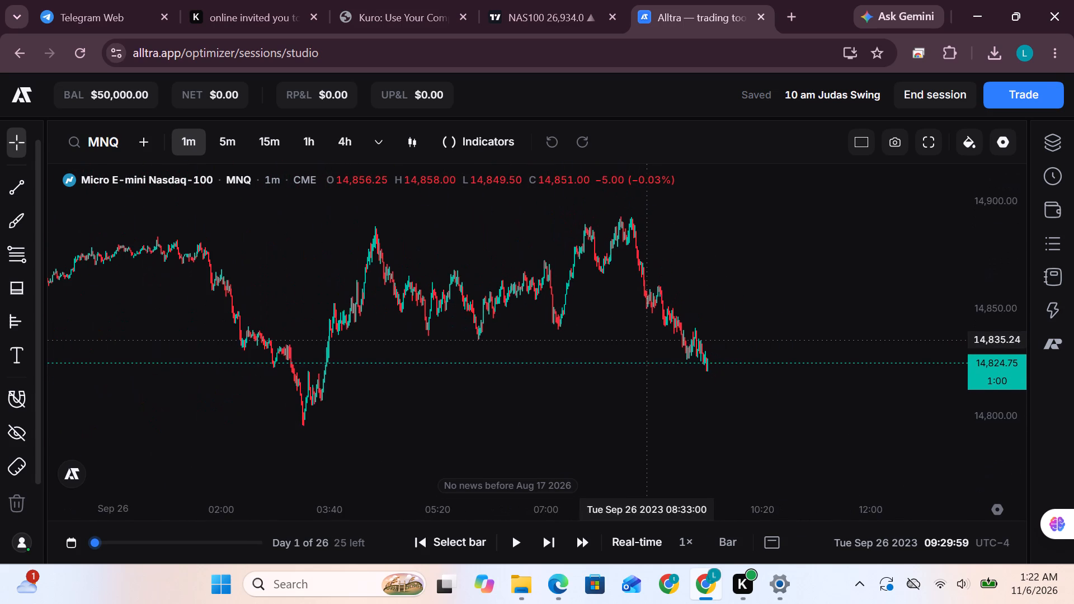
drag(559, 356, 555, 309)
scroll(123, 371, up, 1)
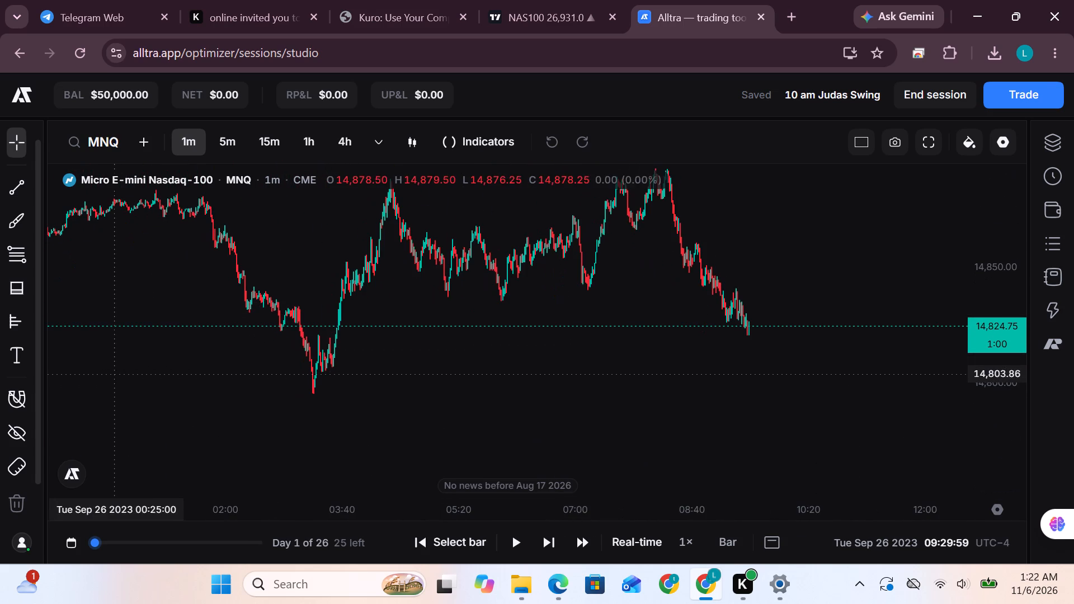
click(11, 193)
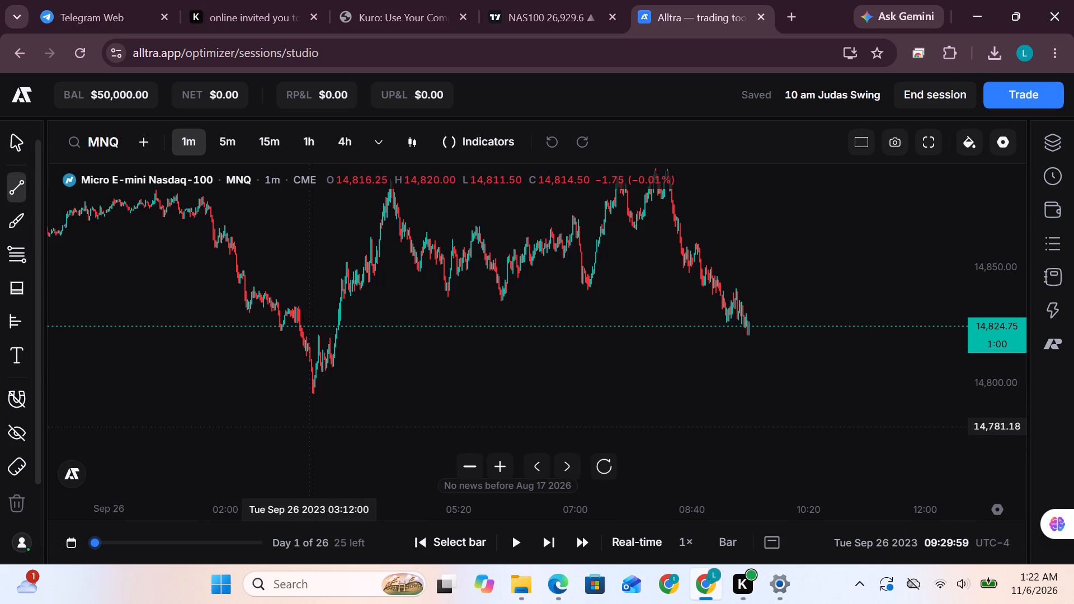
click(14, 398)
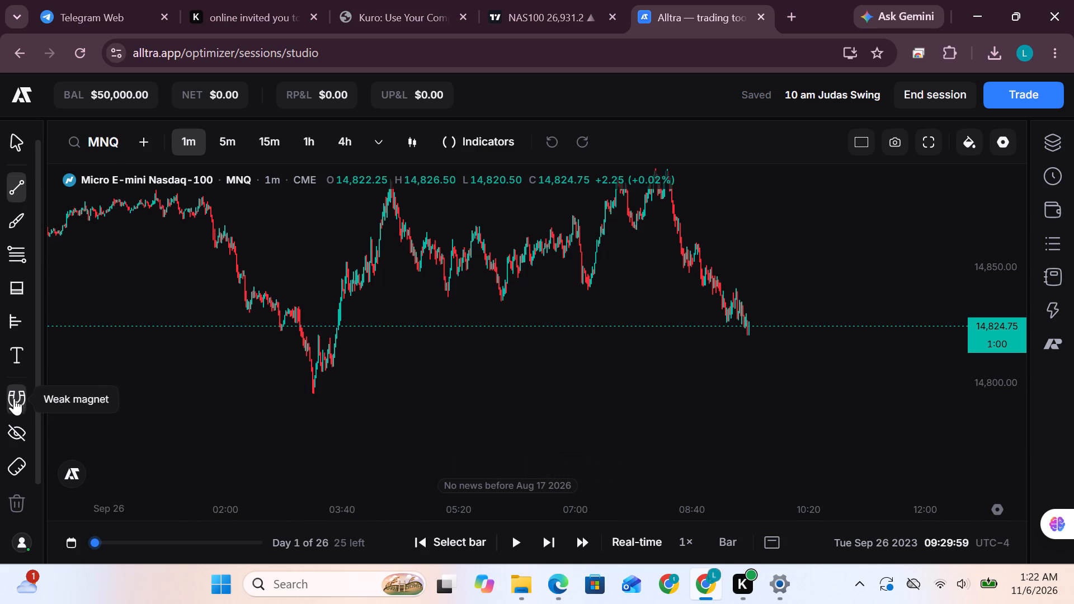
click(313, 405)
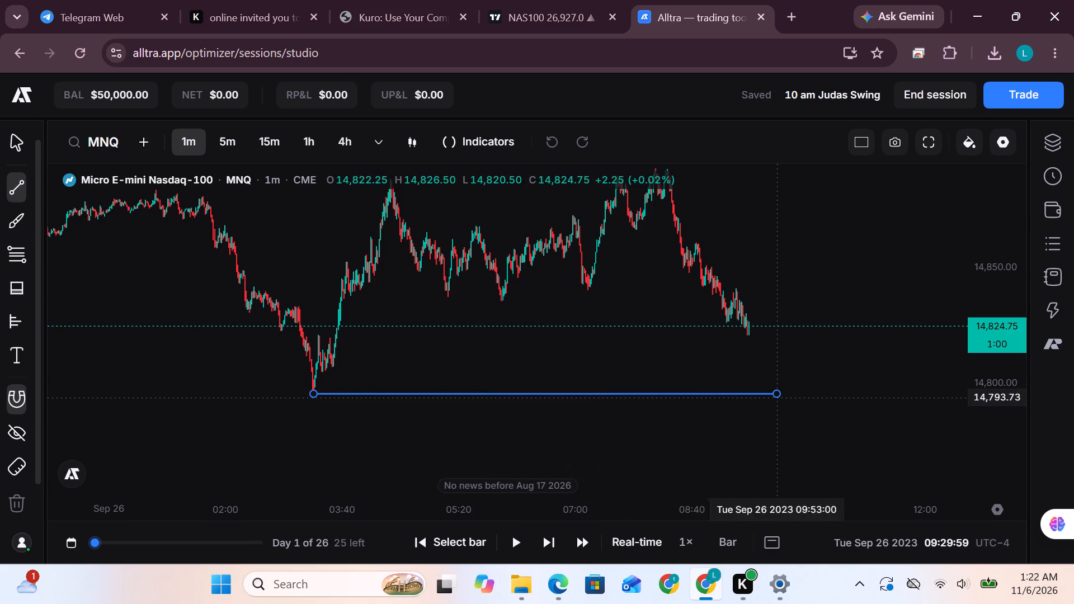
shift+click(778, 397)
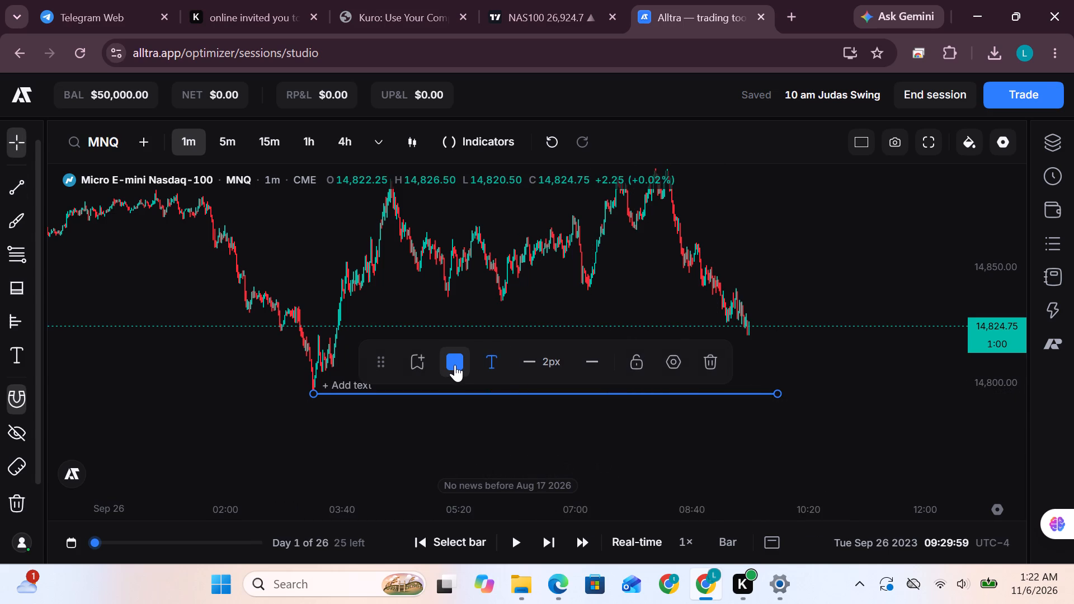
Style the trend line at the session low in red with a 1 px thickness.
click(455, 365)
click(373, 150)
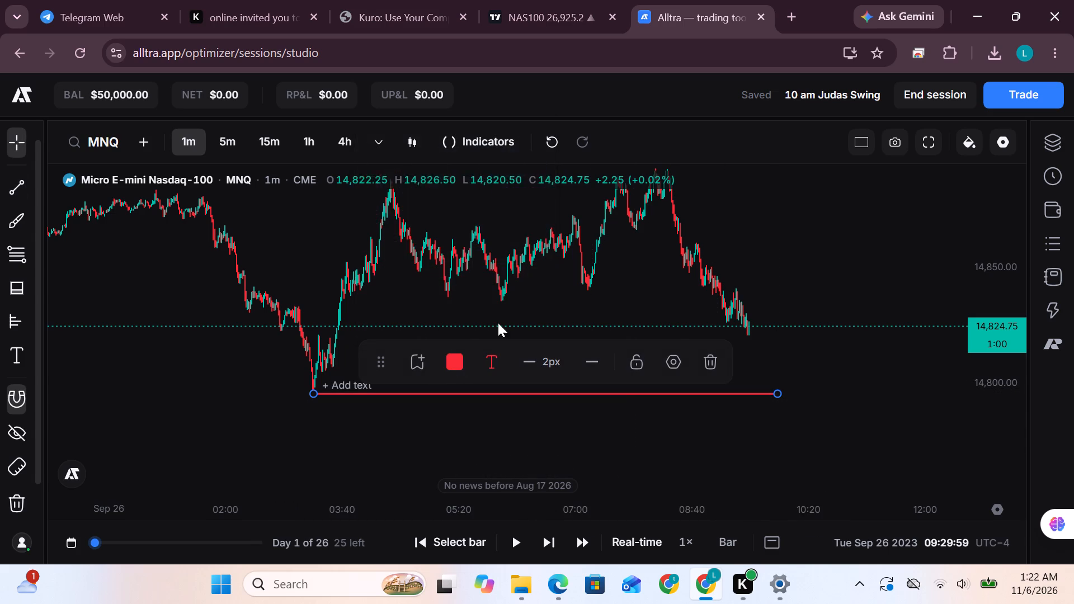
click(549, 369)
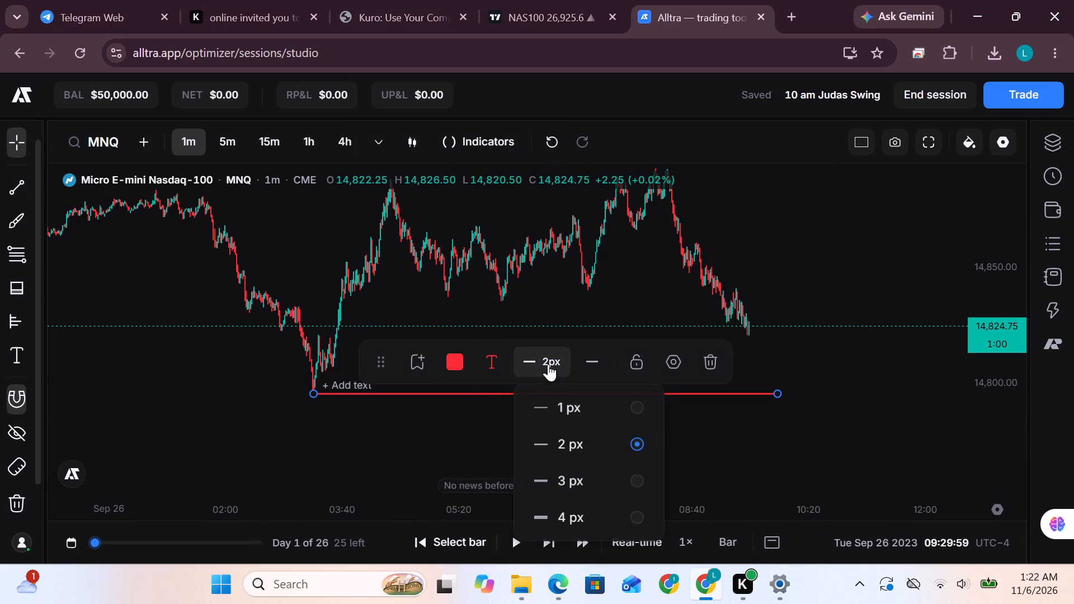
click(549, 404)
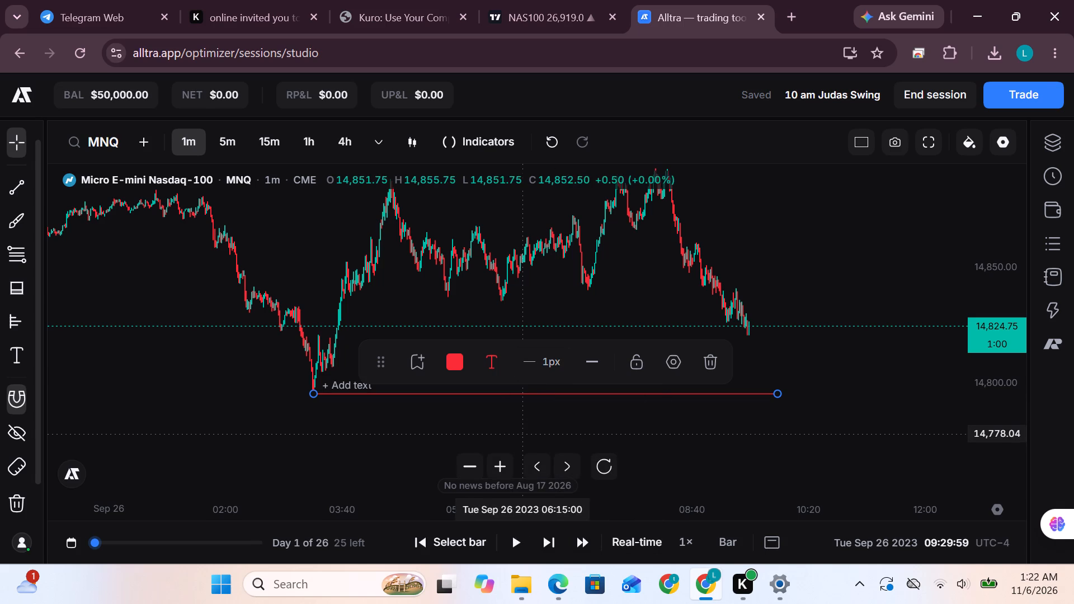
click(543, 427)
Draw a horizontal trend line from the pre-market high at about 14,892, just after 08:00, to about 10:46.
scroll(841, 311, down, 4)
drag(817, 263, 646, 327)
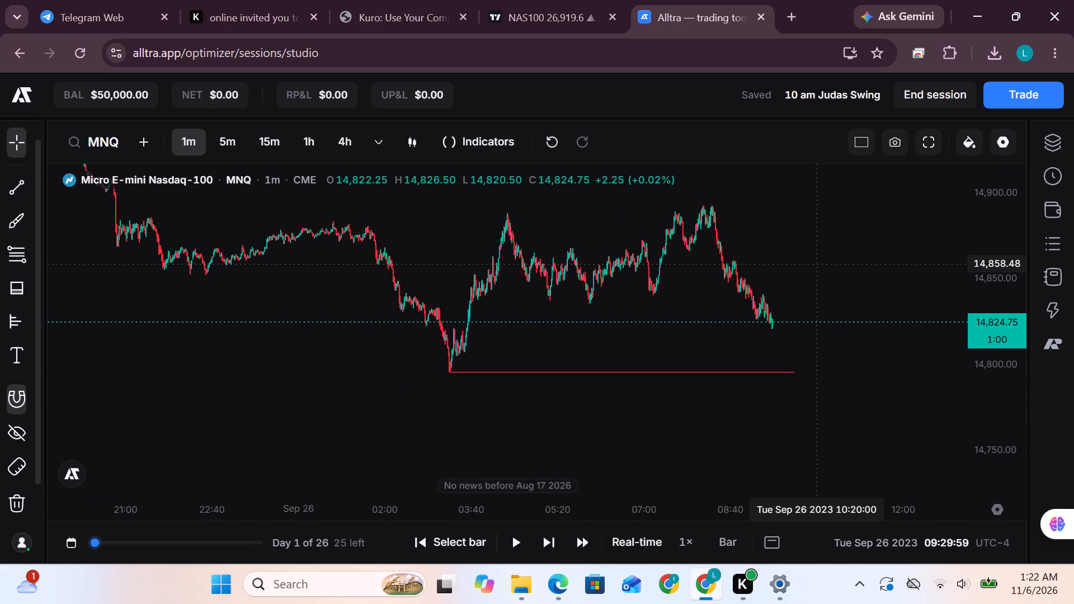
drag(646, 327, 470, 376)
scroll(998, 363, up, 11)
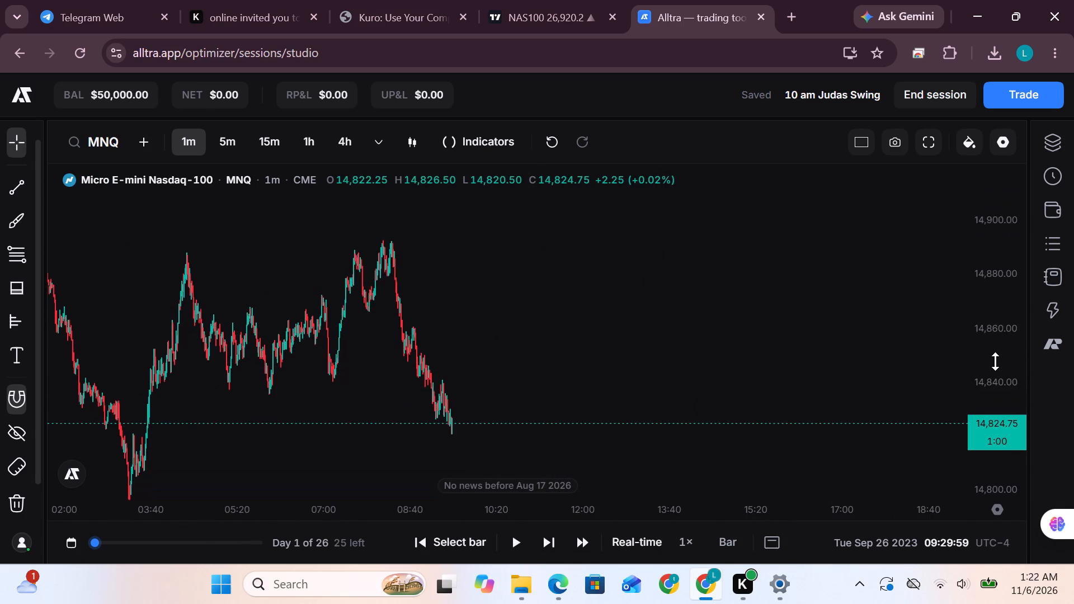
scroll(995, 361, up, 1)
scroll(505, 406, up, 9)
drag(425, 342, 579, 493)
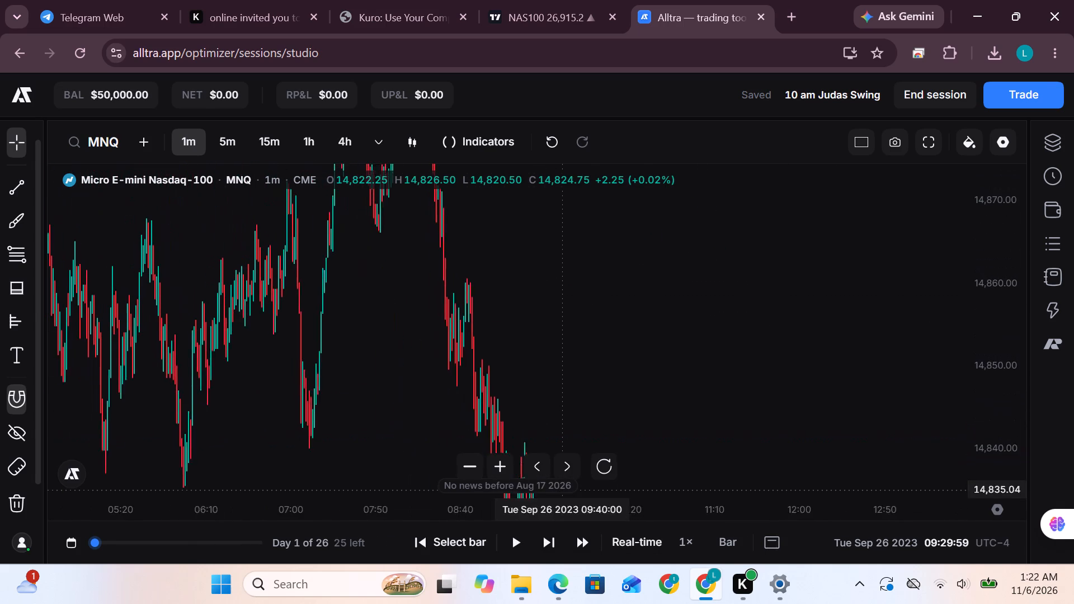
scroll(988, 312, down, 12)
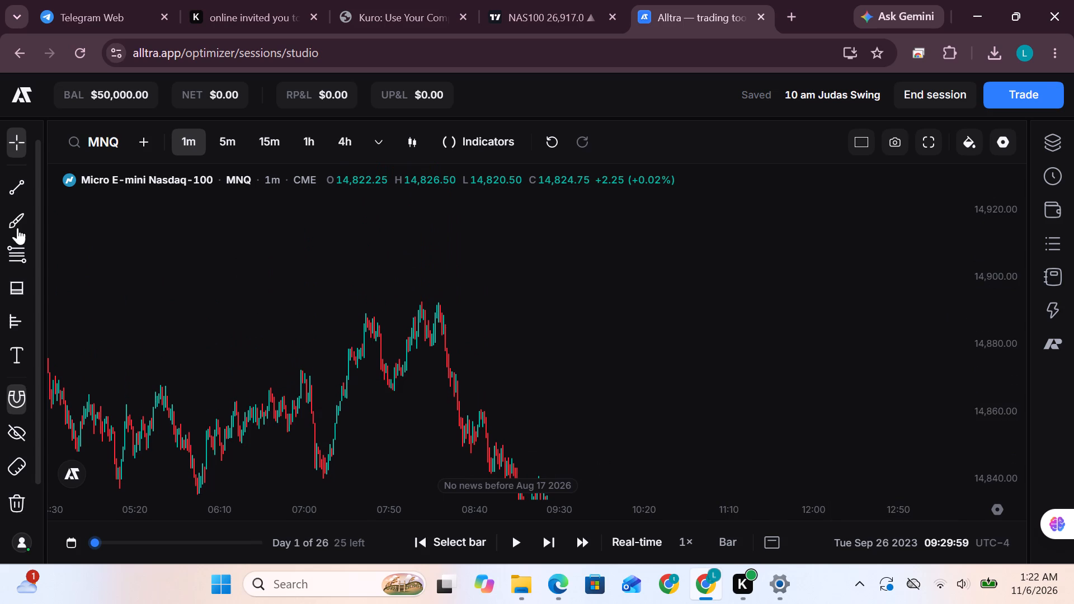
click(10, 185)
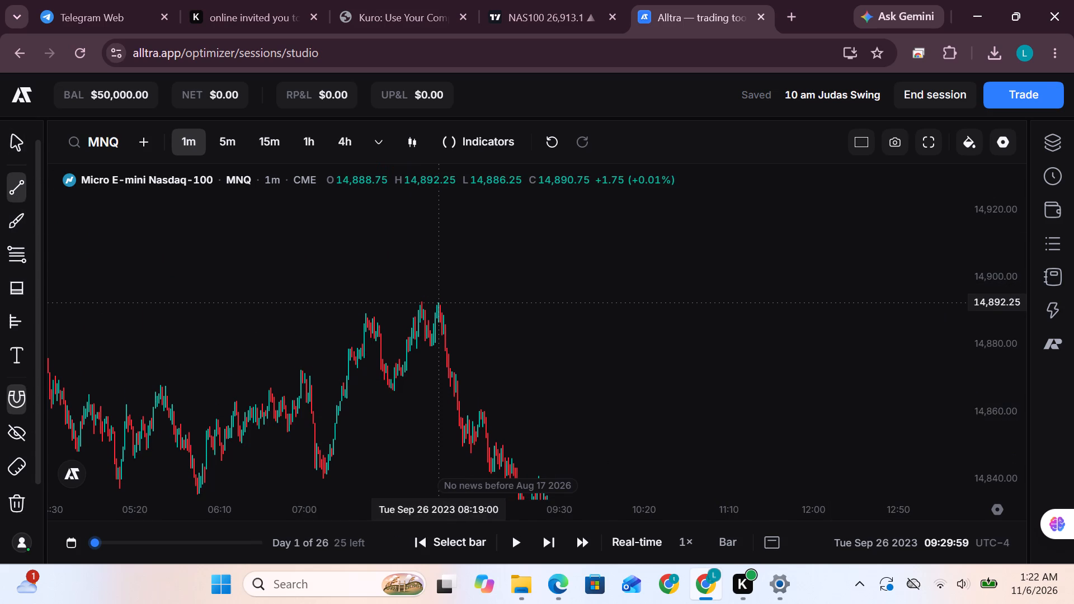
click(422, 289)
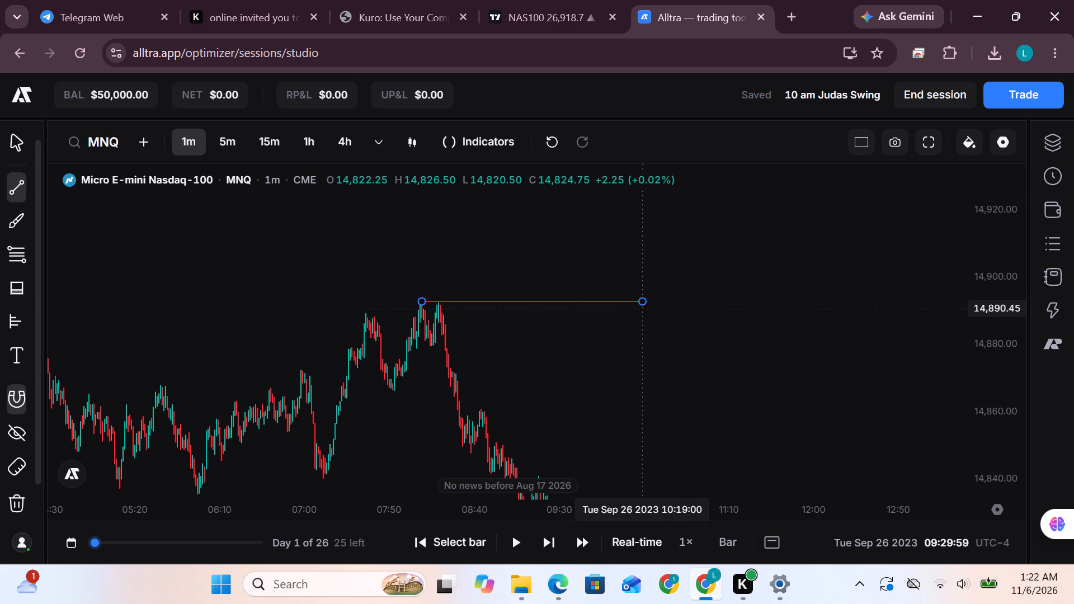
shift+click(687, 308)
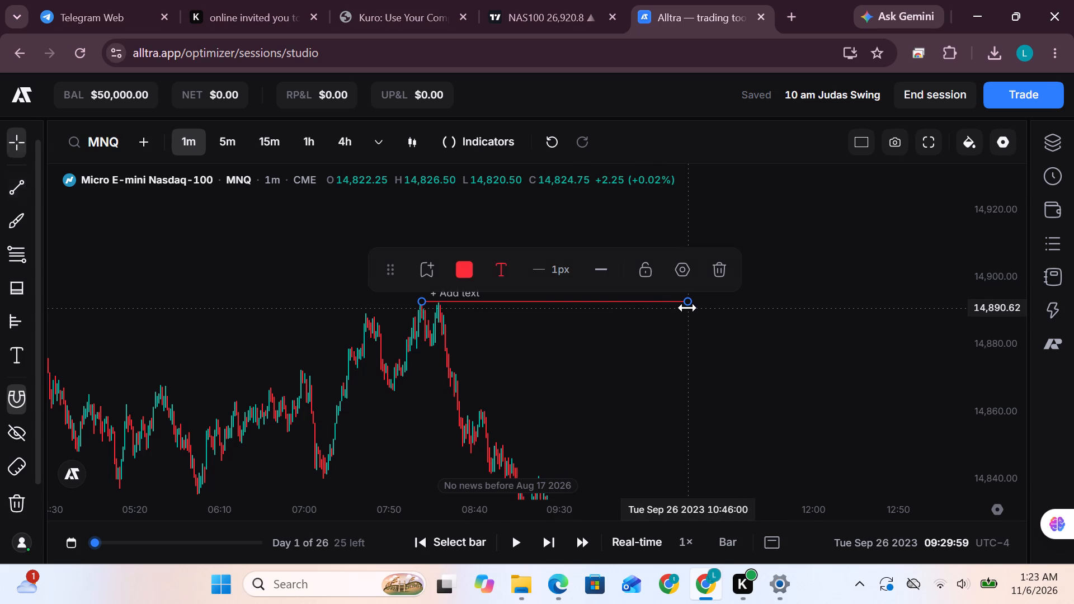
Colour the line at the pre-market high blue and label it "minor buyside".
click(468, 269)
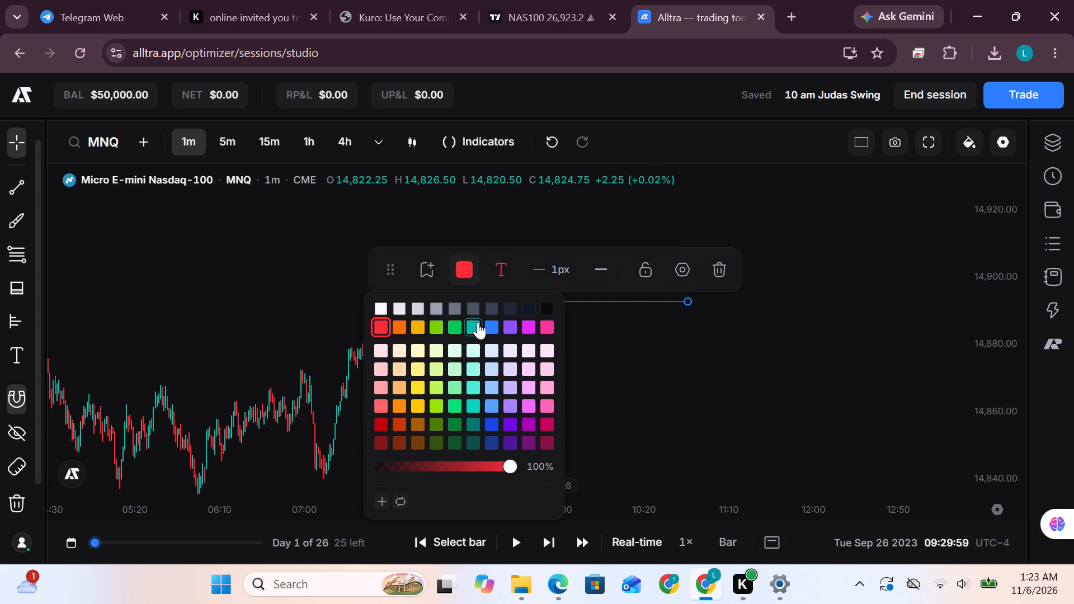
click(495, 324)
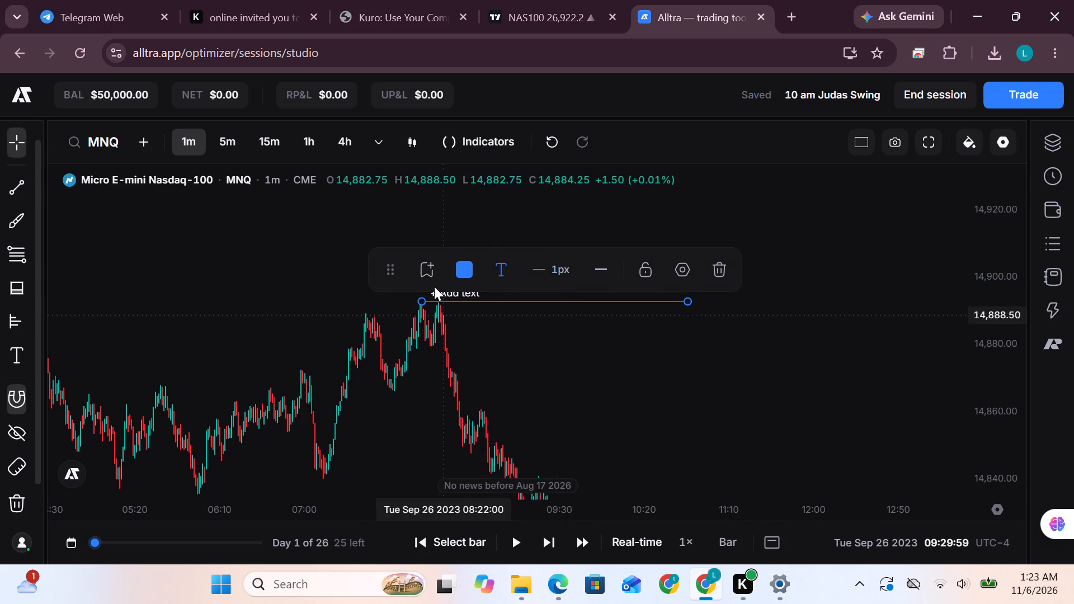
click(464, 292)
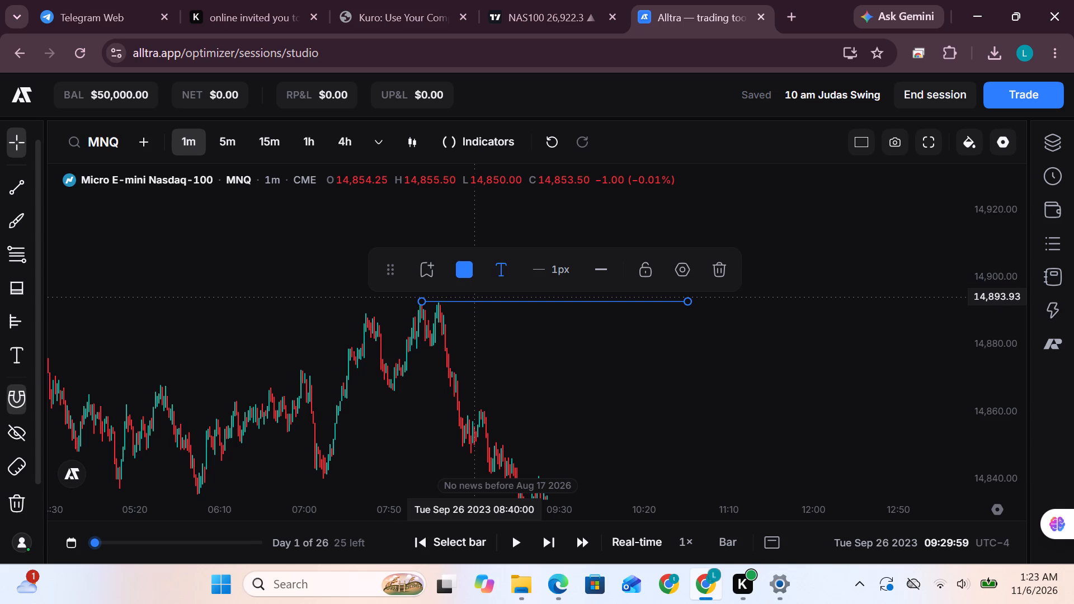
text(minor bu)
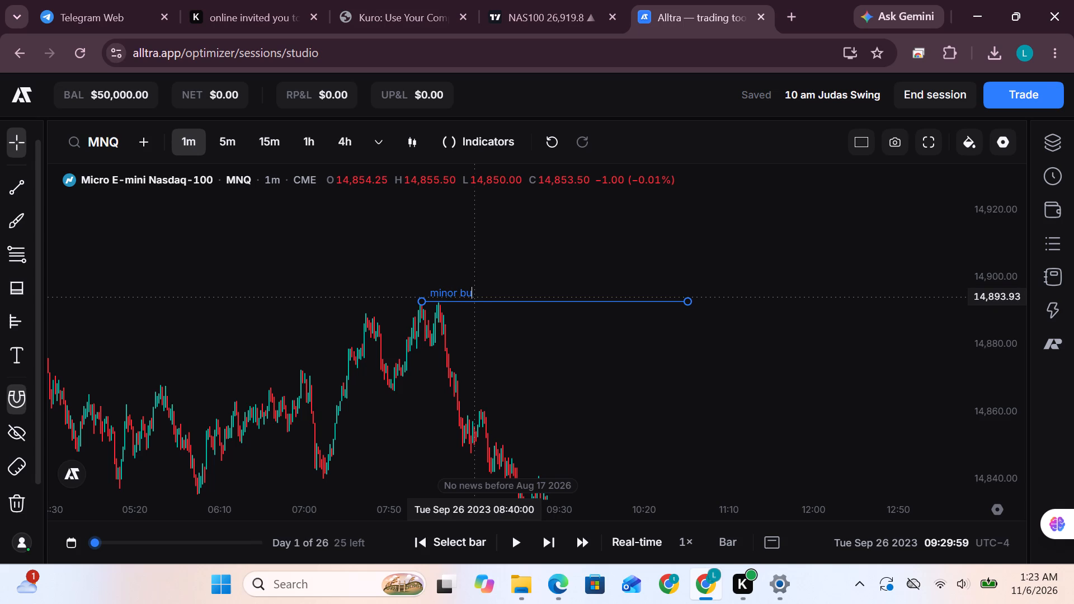
text(ys)
text(ide)
click(539, 374)
Label the red line at the session low "sellside liquidity".
scroll(538, 374, down, 6)
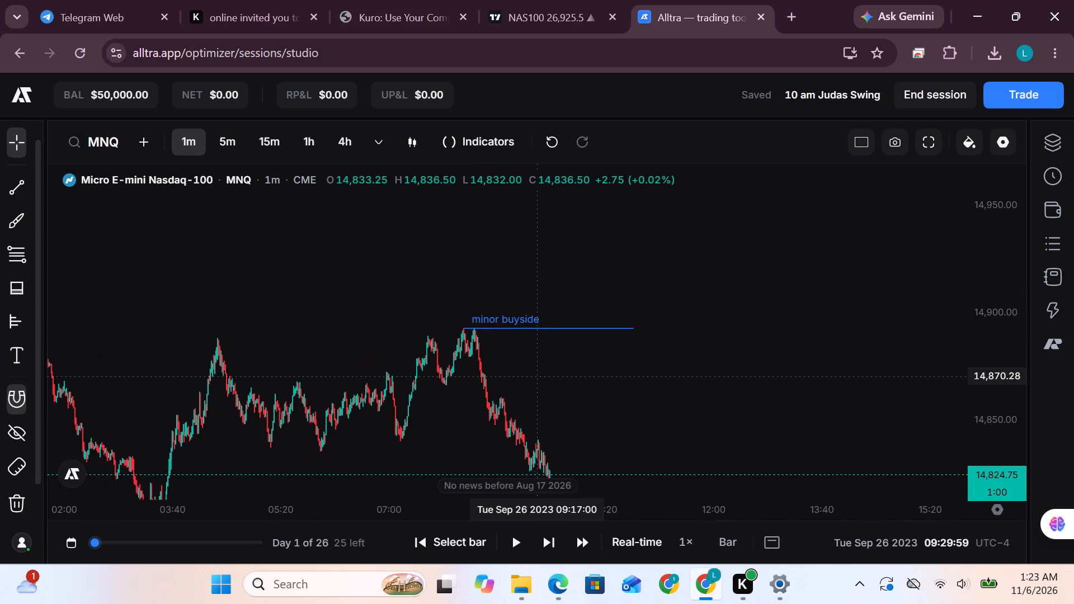
drag(841, 374, 785, 133)
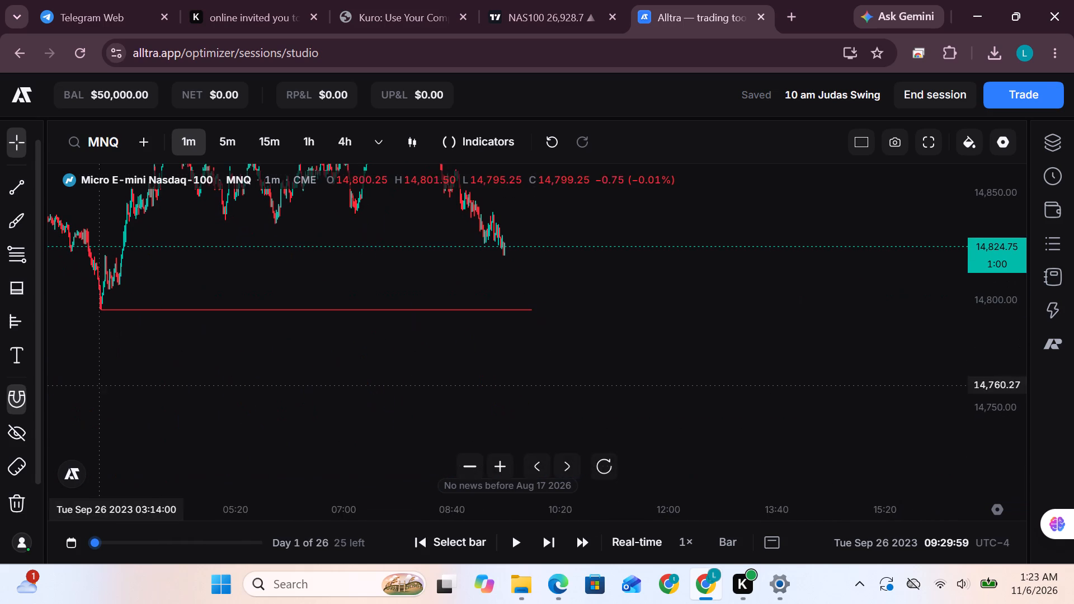
click(97, 309)
click(131, 298)
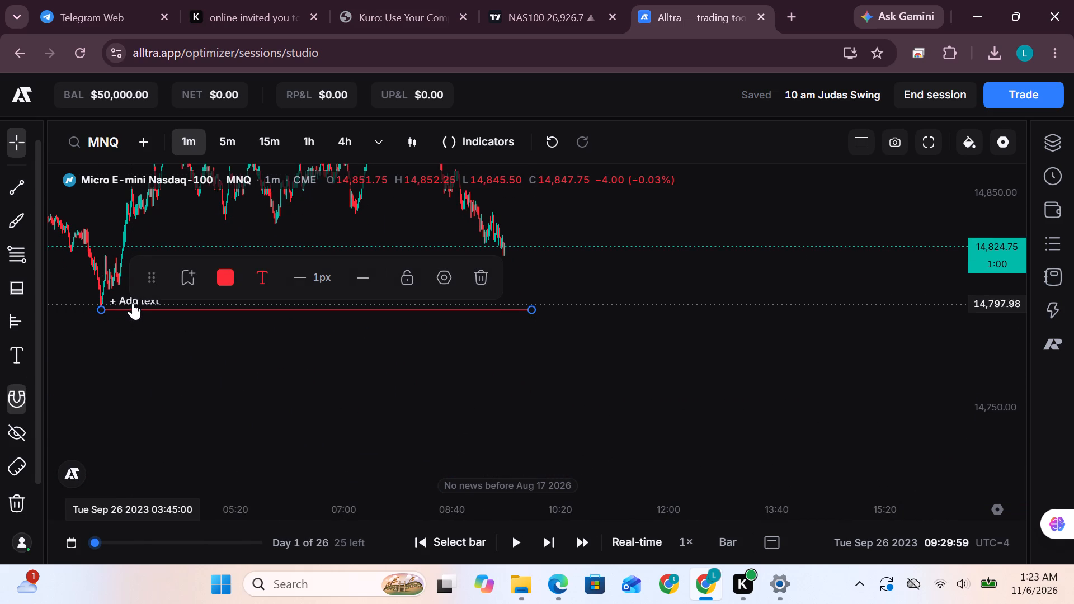
click(133, 303)
text(sellside liquidity)
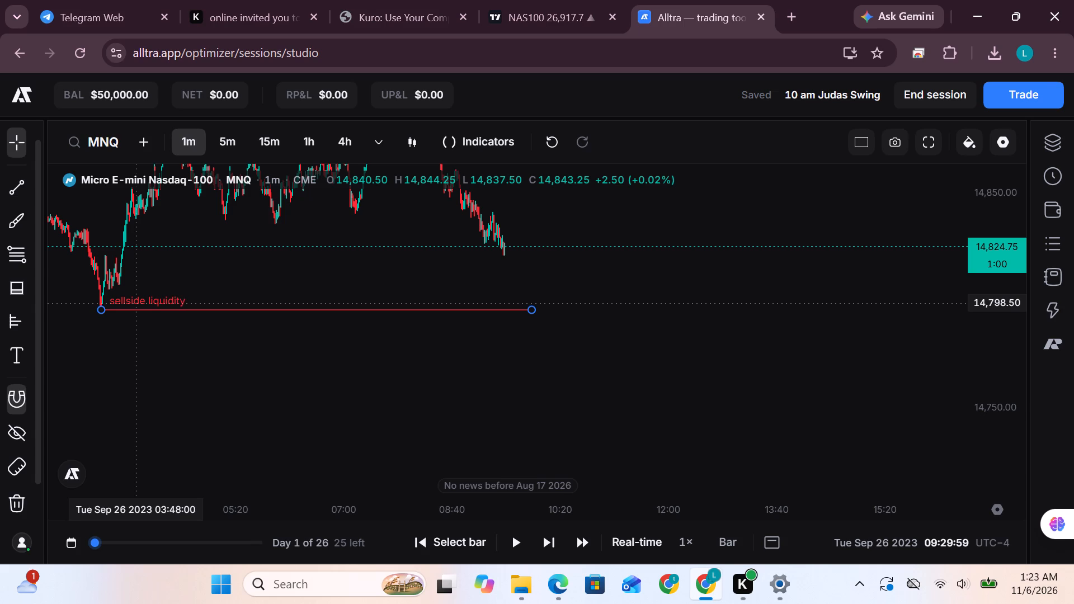
click(192, 370)
drag(772, 266, 744, 377)
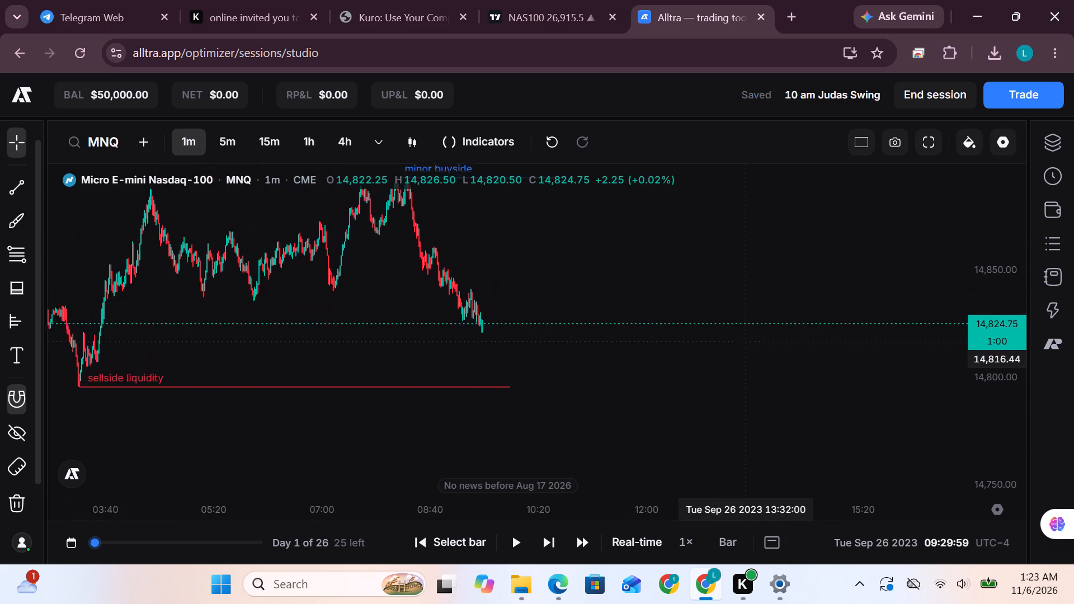
Play the replay from the 09:30 open and pause it at about 09:32.
drag(744, 377, 747, 390)
scroll(630, 382, down, 2)
scroll(476, 346, up, 3)
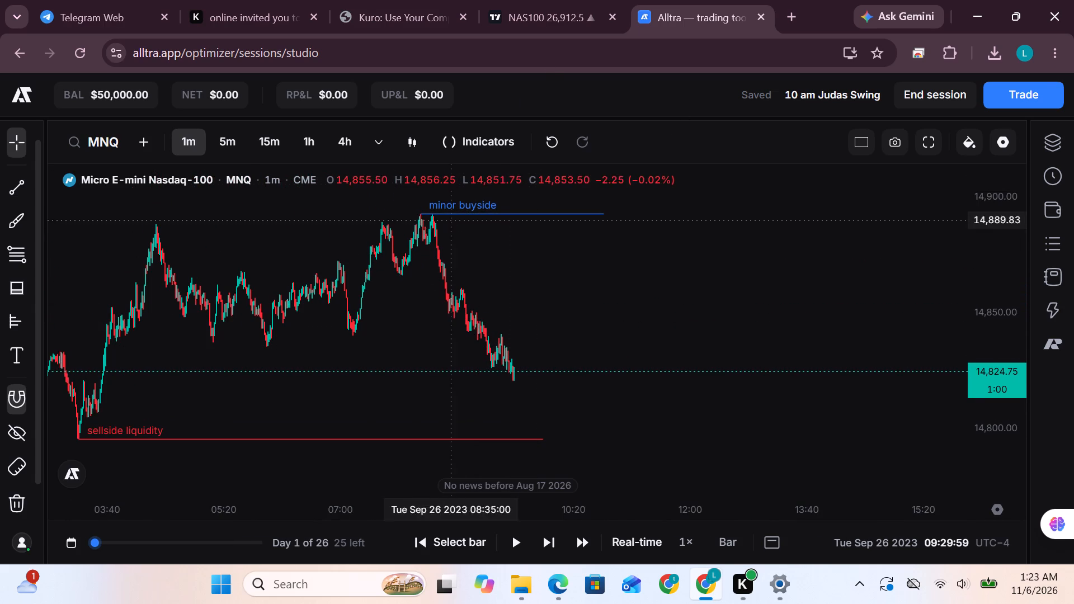
click(512, 541)
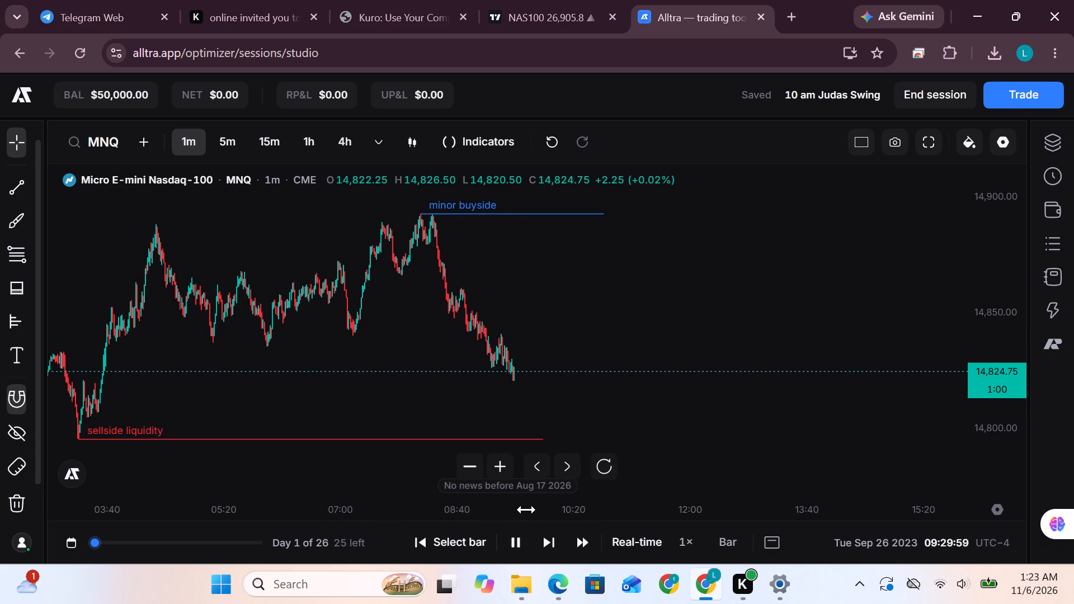
click(520, 546)
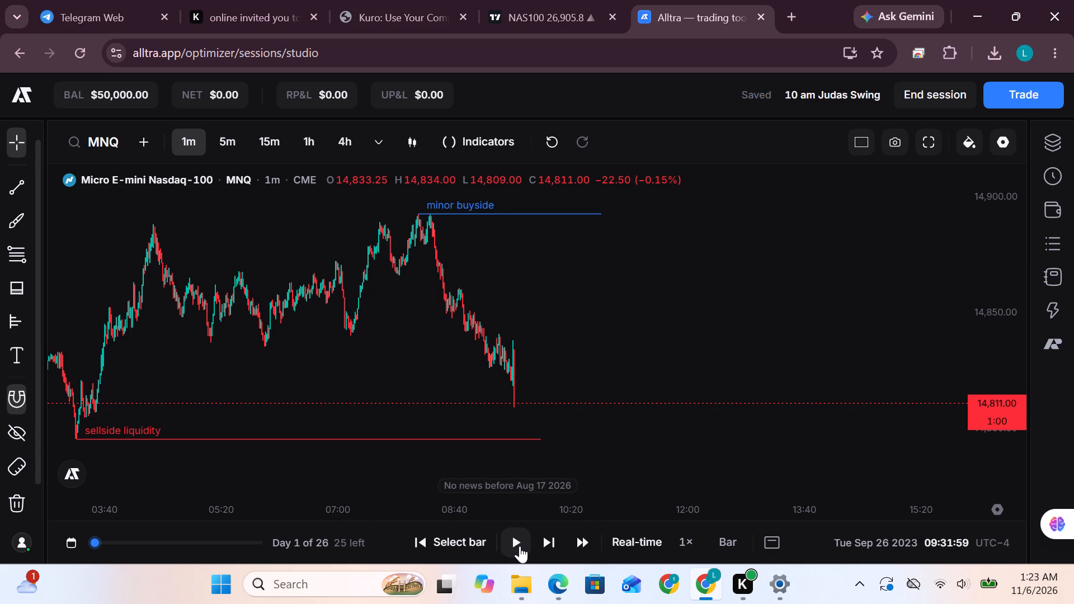
Switch the replay to real-time mode and start real-time playback.
click(655, 550)
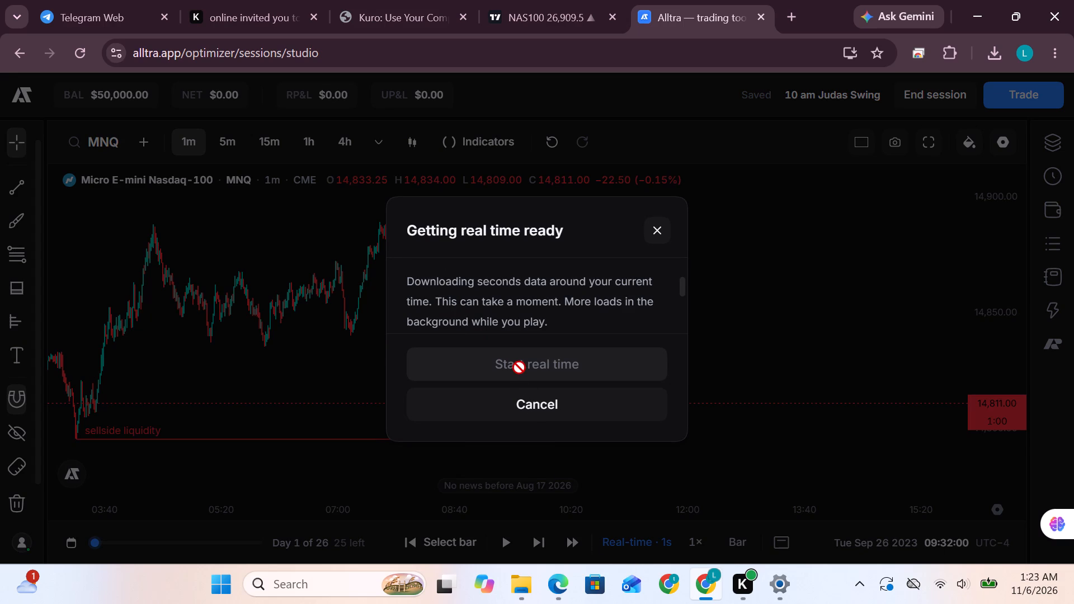
click(547, 359)
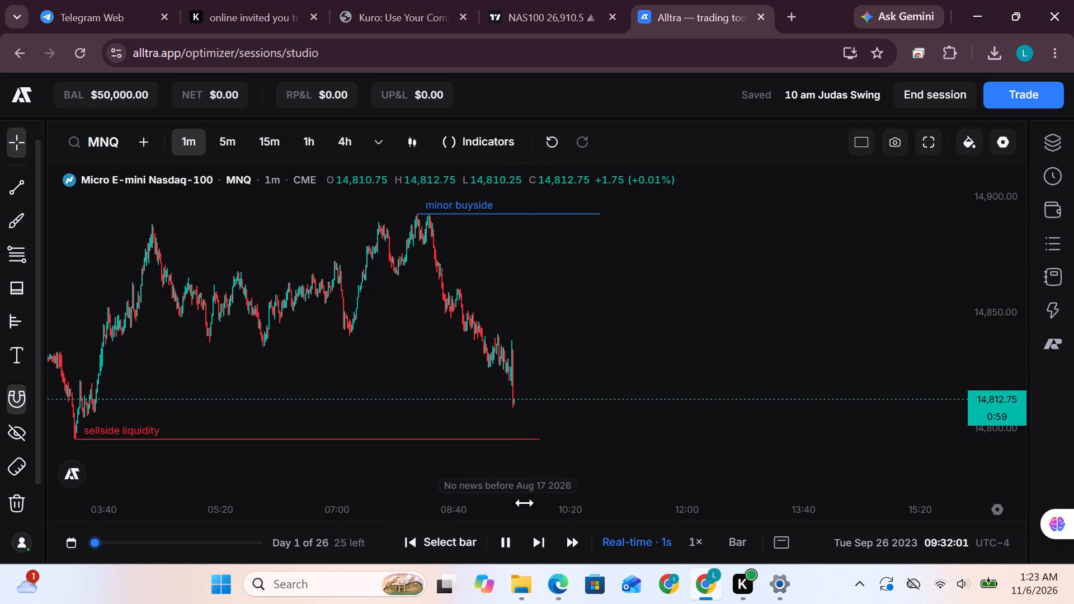
Fast-forward the real-time replay minute by minute to 09:52.
scroll(682, 397, up, 4)
drag(573, 361, 874, 257)
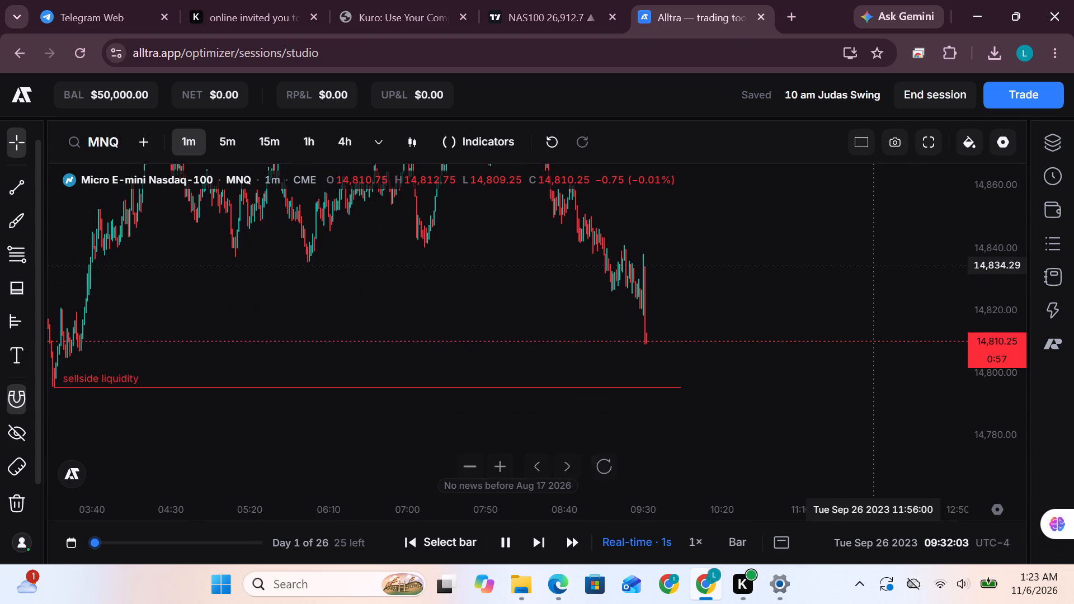
scroll(984, 266, down, 5)
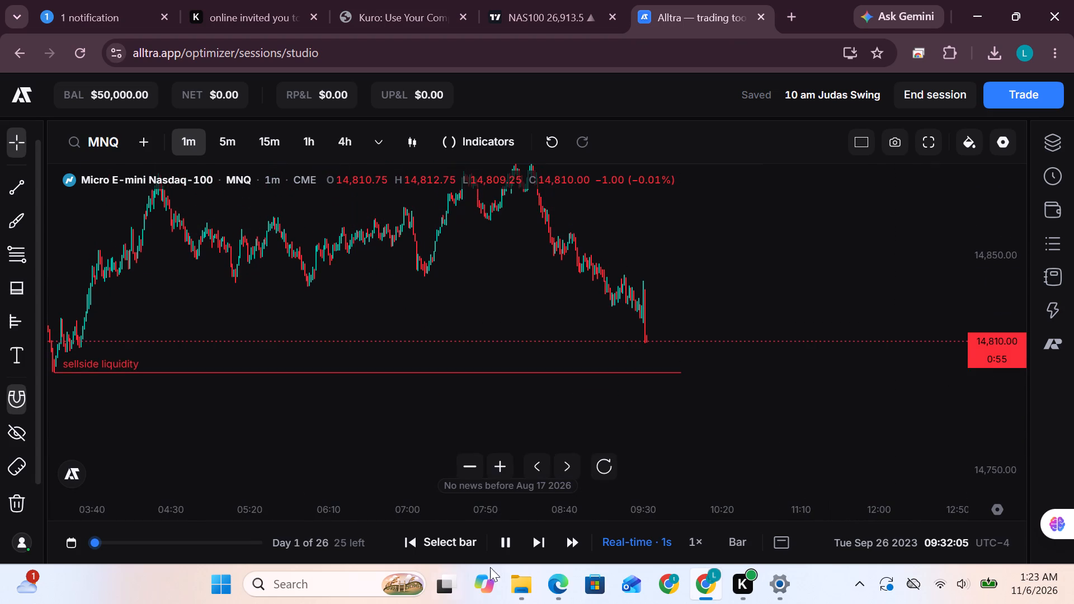
click(578, 543)
click(578, 543)
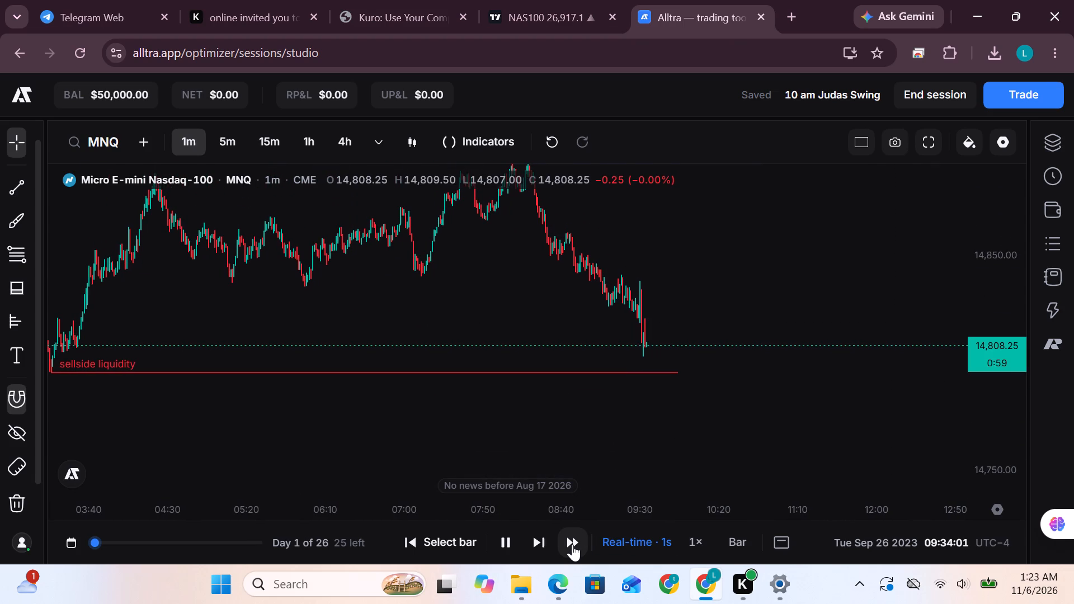
double_click(566, 540)
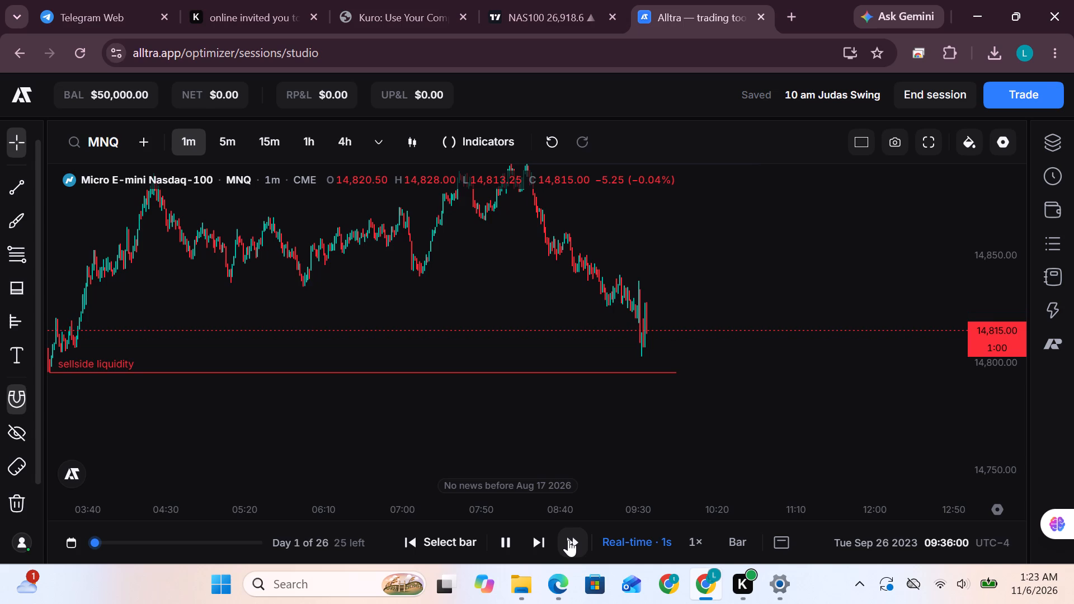
triple_click(569, 540)
click(569, 540)
triple_click(569, 540)
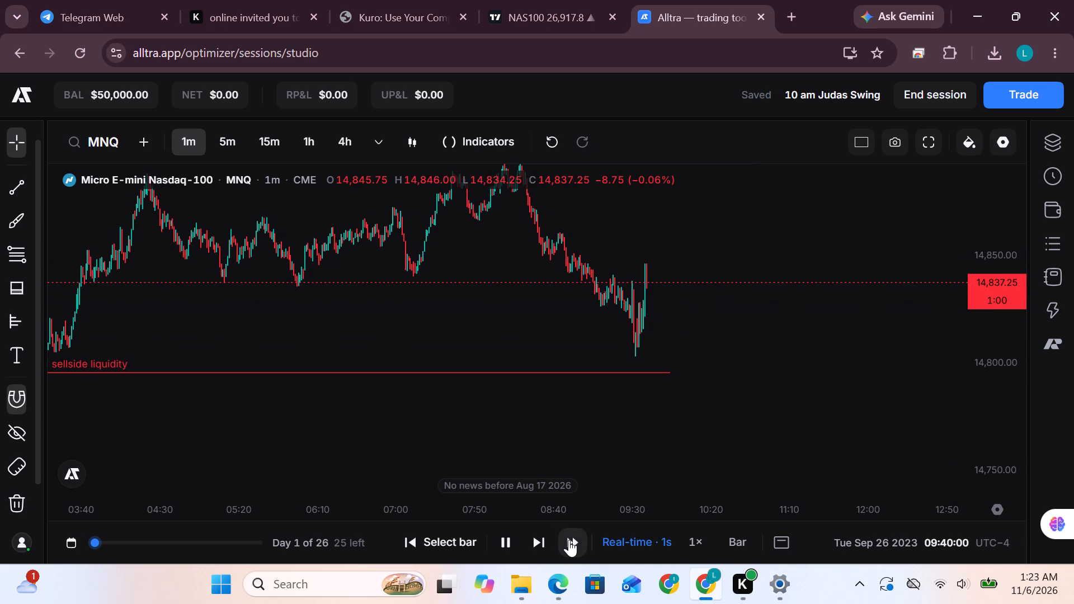
triple_click(569, 540)
triple_click(569, 540)
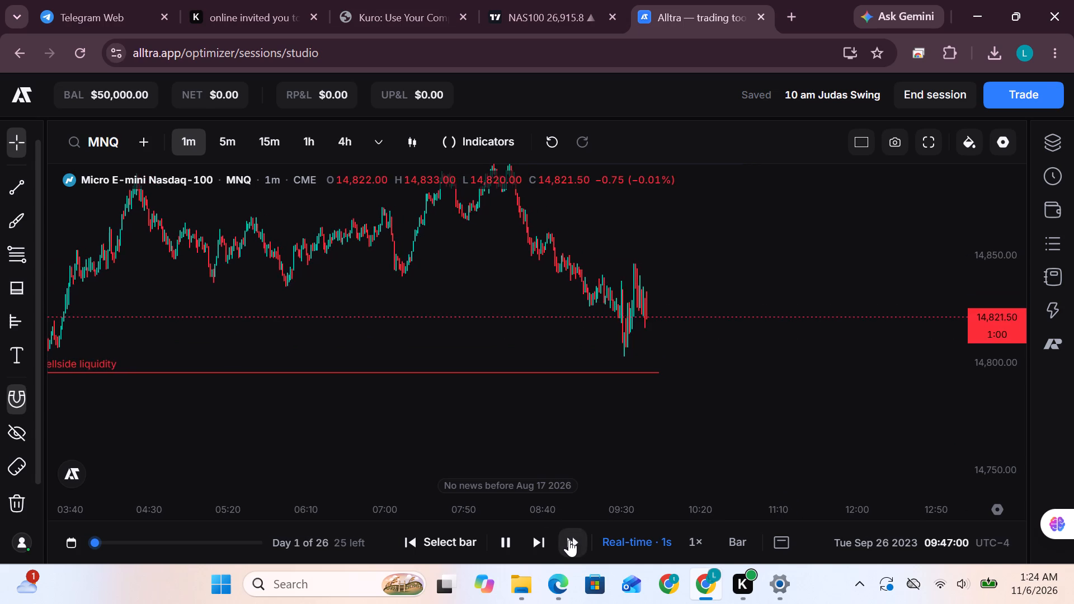
double_click(569, 540)
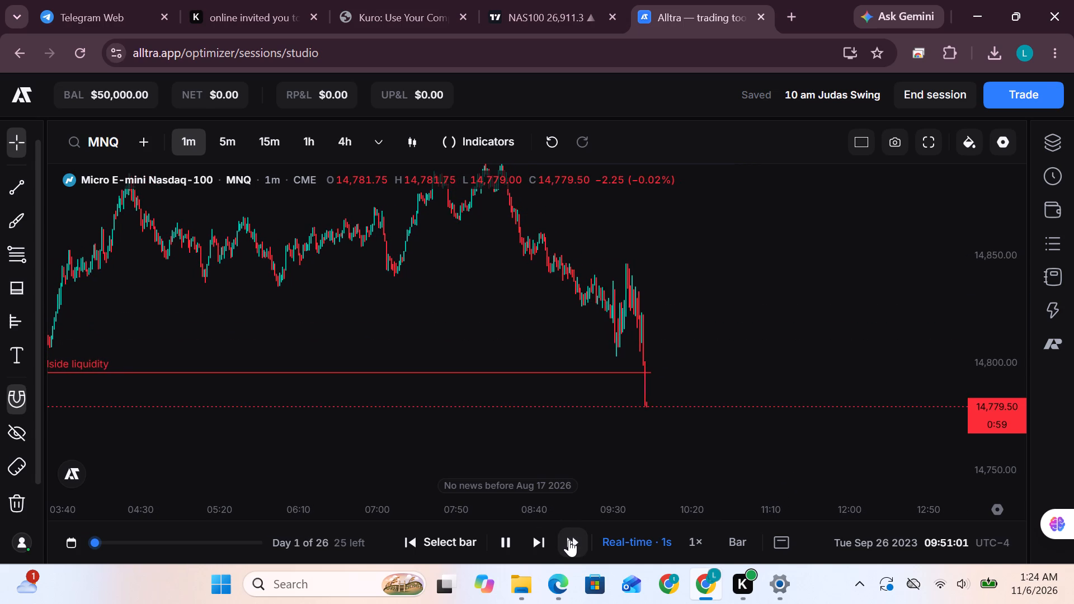
click(569, 540)
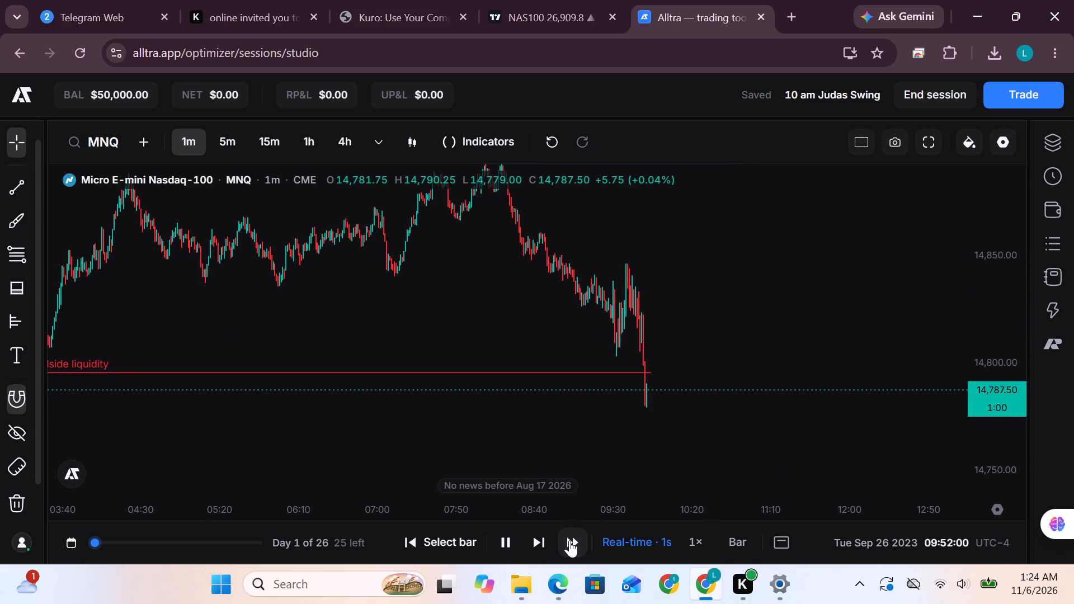
Examine the price action around the sellside liquidity line between the 09:30 open and 09:52.
scroll(745, 458, up, 5)
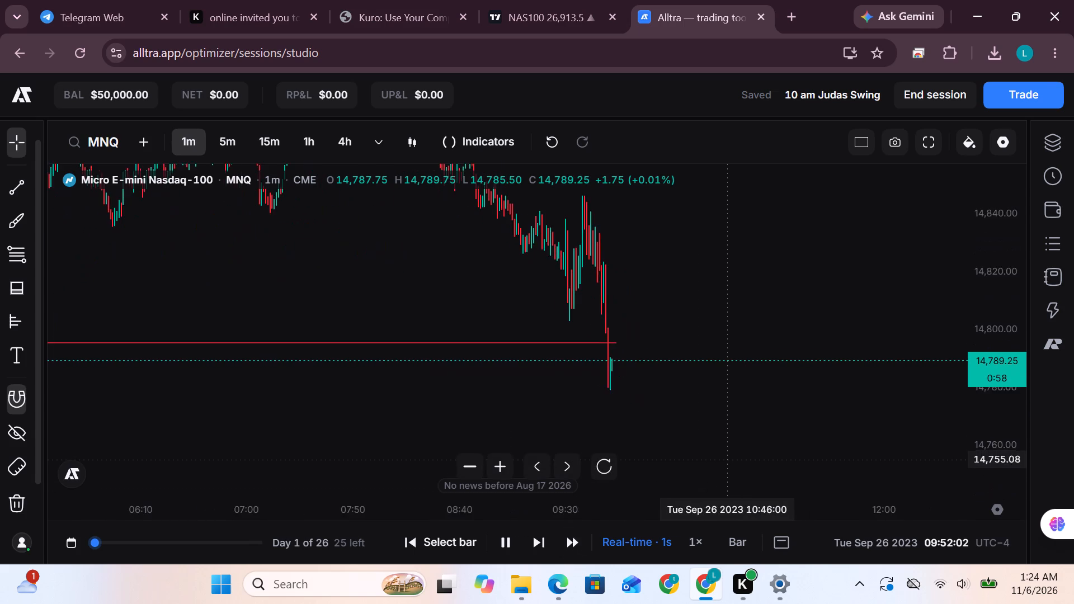
drag(622, 397, 514, 372)
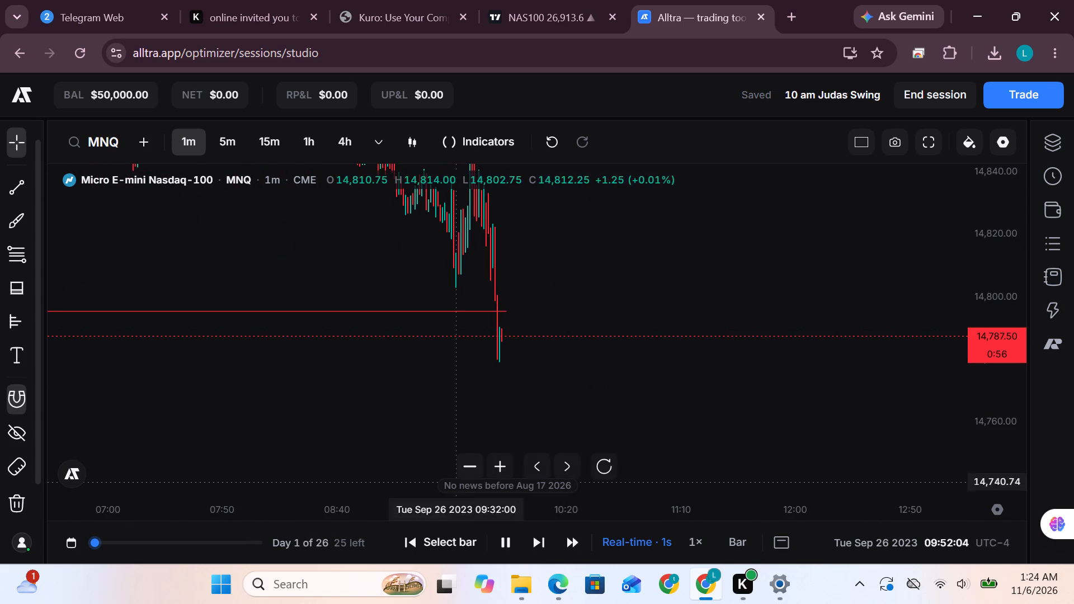
scroll(1001, 344, up, 6)
scroll(530, 401, down, 2)
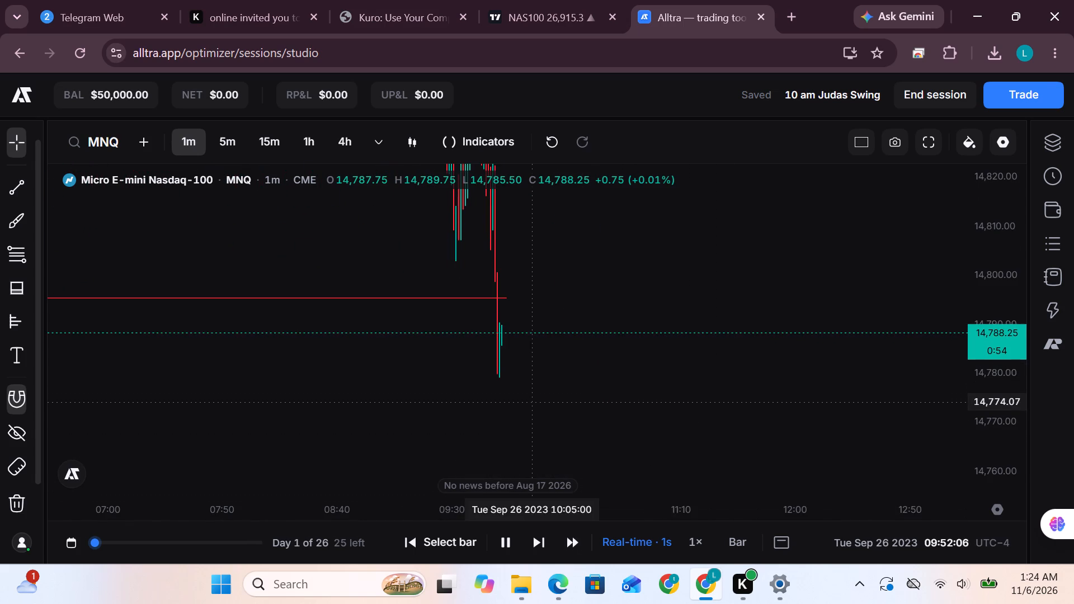
scroll(530, 400, down, 4)
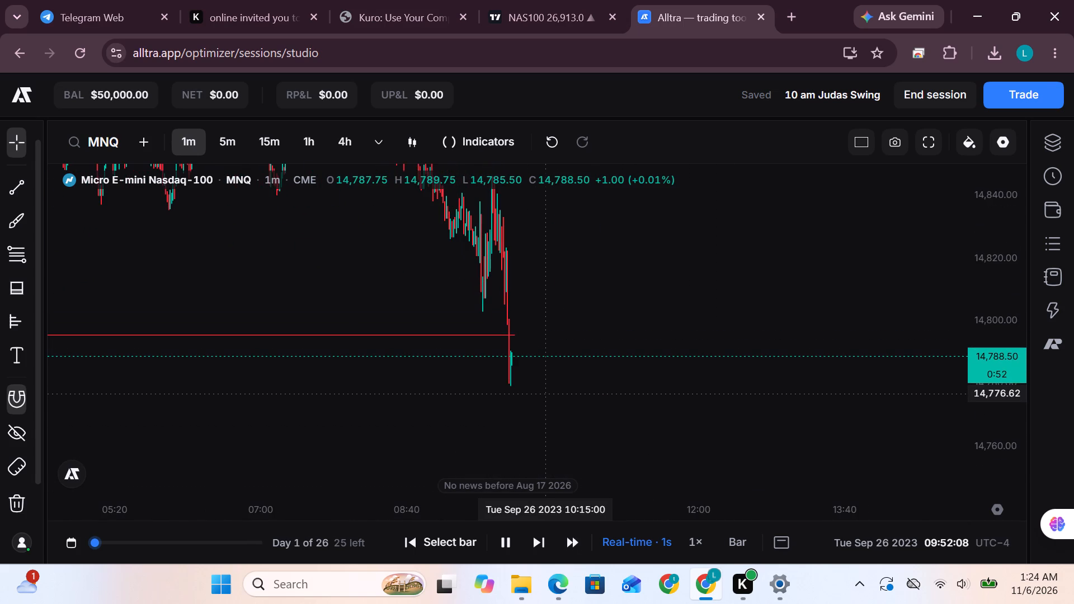
scroll(483, 289, up, 10)
scroll(752, 272, down, 6)
click(599, 462)
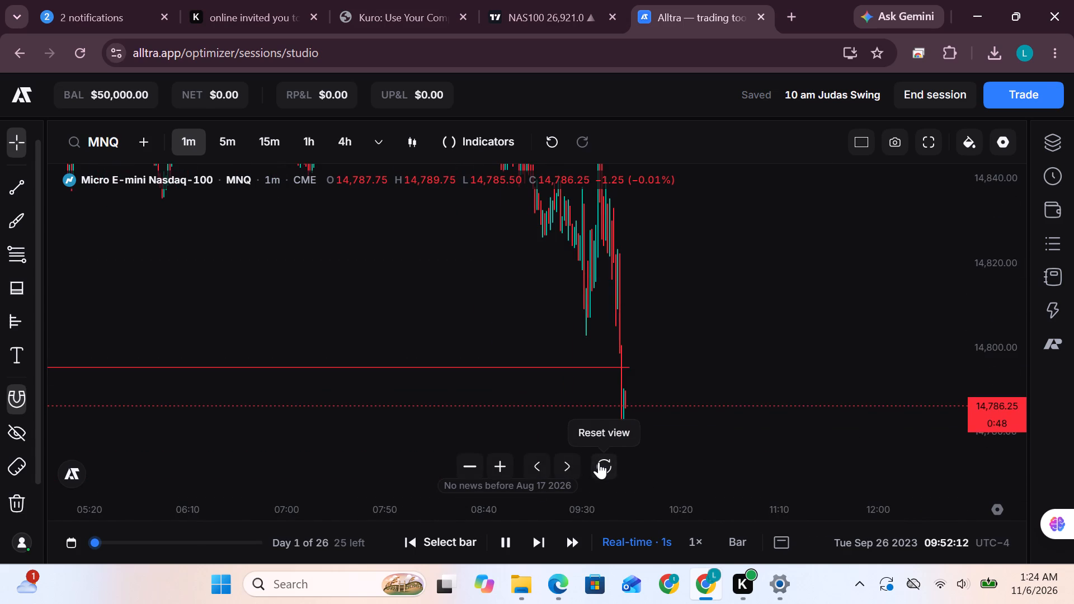
drag(911, 355, 442, 235)
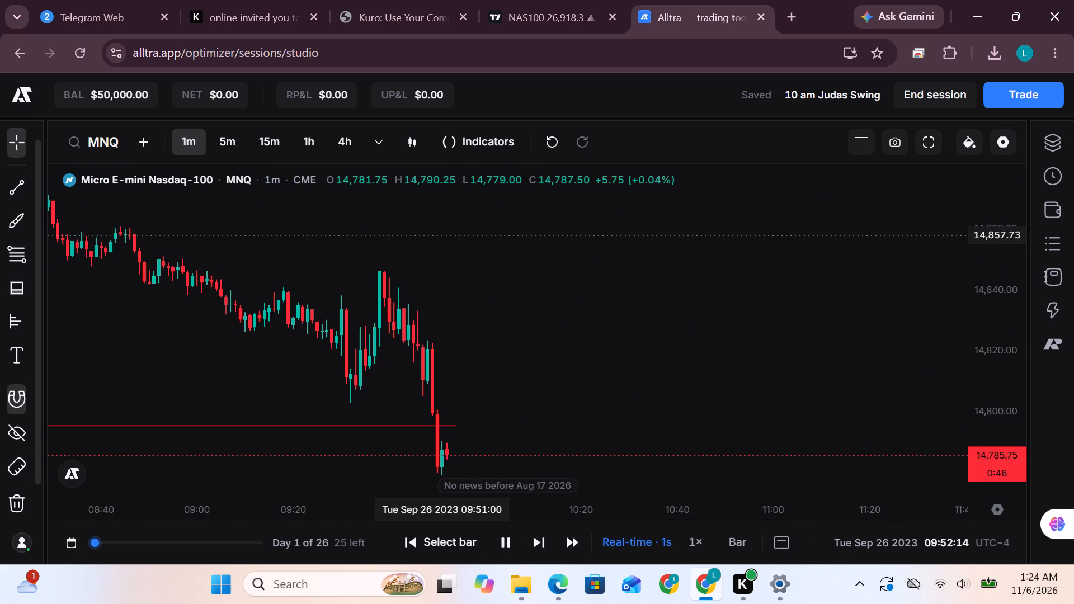
drag(474, 343, 526, 254)
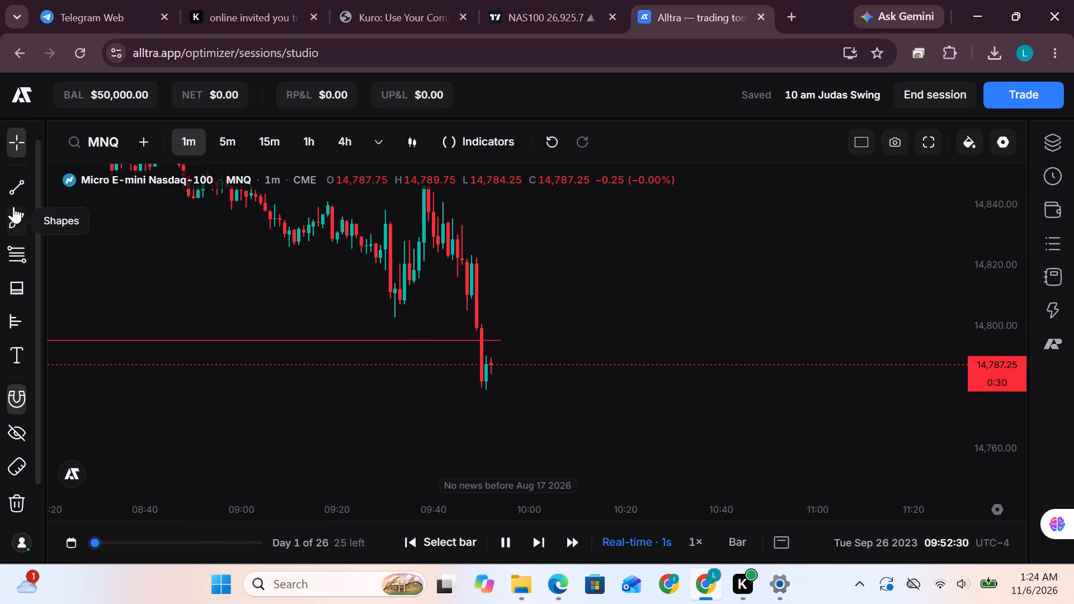
Draw a rectangle from the 09:30 candle's low at about 14,818 down to 14,814, extending to 10:00.
click(30, 229)
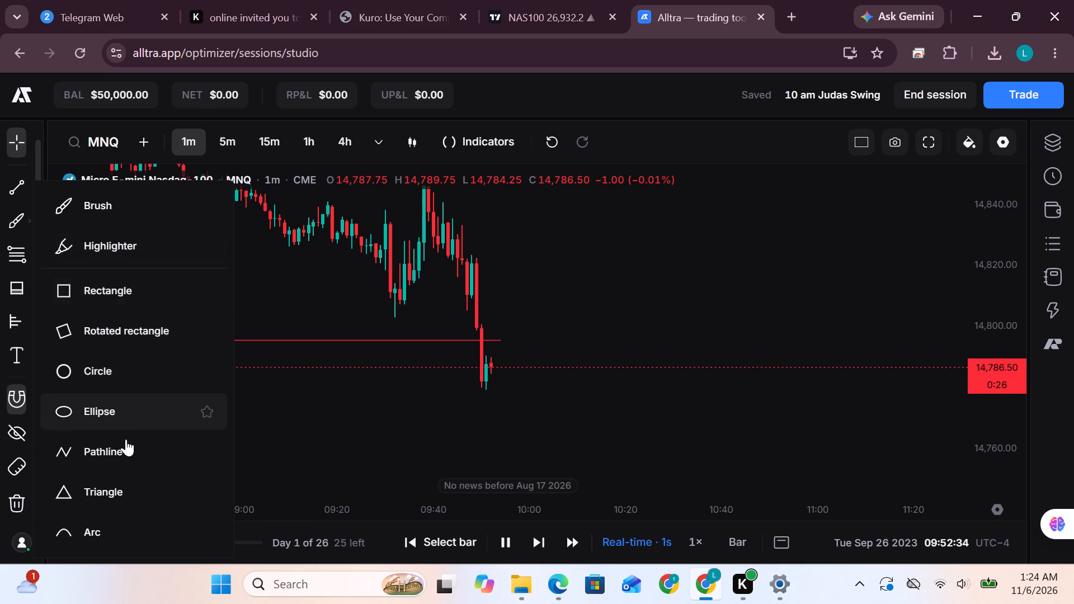
click(103, 300)
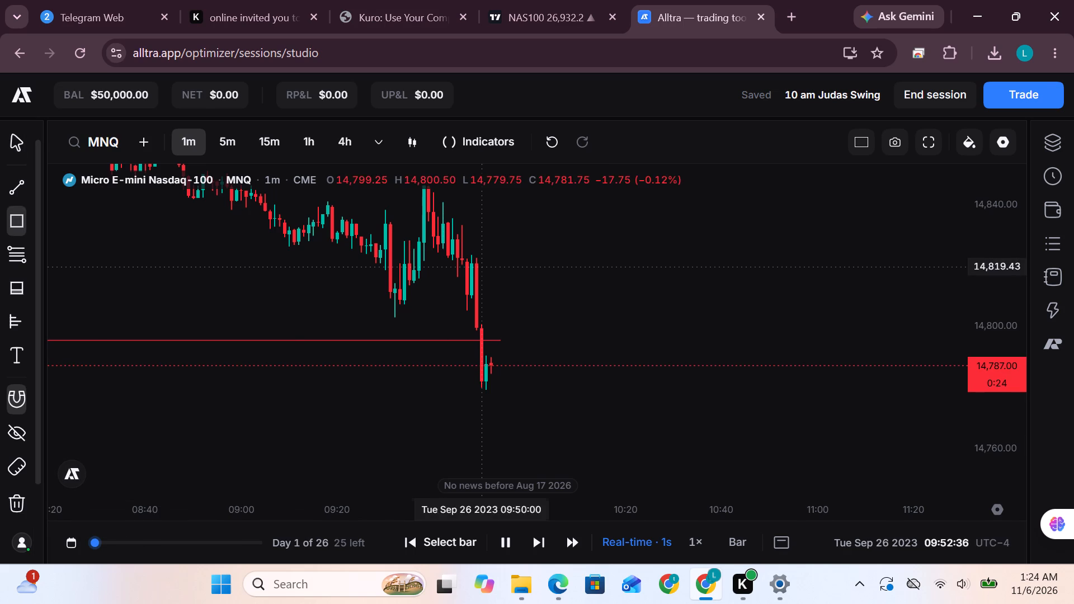
click(385, 276)
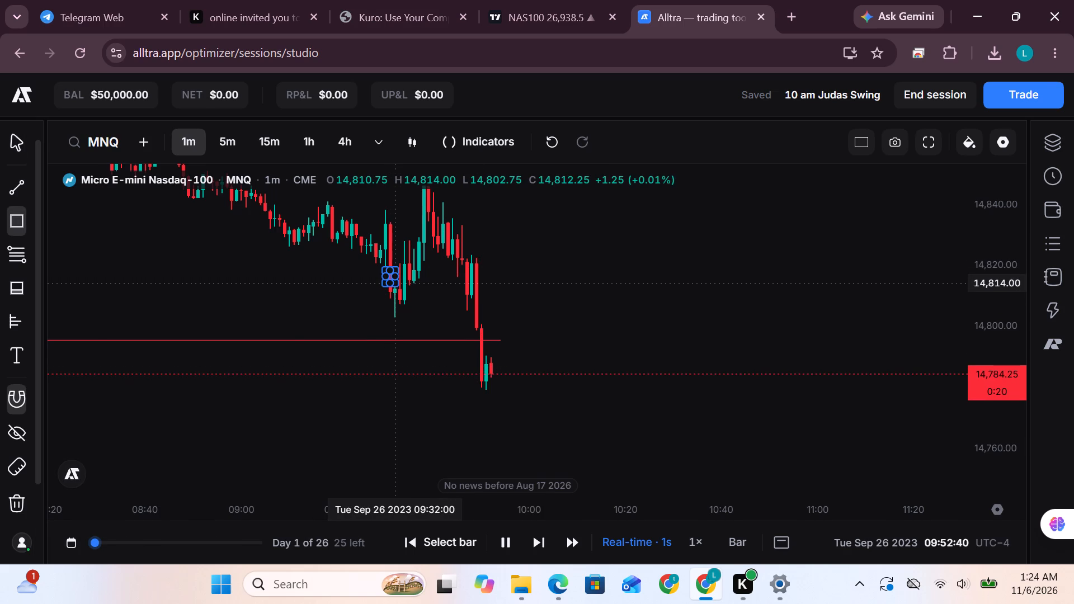
click(395, 280)
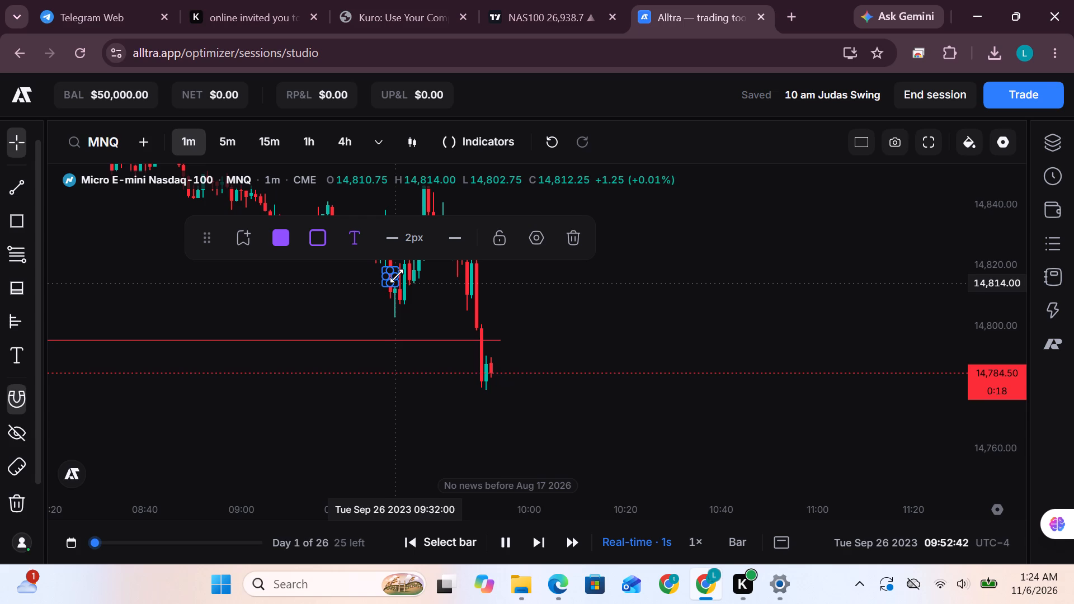
drag(401, 276, 528, 289)
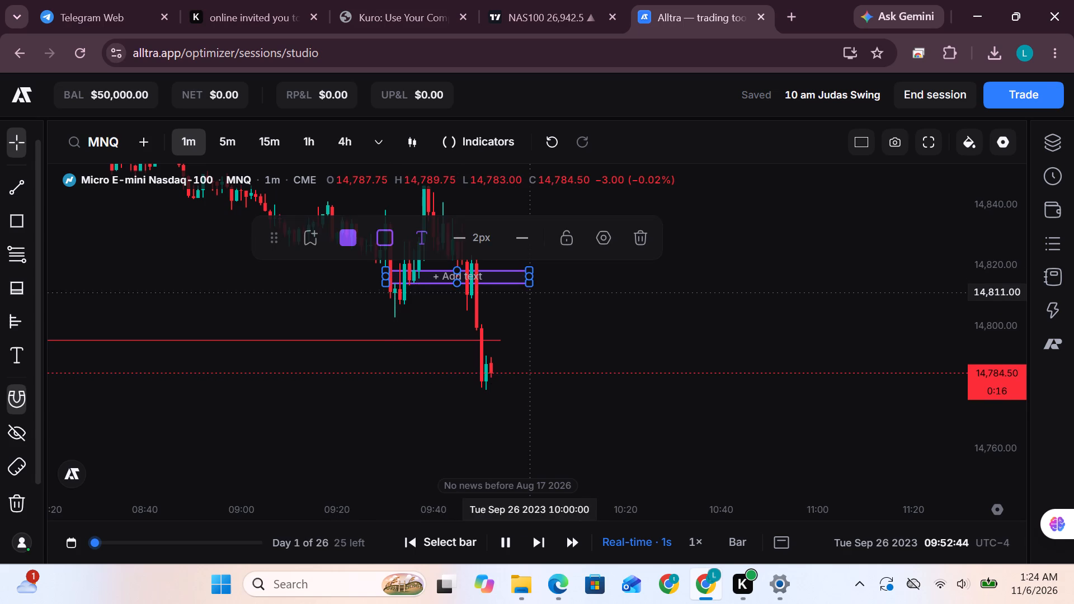
Set the border and fill colours of the 09:30 rectangle to green.
click(381, 238)
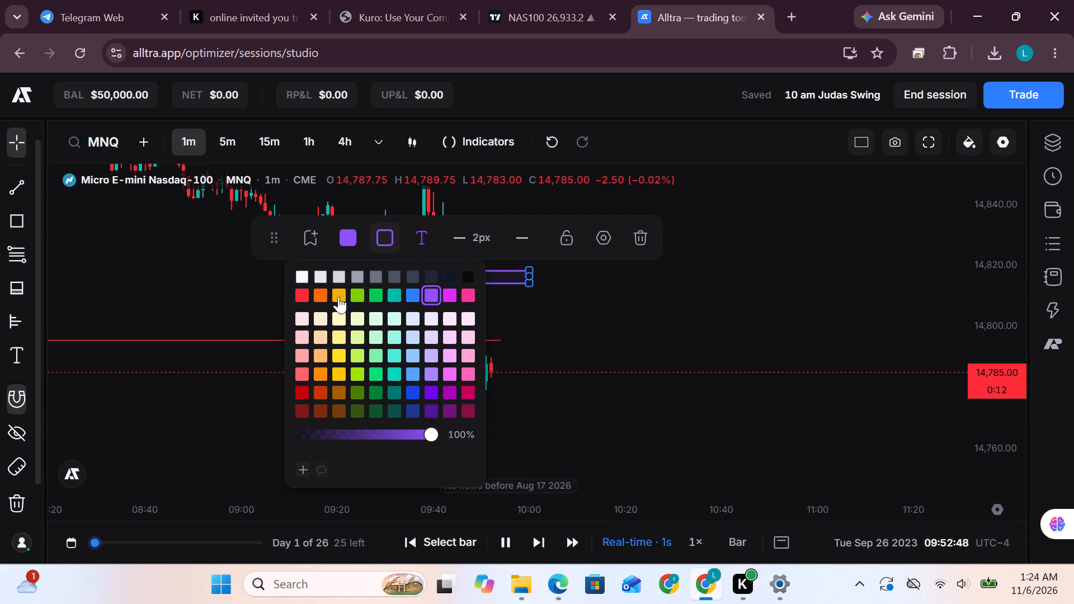
click(373, 295)
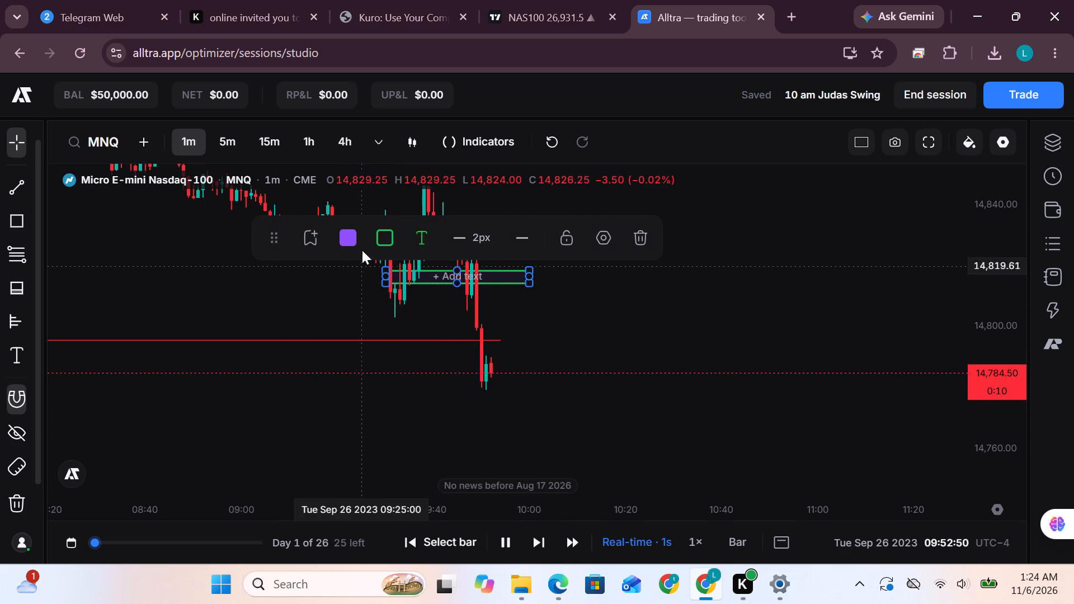
click(355, 238)
click(342, 288)
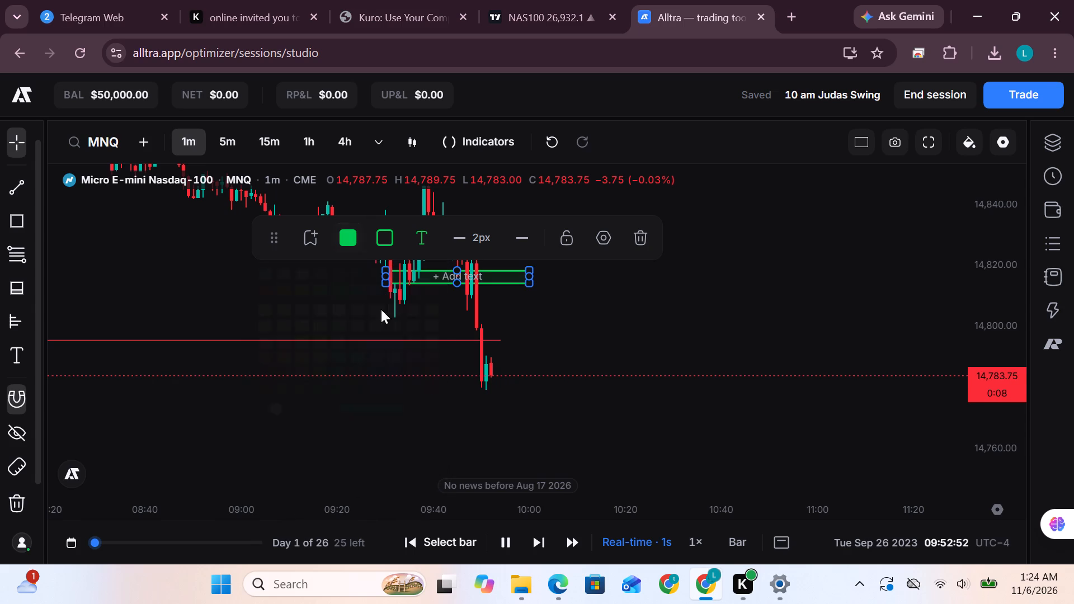
click(578, 293)
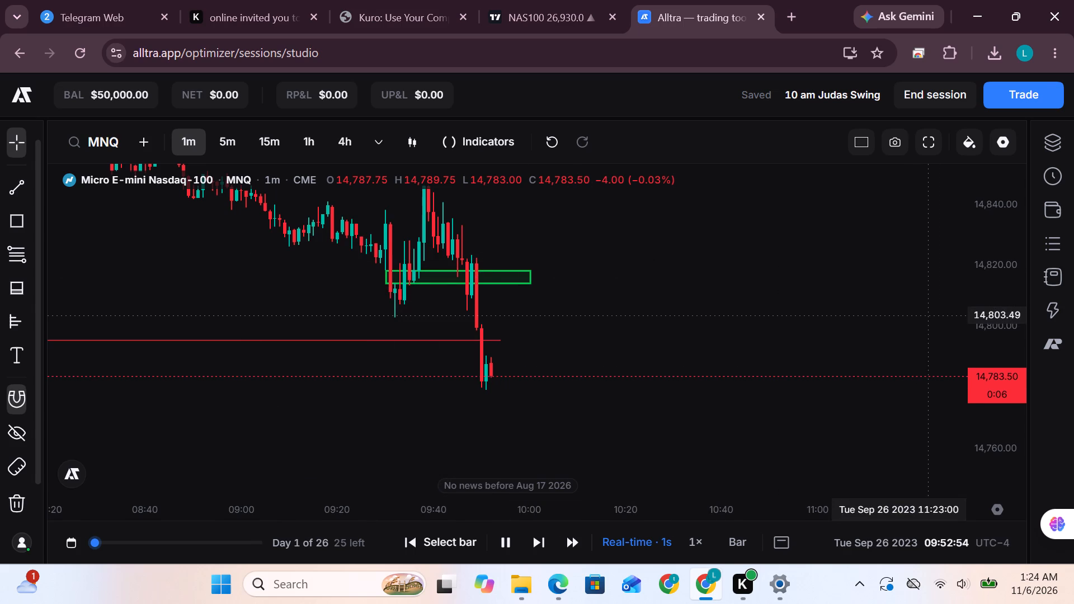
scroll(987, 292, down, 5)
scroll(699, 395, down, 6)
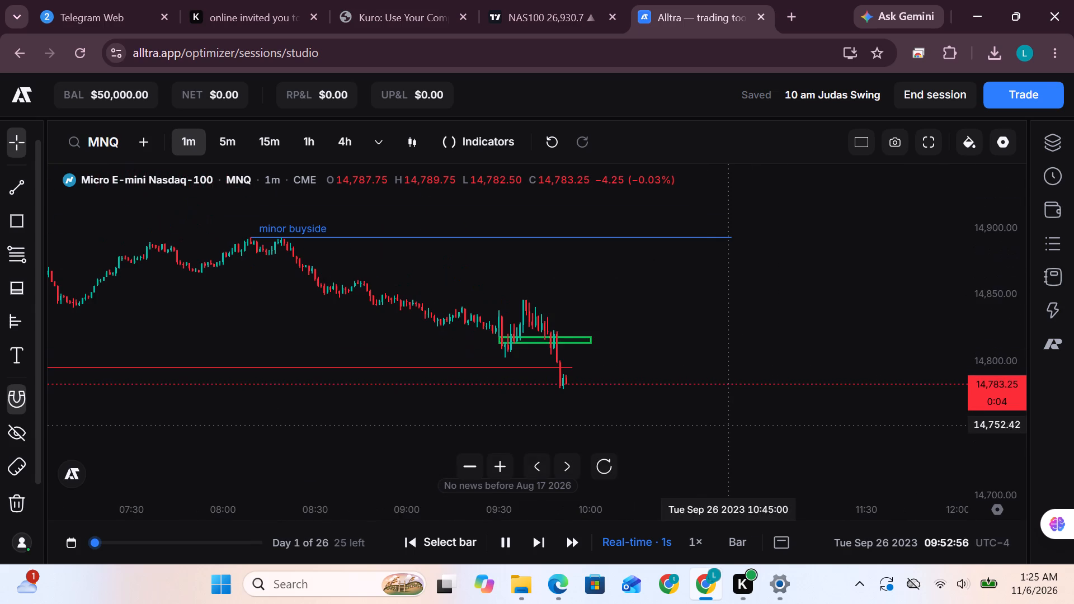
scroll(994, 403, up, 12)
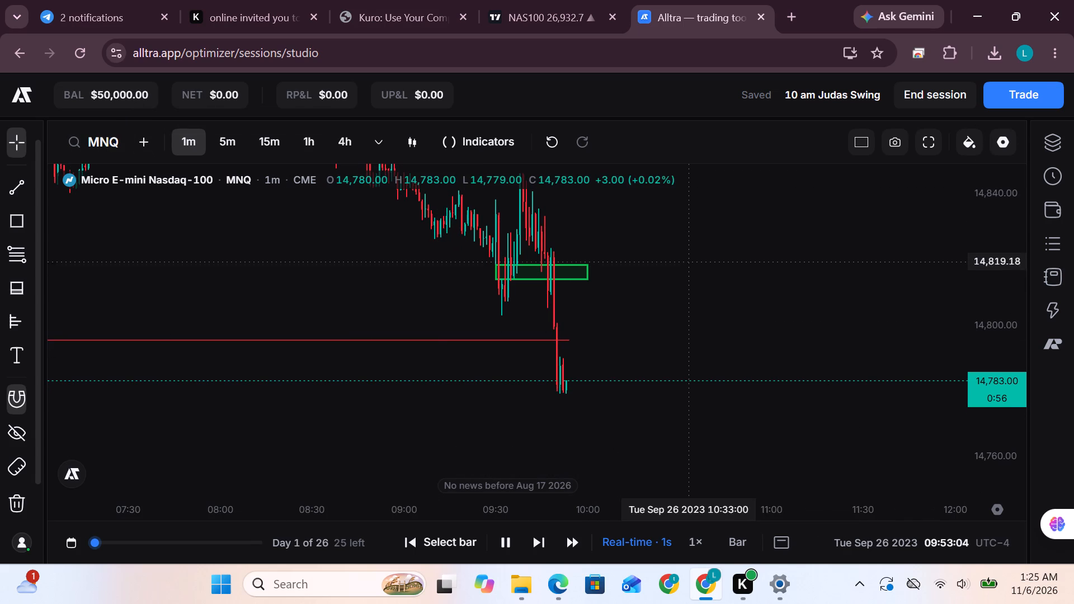
Enable the Buy / Sell buttons on the chart in the trading section of the chart settings.
click(953, 477)
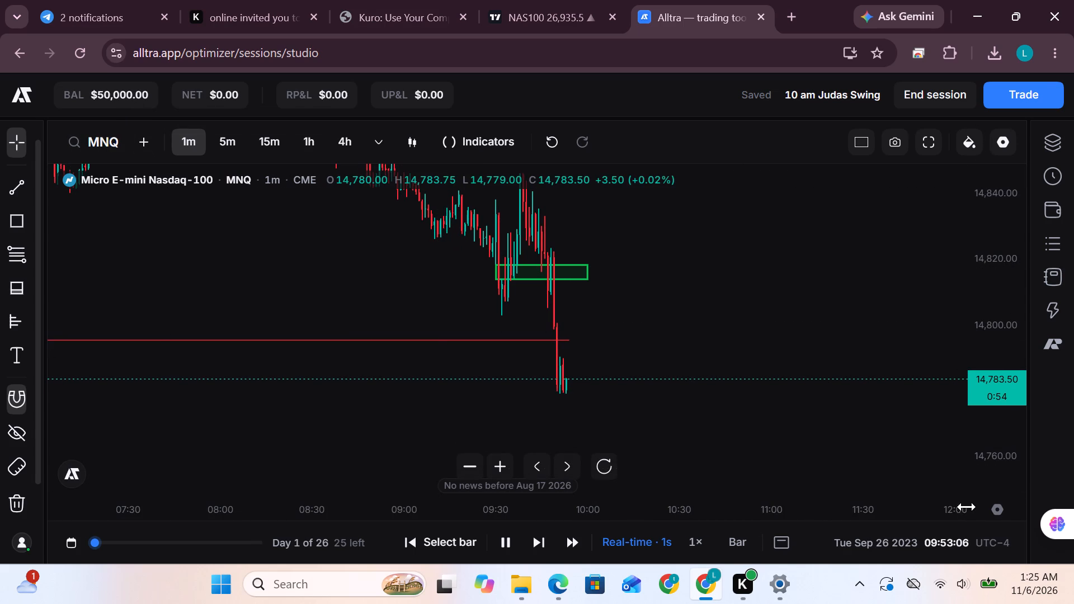
click(1000, 511)
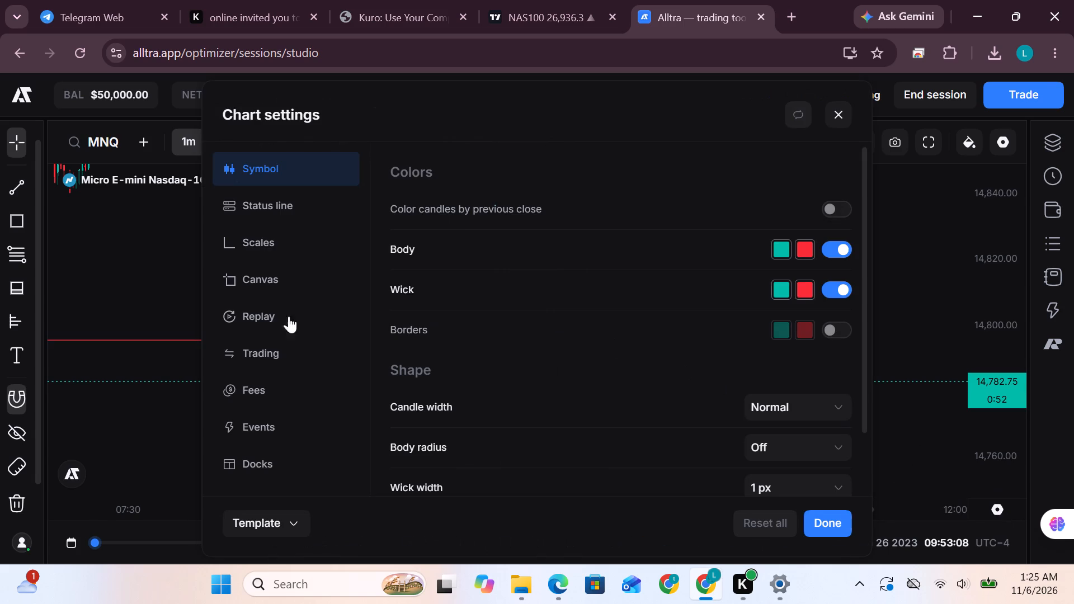
click(274, 358)
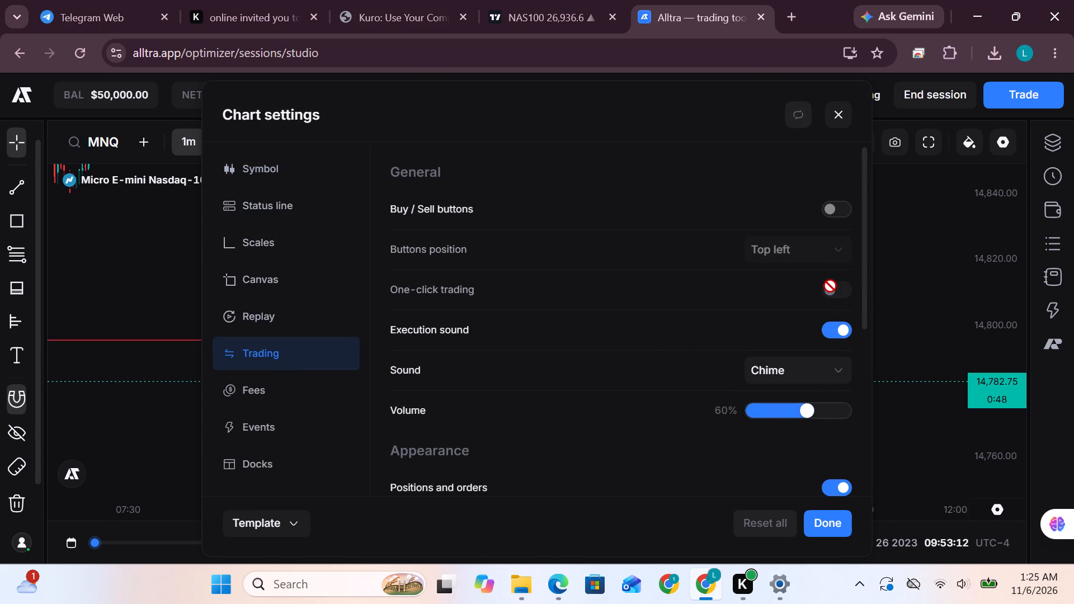
click(830, 286)
click(831, 213)
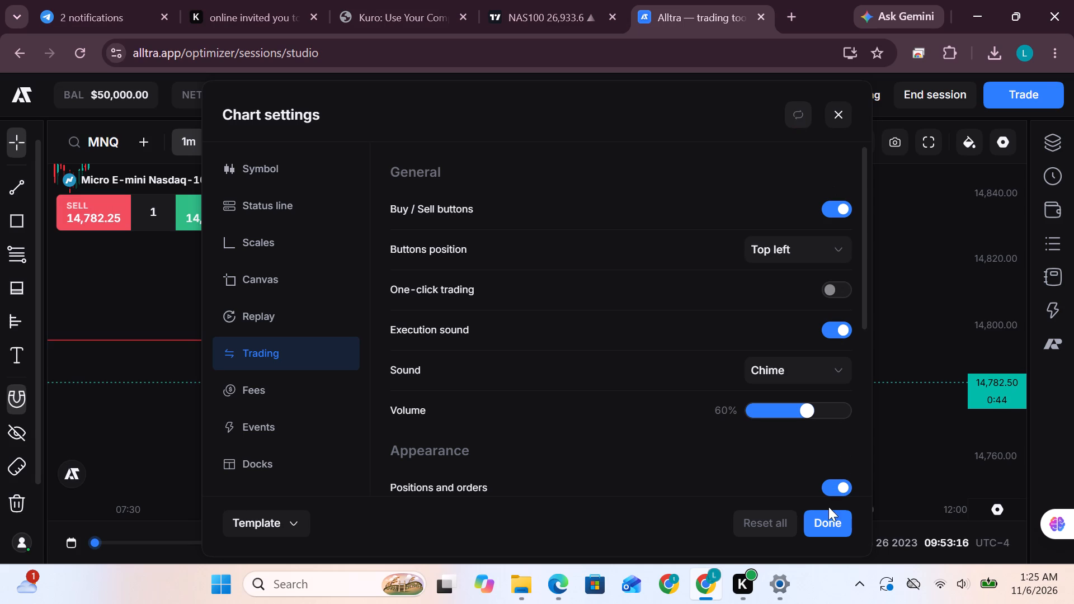
click(826, 525)
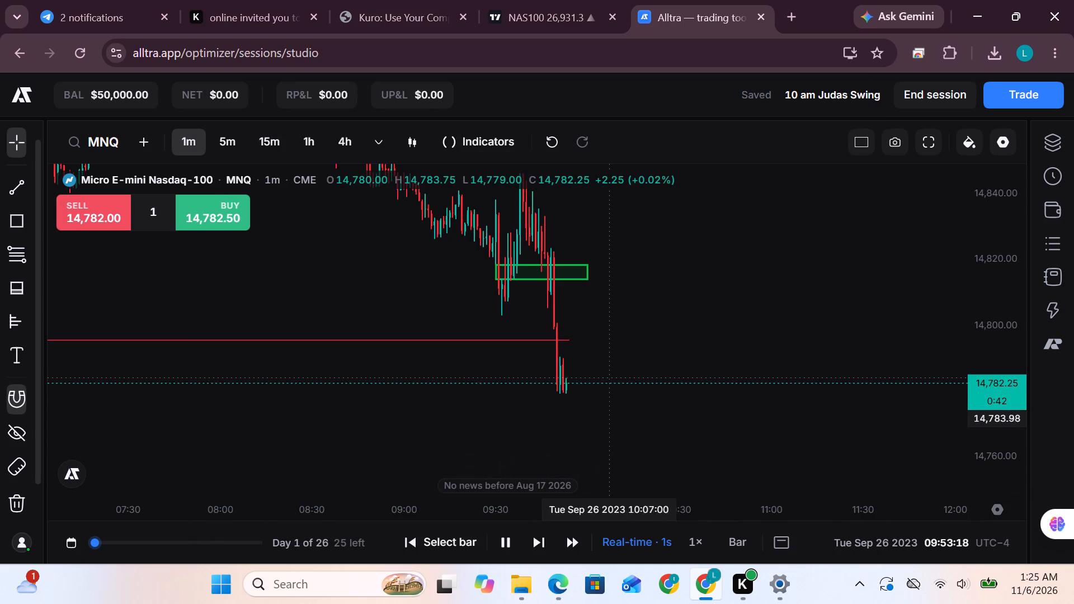
Examine the 09:53 price action below the sellside line against the green 09:30 rectangle and the minor buyside level.
scroll(606, 375, up, 4)
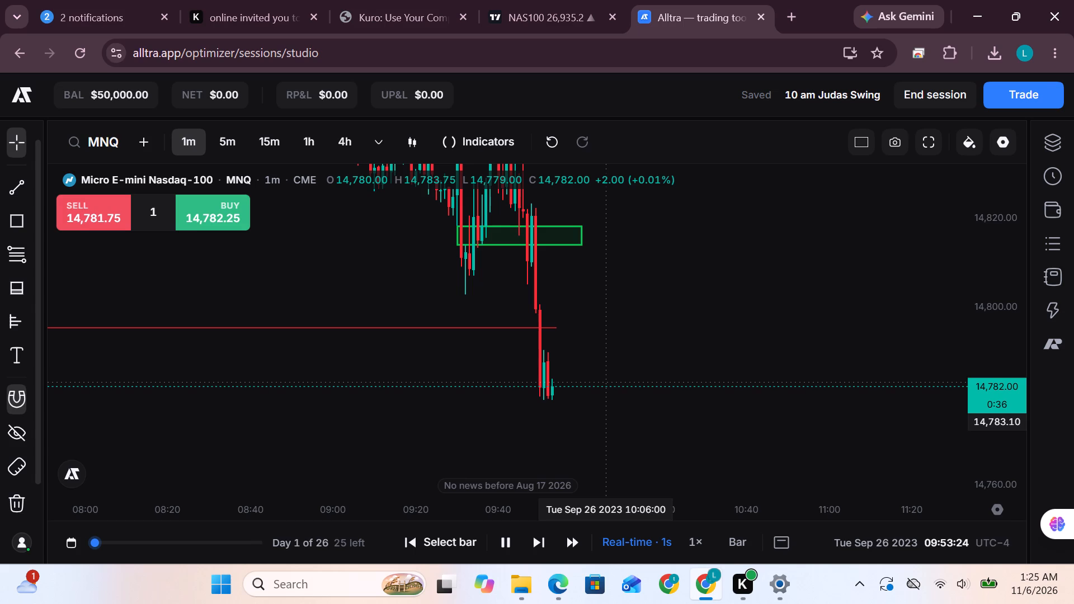
scroll(606, 381, up, 1)
scroll(596, 385, down, 4)
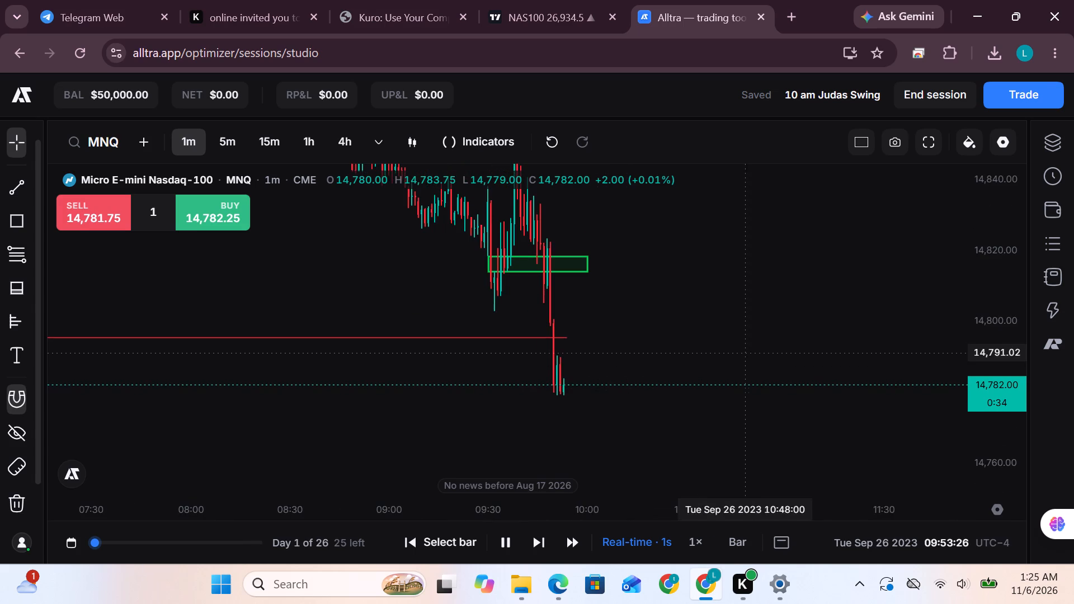
scroll(1008, 291, down, 11)
scroll(704, 342, up, 1)
scroll(704, 342, down, 5)
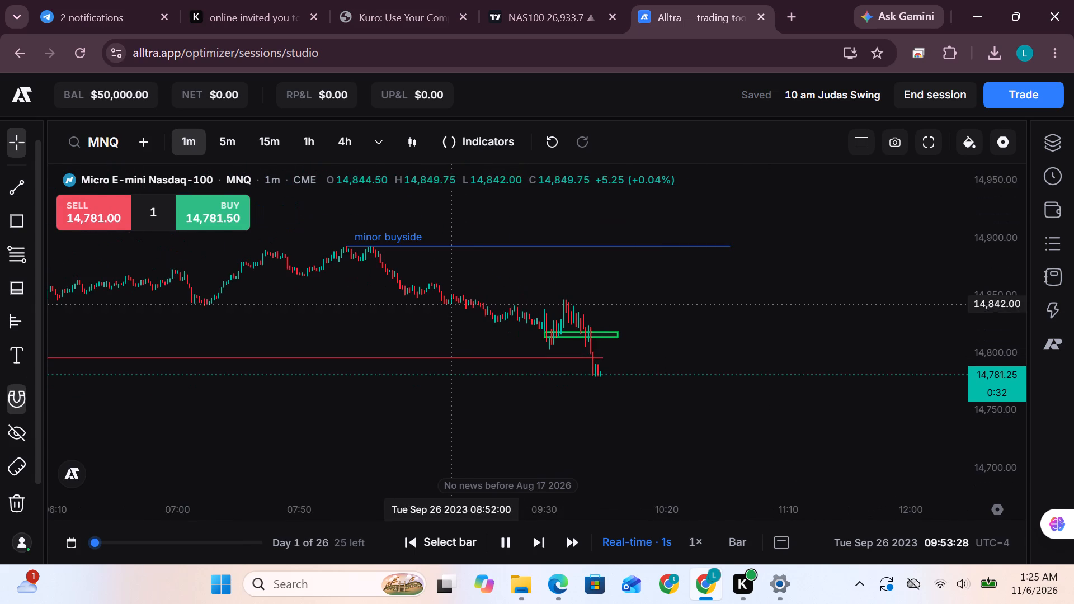
scroll(988, 379, up, 4)
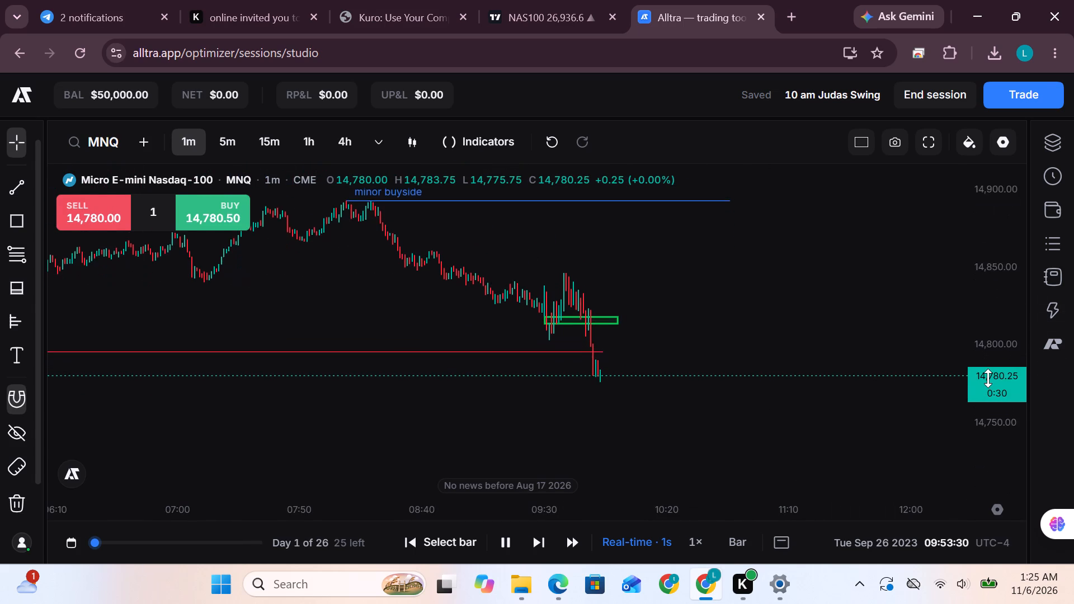
scroll(988, 378, up, 9)
scroll(785, 371, up, 3)
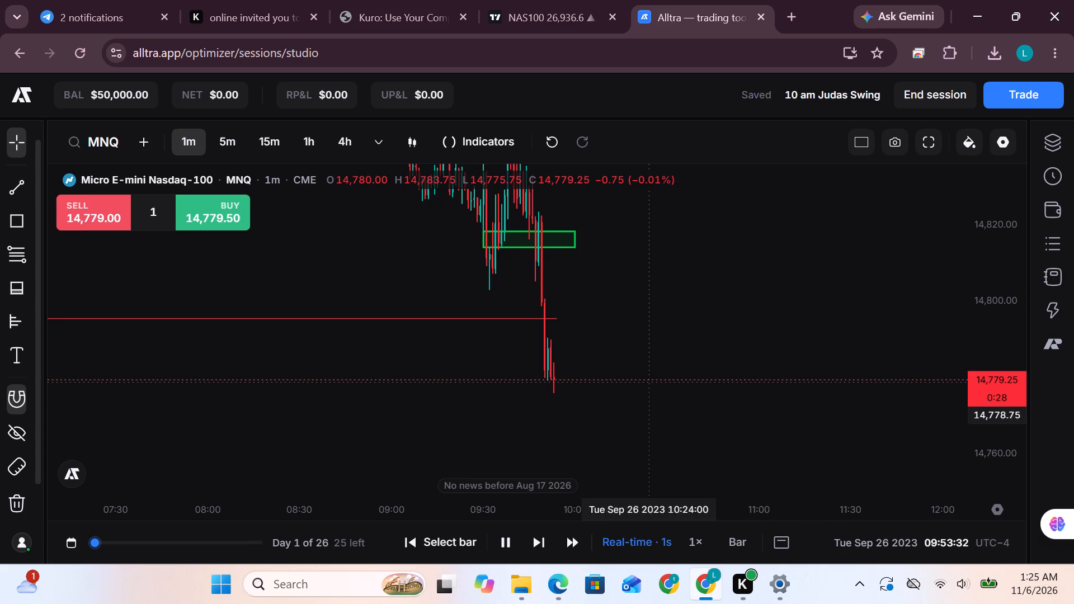
scroll(578, 394, up, 3)
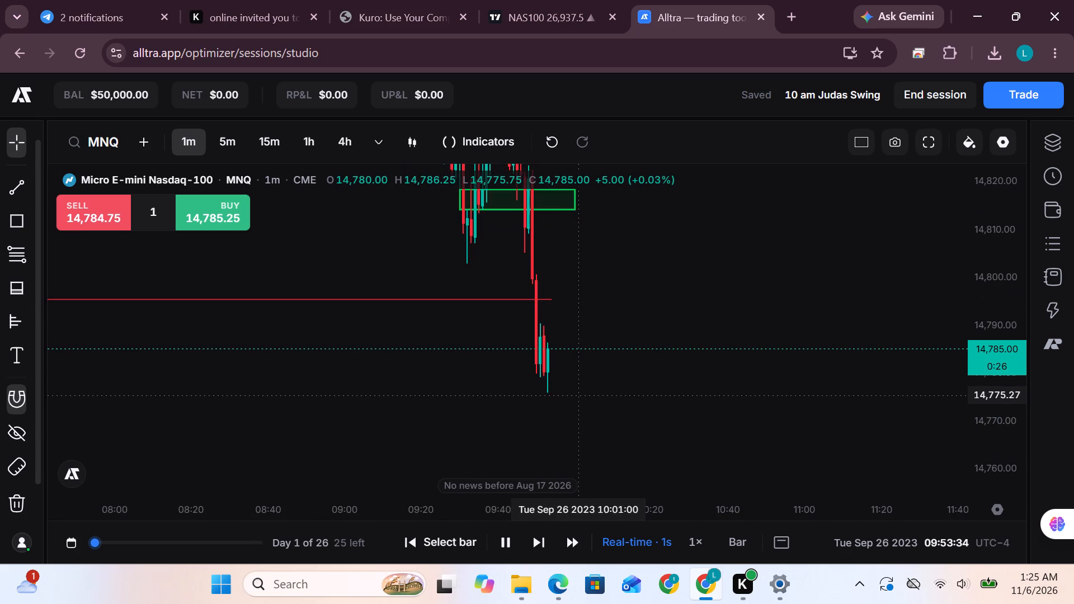
Start a buy order for 1 MNQ and switch its order type to Stop.
click(199, 218)
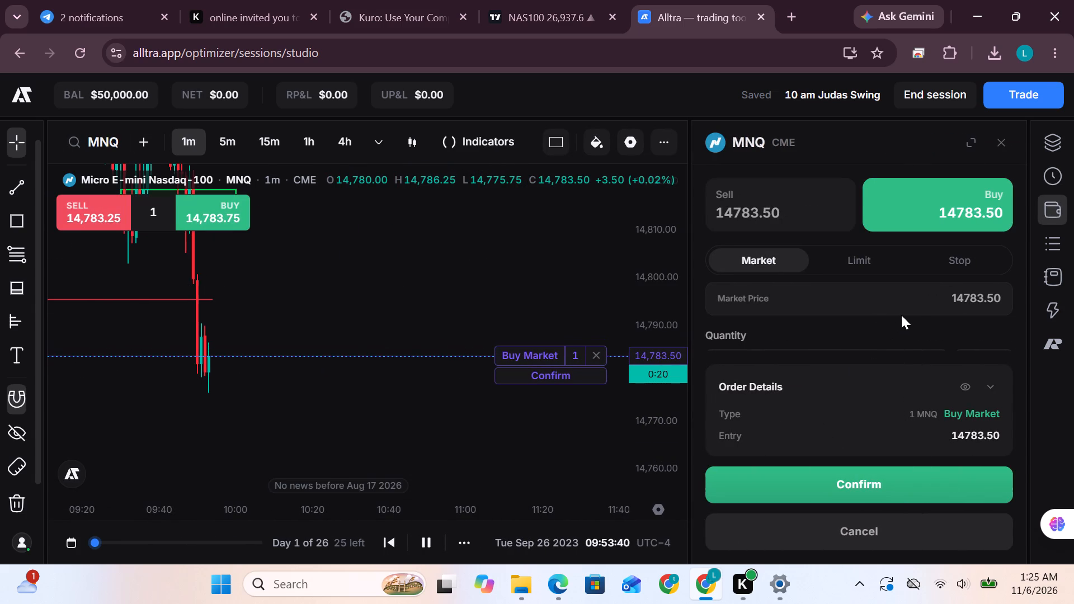
scroll(887, 344, down, 4)
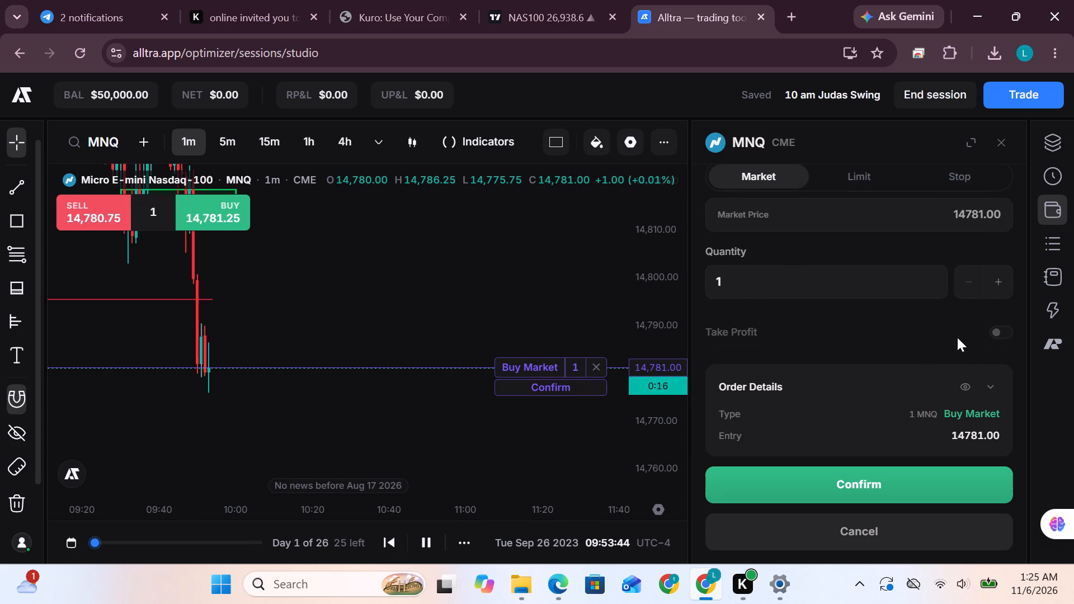
scroll(953, 335, up, 2)
click(972, 264)
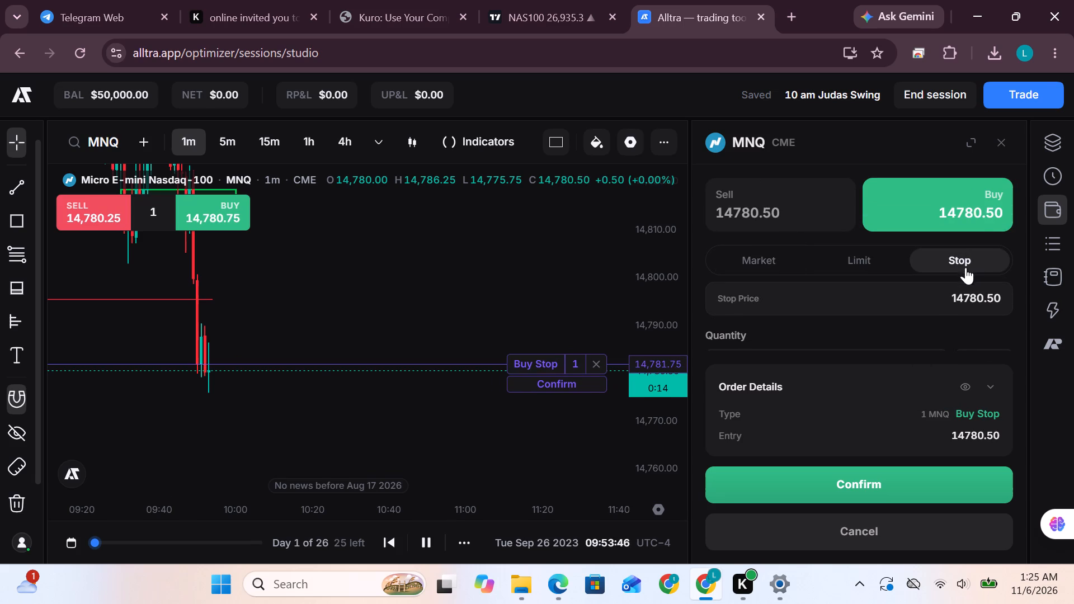
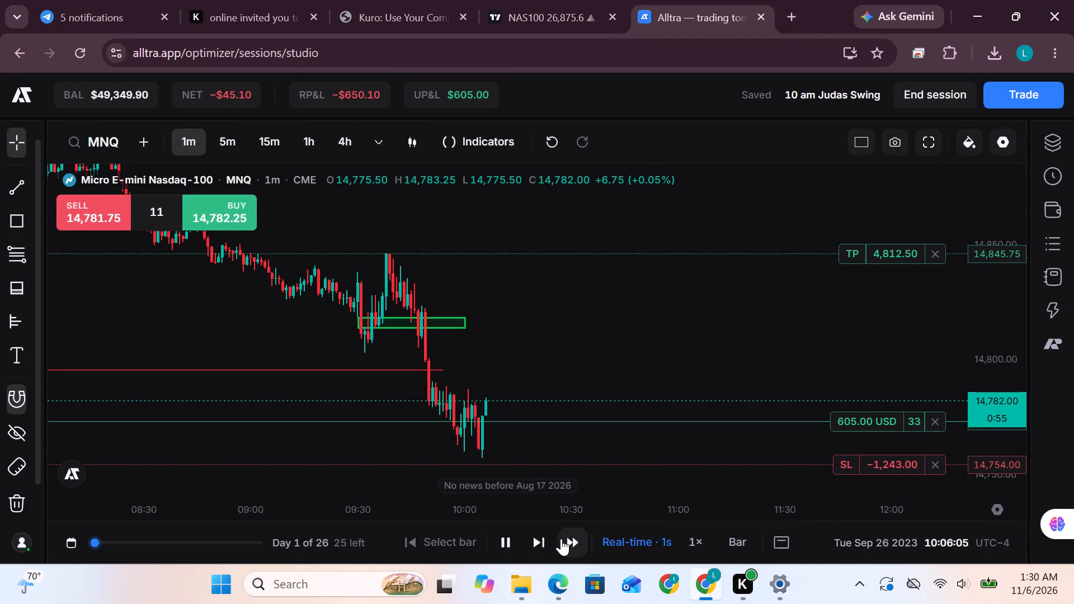
Advance the MNQ replay bar by bar to 10:16, playing out the open 33-contract long trade.
click(573, 550)
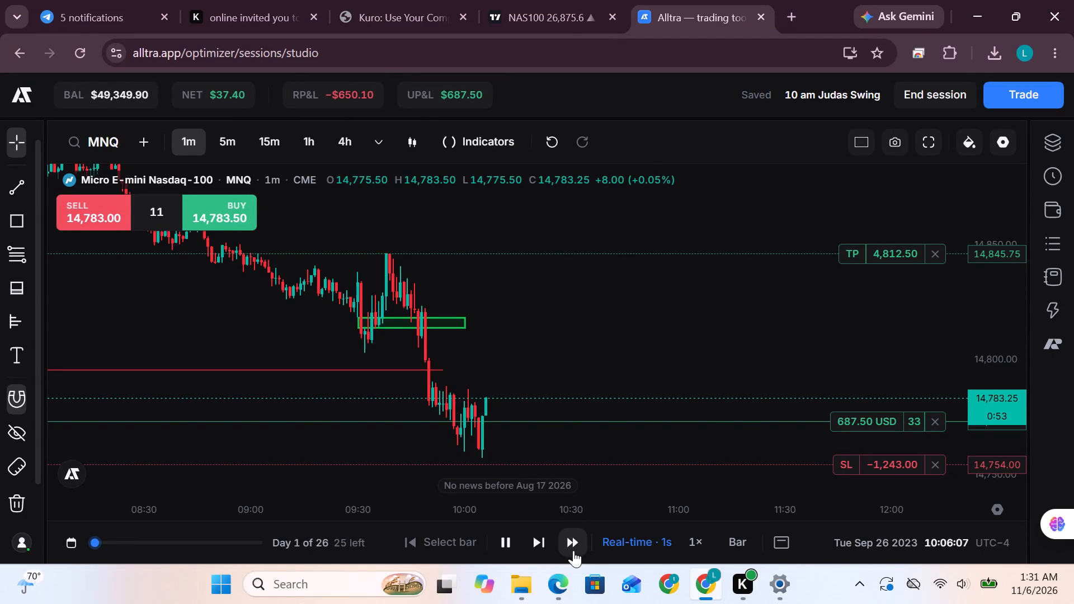
click(573, 550)
click(573, 550)
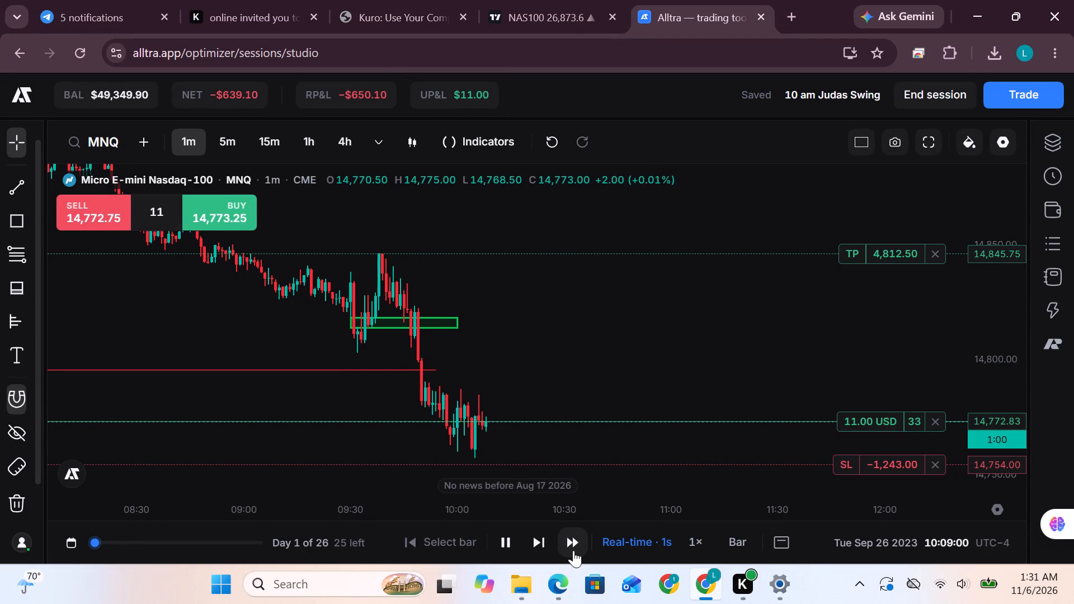
click(573, 550)
click(573, 550)
click(573, 550)
click(573, 550)
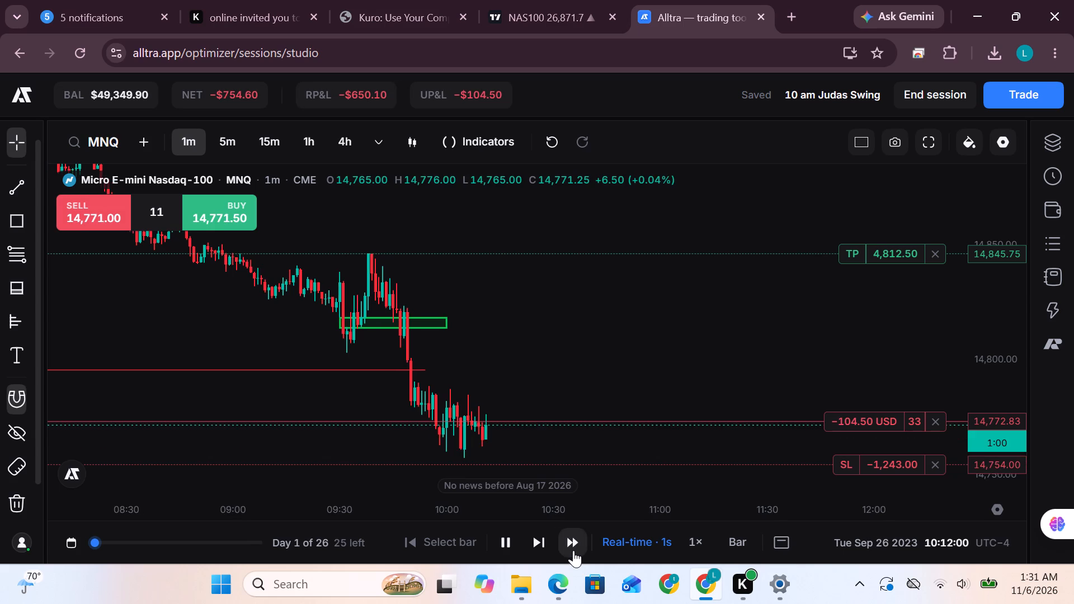
click(573, 550)
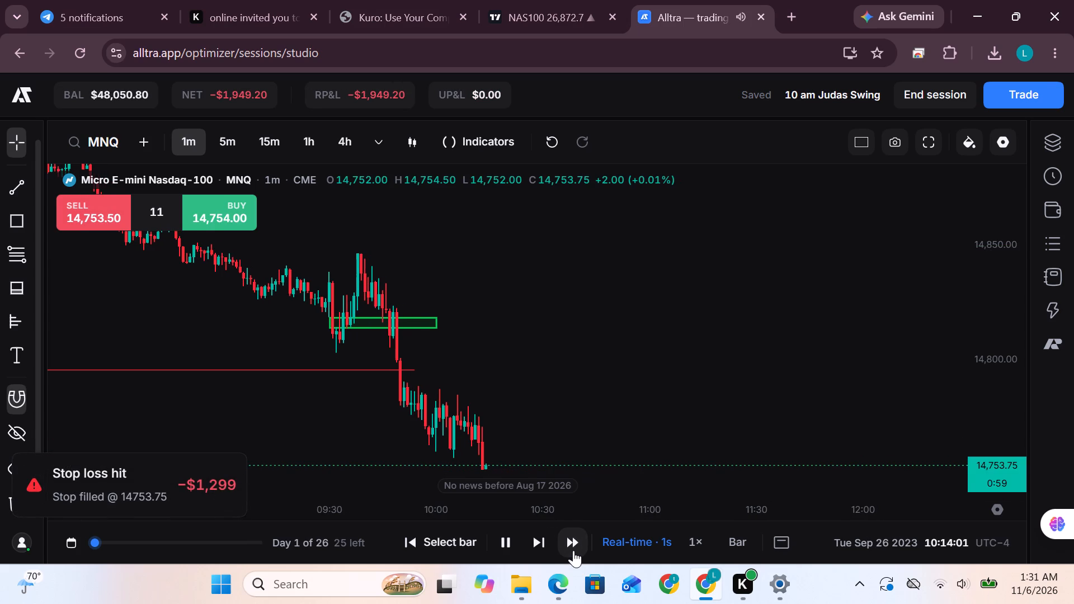
click(573, 550)
click(573, 550)
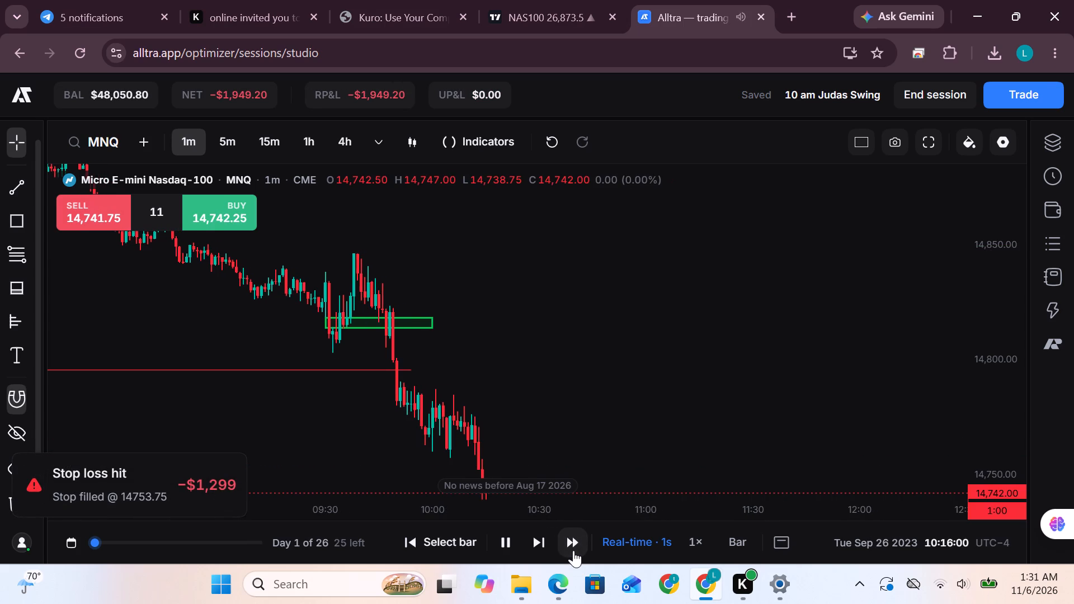
Fast-forward the MNQ replay on the 1-minute chart to 10:51.
drag(684, 408, 717, 271)
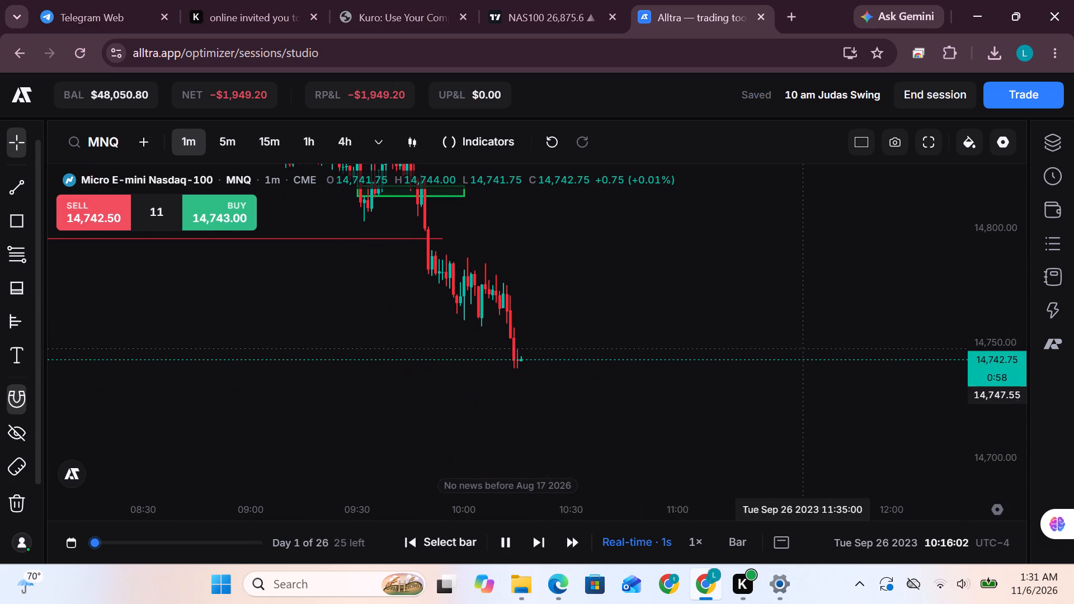
click(575, 537)
click(574, 537)
click(574, 537)
click(574, 537)
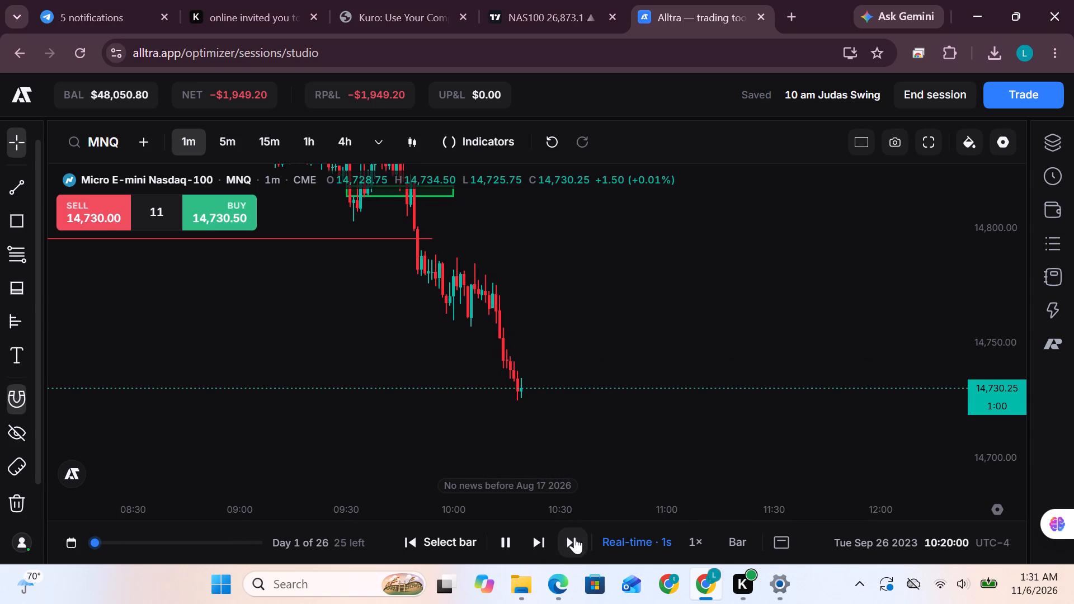
click(574, 537)
click(574, 537)
triple_click(574, 537)
triple_click(574, 537)
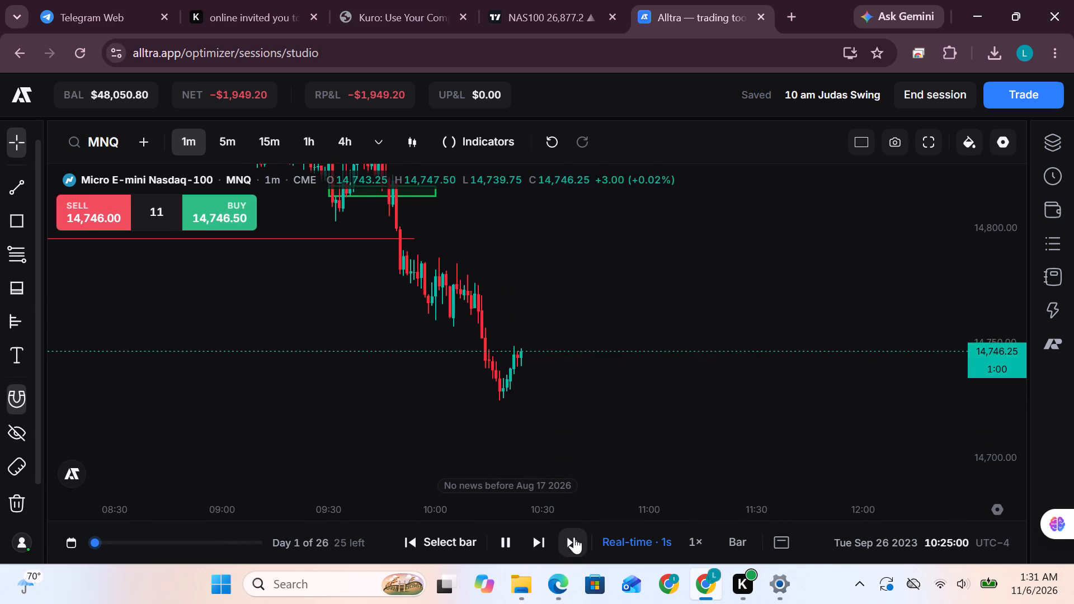
triple_click(574, 537)
triple_click(574, 537)
triple_click(574, 537)
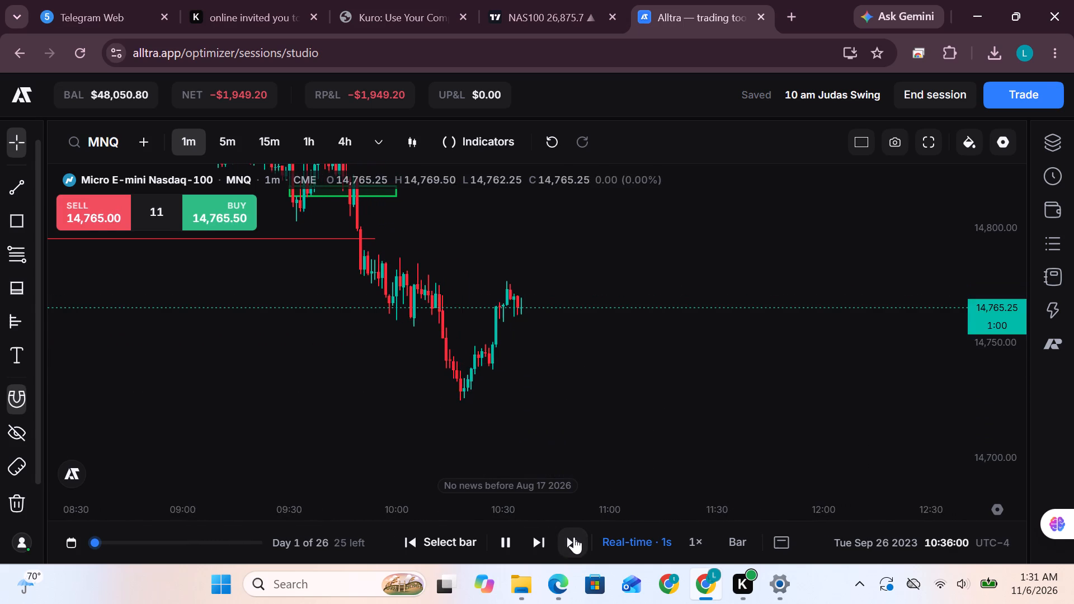
triple_click(574, 537)
triple_click(574, 537)
triple_click(574, 537)
triple_click(574, 537)
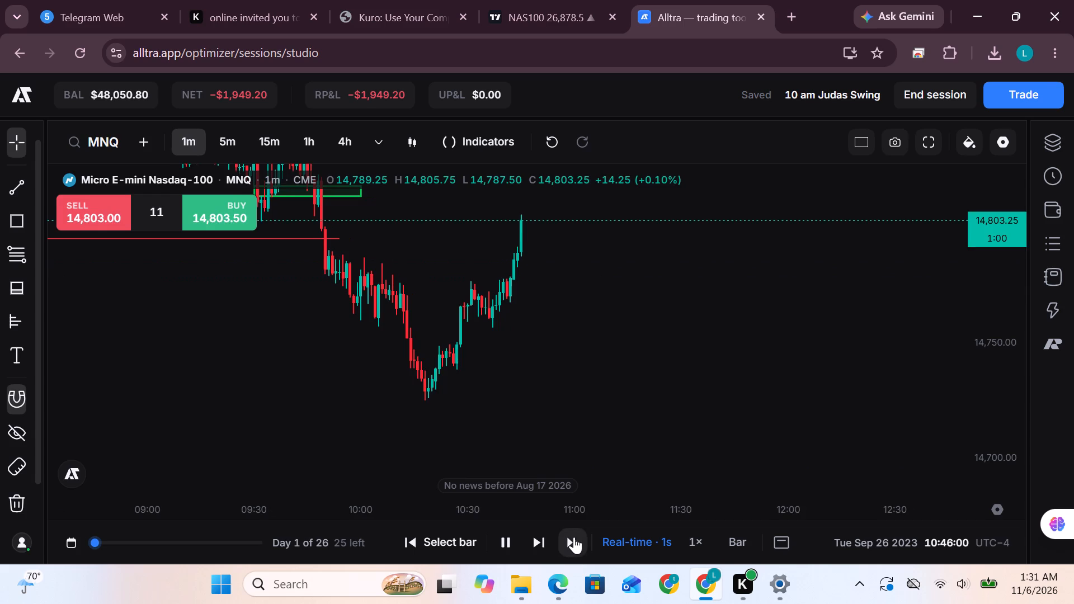
double_click(574, 537)
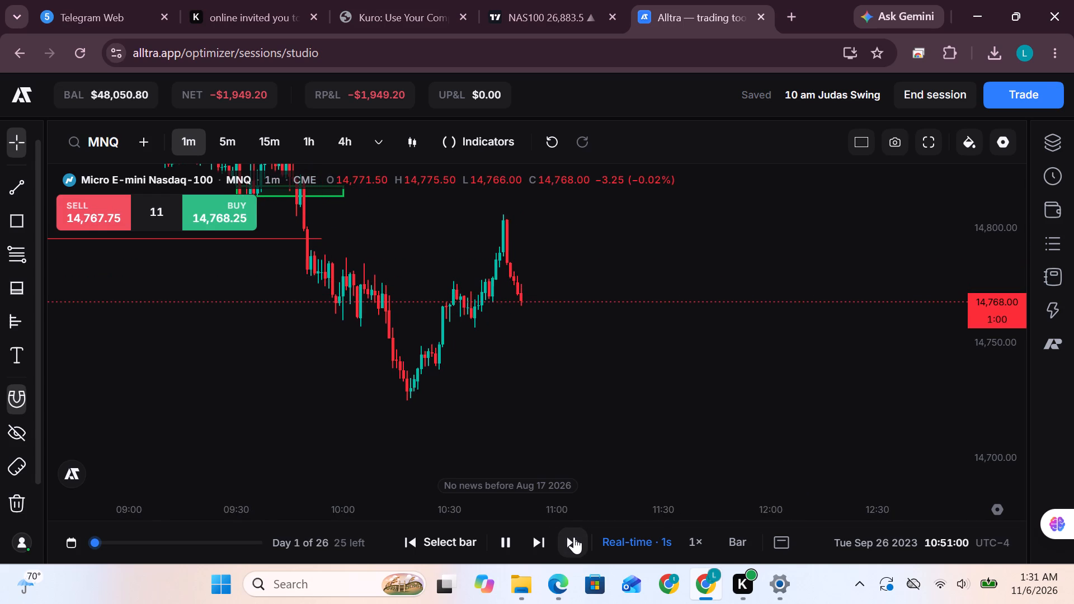
Fast-forward the MNQ replay on the 1-minute chart to 11:34.
click(574, 537)
click(574, 537)
click(574, 537)
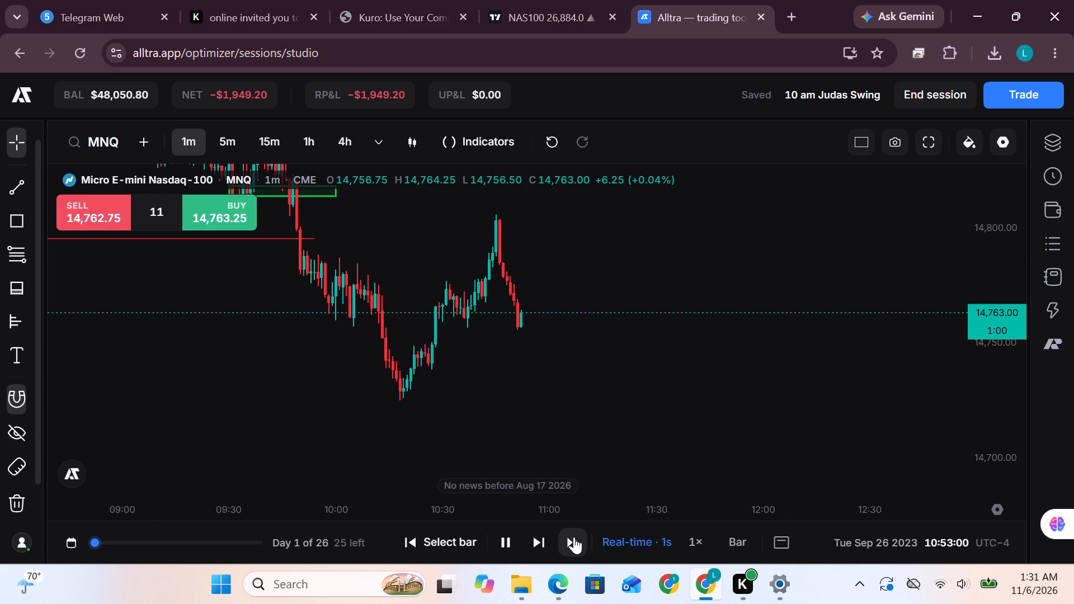
triple_click(574, 537)
triple_click(574, 537)
triple_click(574, 537)
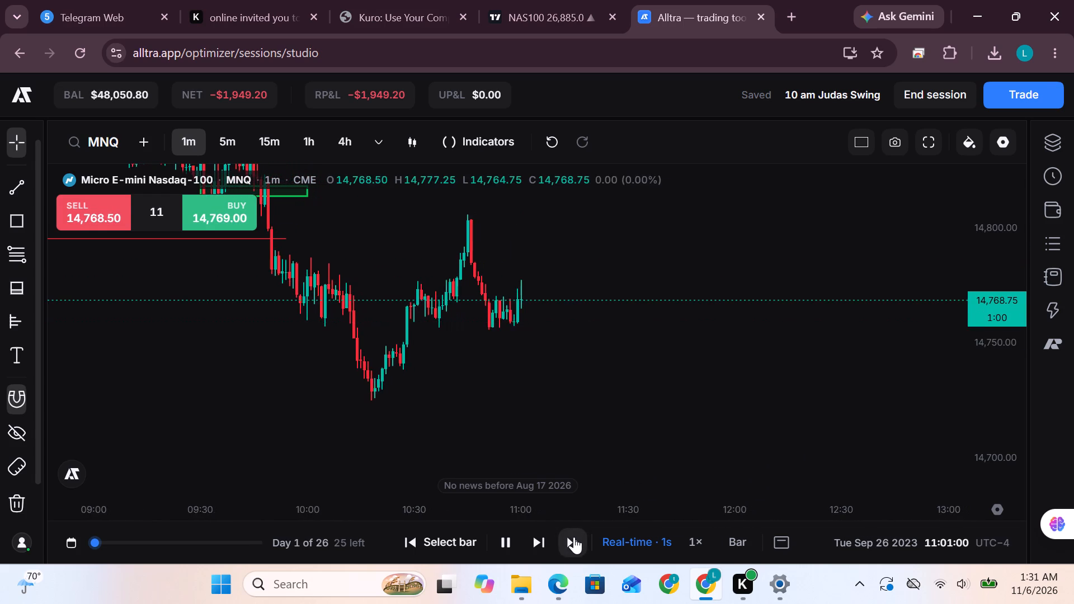
triple_click(574, 537)
triple_click(574, 537)
triple_click(574, 537)
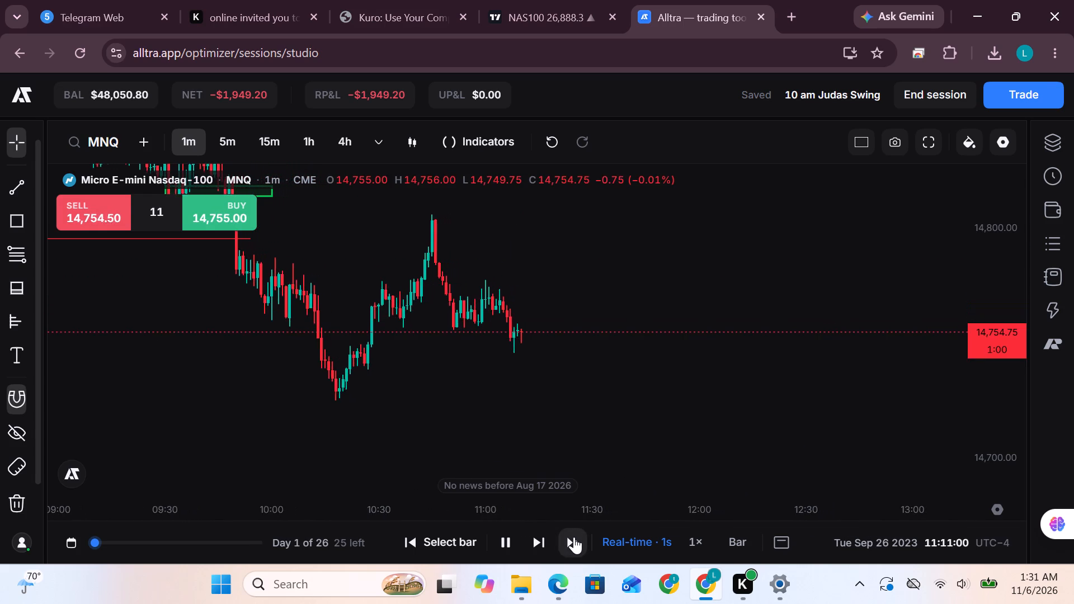
triple_click(574, 537)
triple_click(574, 537)
triple_click(574, 537)
triple_click(574, 537)
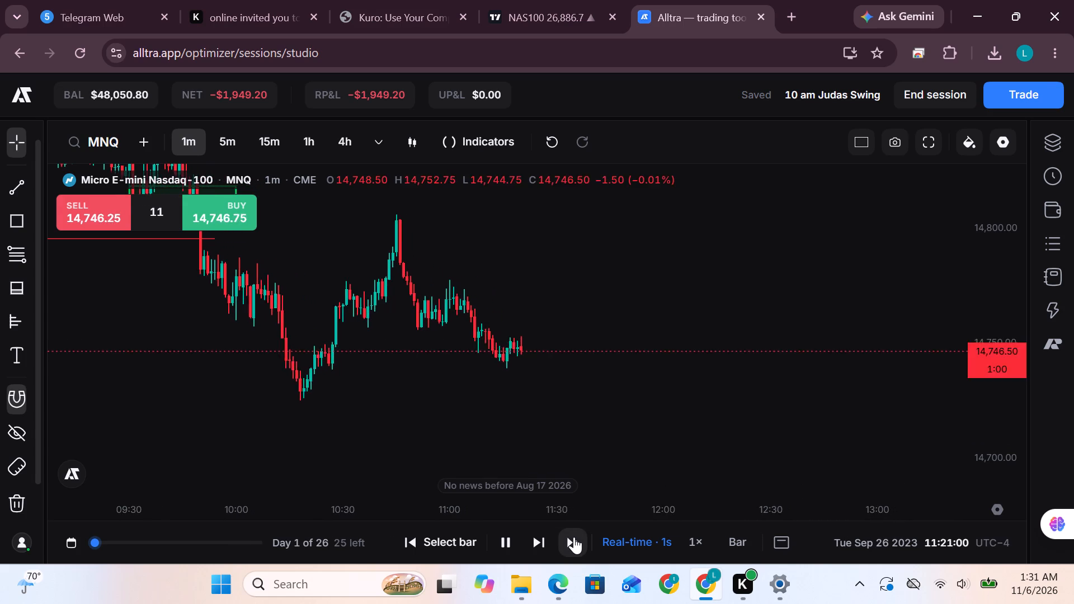
triple_click(574, 537)
triple_click(574, 537)
triple_click(574, 537)
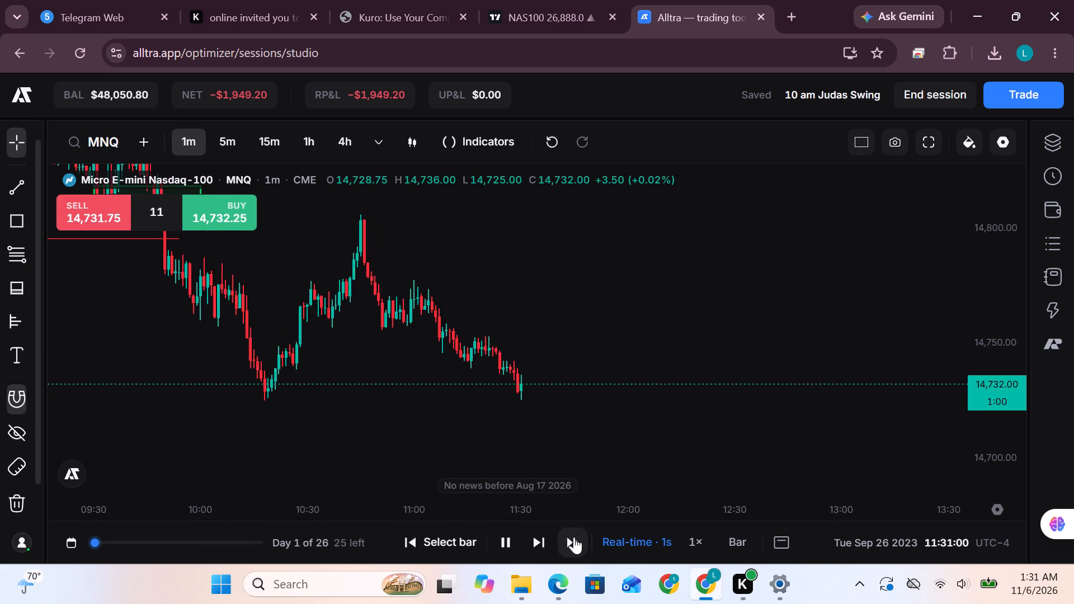
click(574, 537)
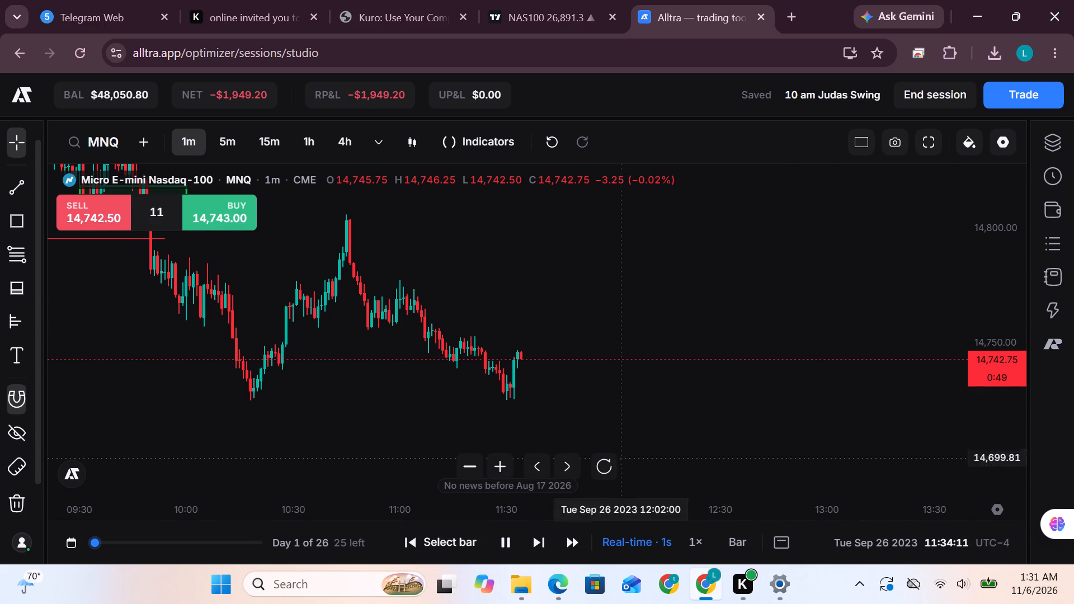
Fast-forward the MNQ replay on the 1-minute chart to 12:18.
triple_click(581, 540)
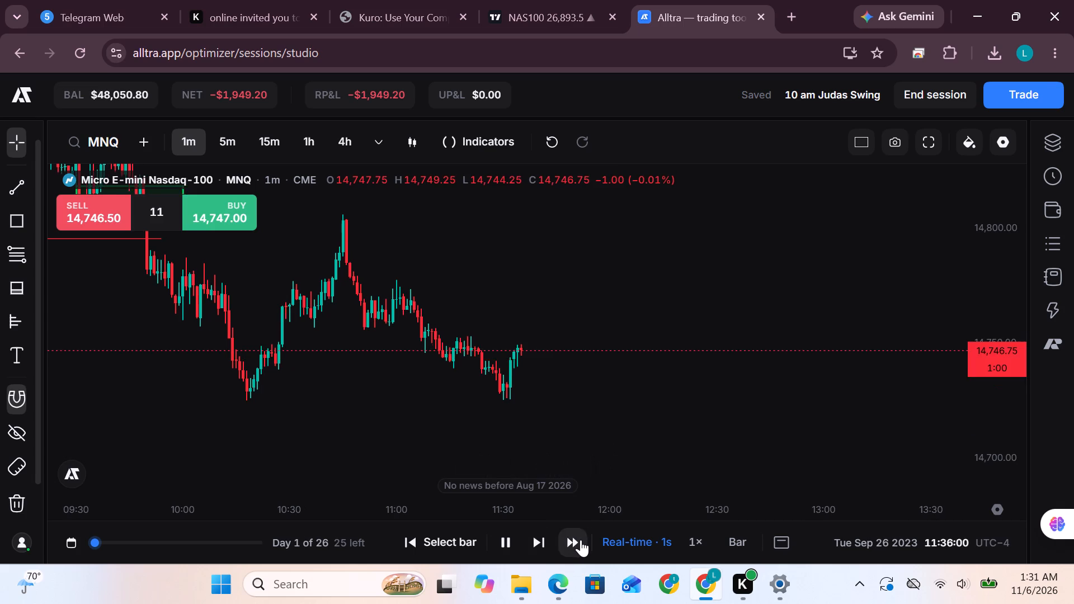
triple_click(581, 540)
triple_click(578, 540)
triple_click(576, 540)
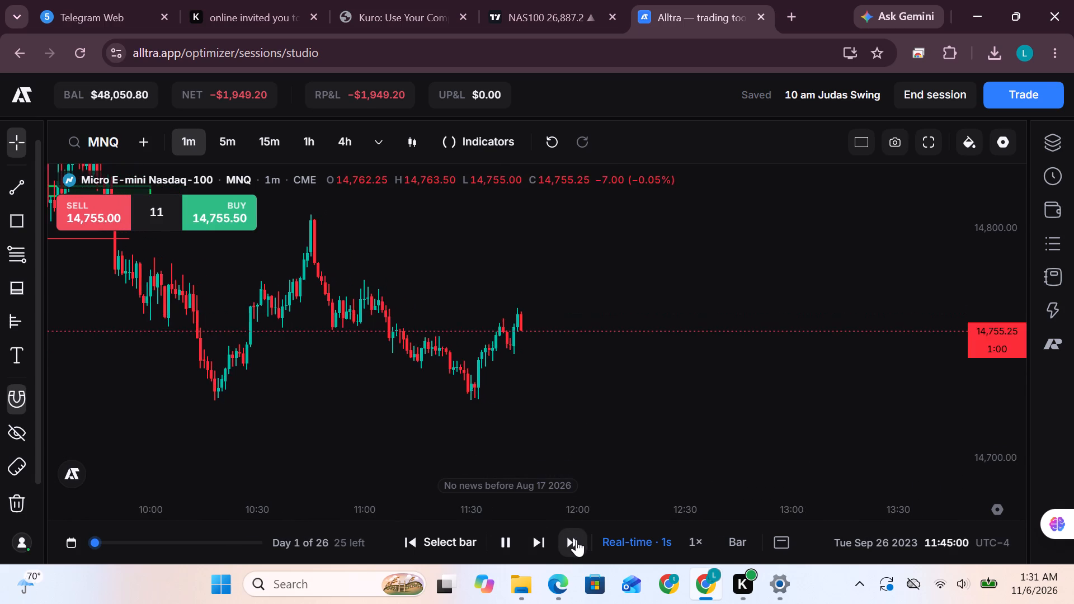
triple_click(576, 540)
triple_click(575, 540)
triple_click(575, 540)
triple_click(574, 541)
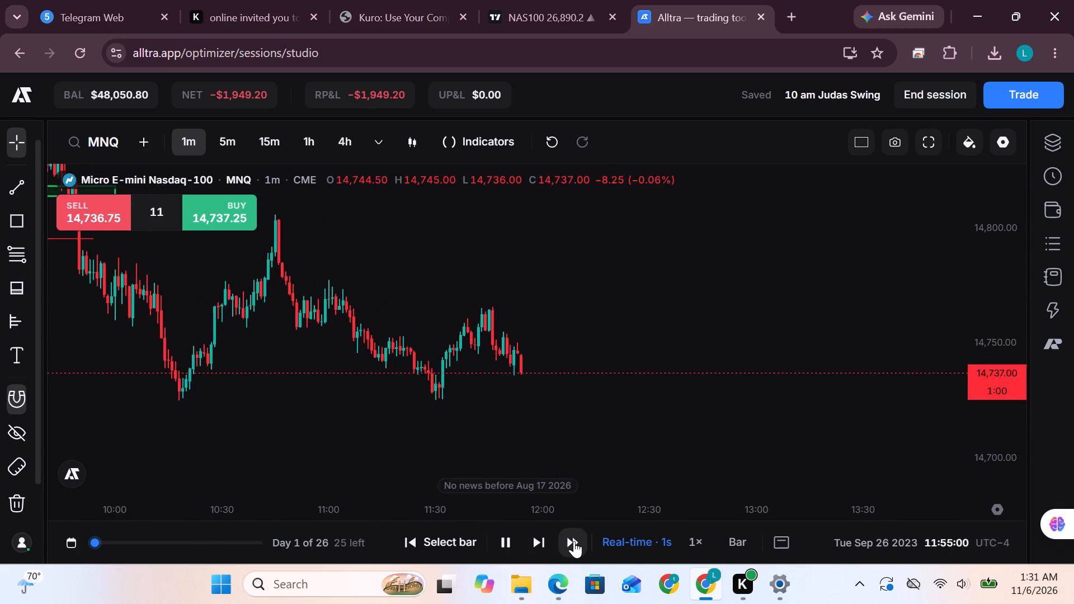
triple_click(572, 542)
triple_click(572, 542)
triple_click(572, 542)
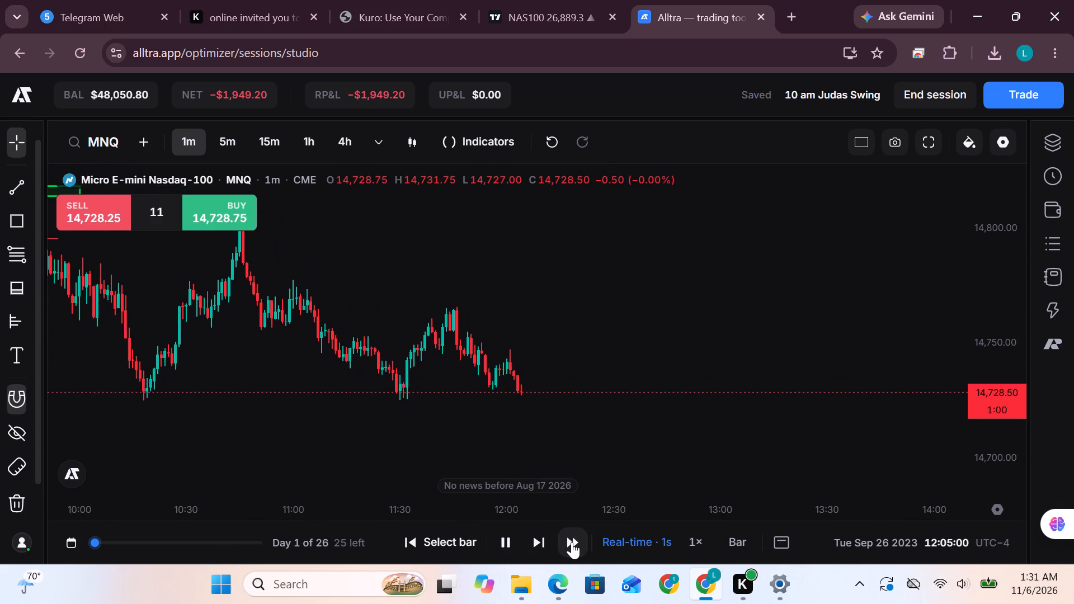
triple_click(572, 542)
double_click(572, 542)
triple_click(571, 543)
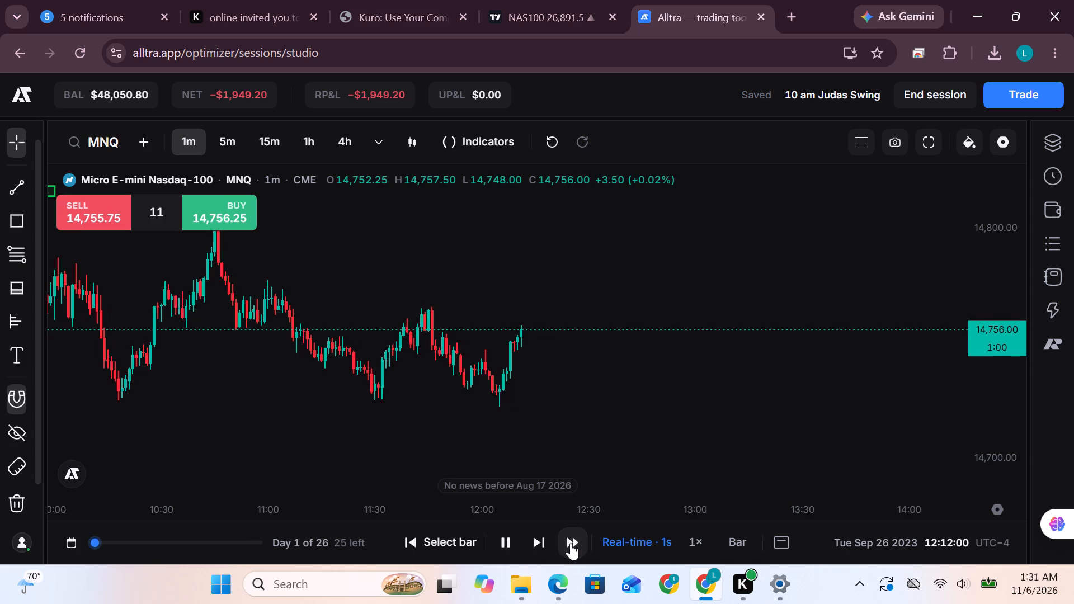
triple_click(571, 543)
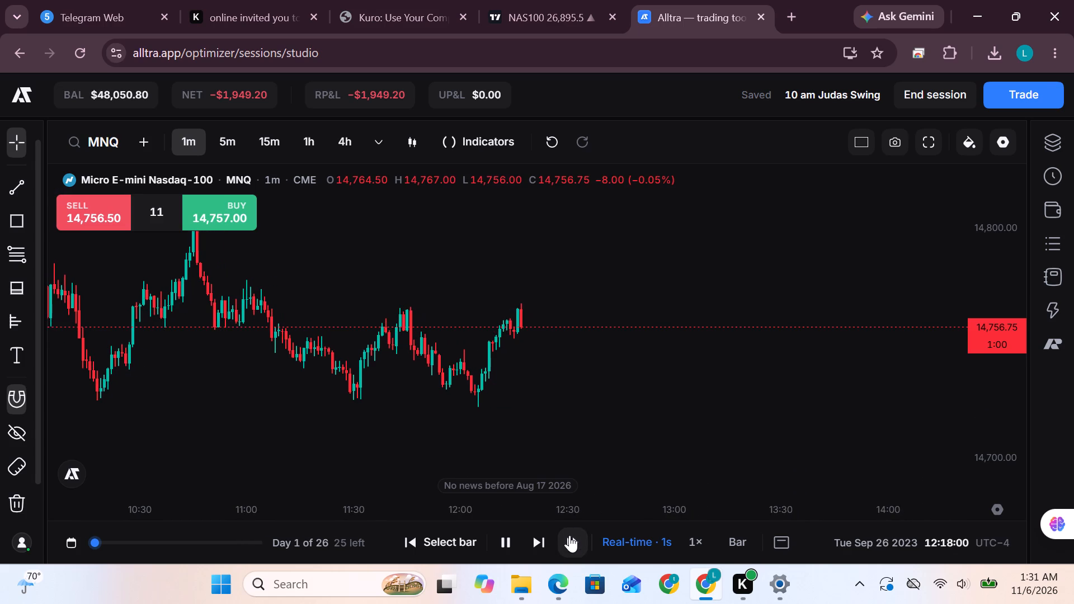
Draw a vertical line on the chart at 11:30 on Sep 26 2023.
scroll(550, 349, down, 3)
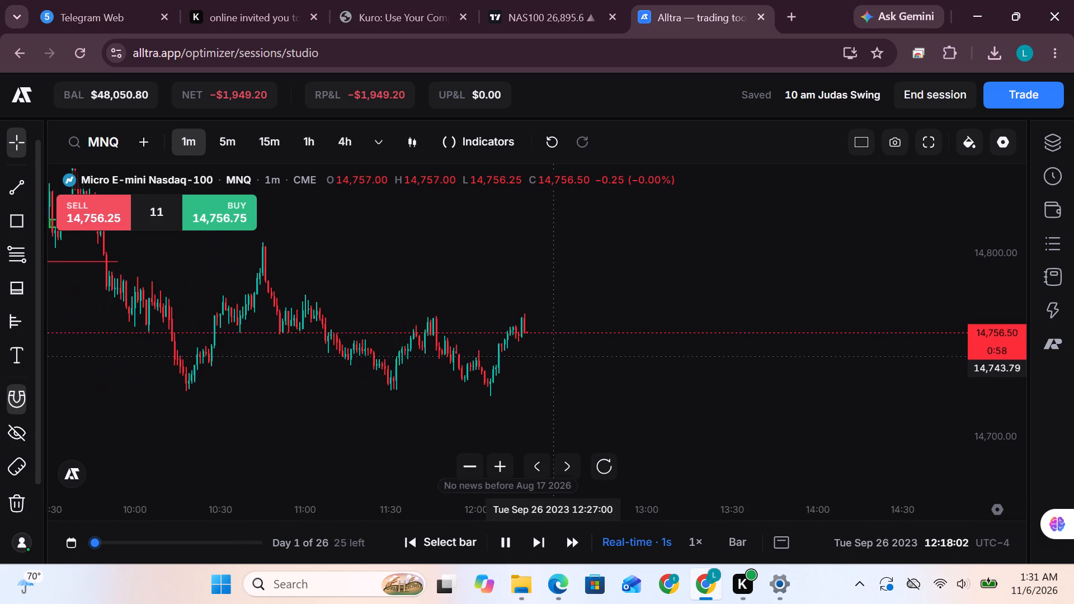
scroll(531, 369, down, 3)
scroll(450, 393, up, 1)
scroll(450, 393, down, 3)
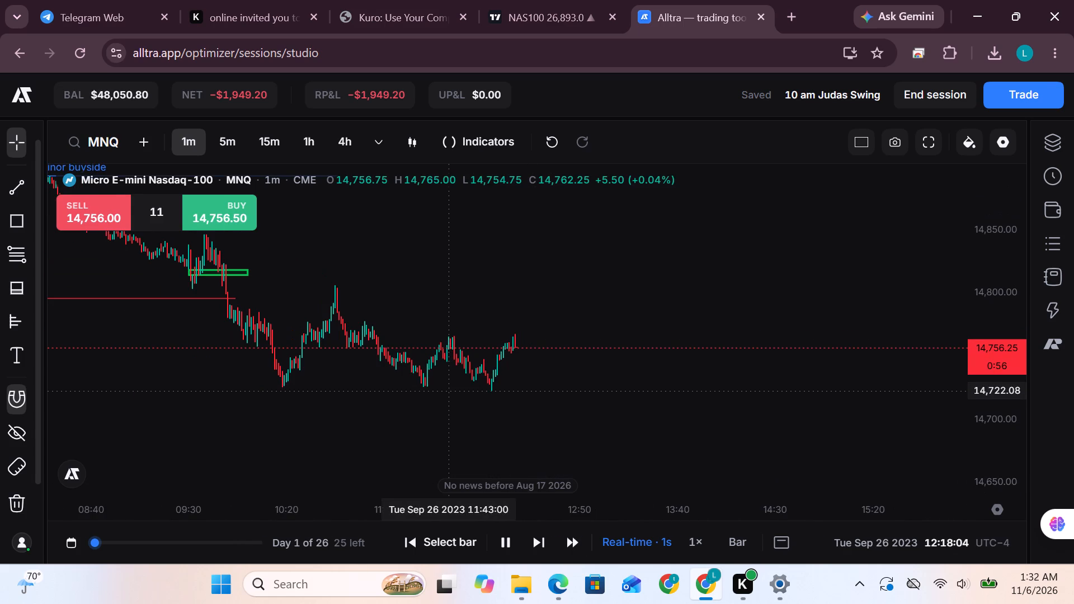
drag(372, 369, 409, 363)
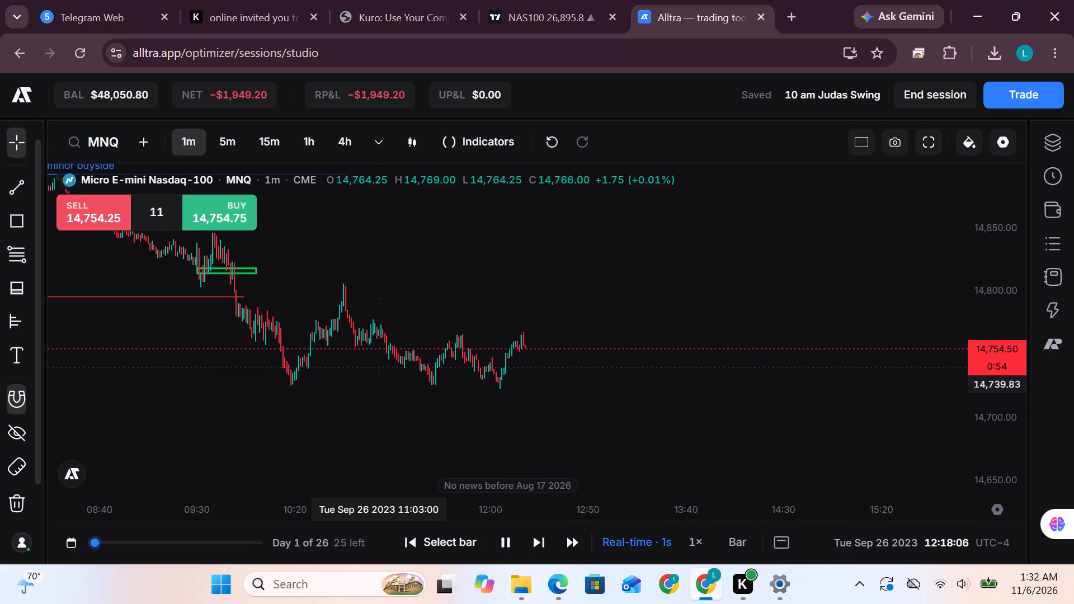
drag(409, 363, 536, 343)
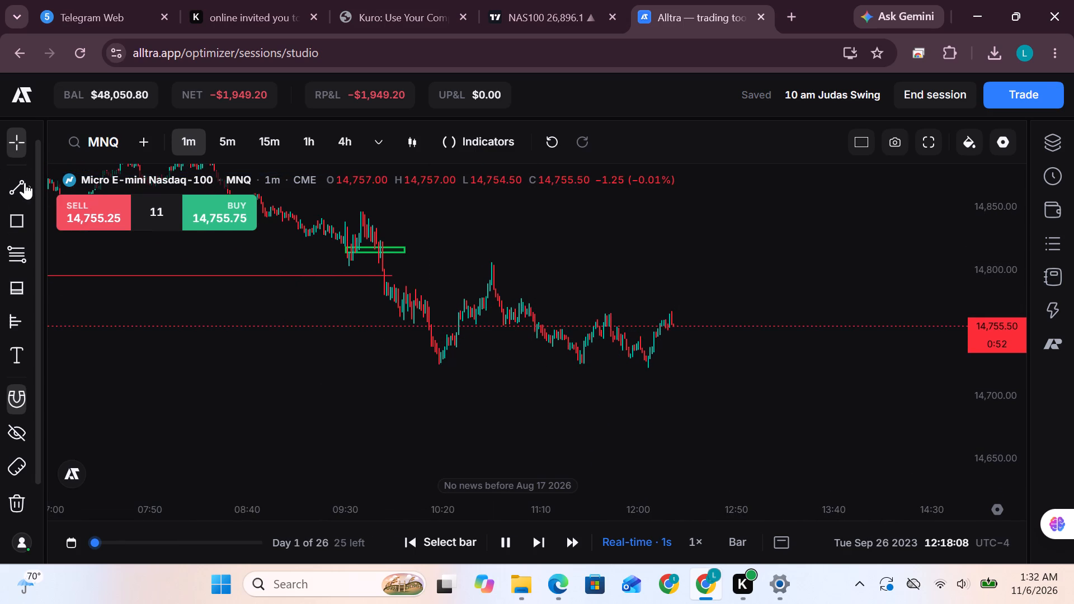
click(34, 186)
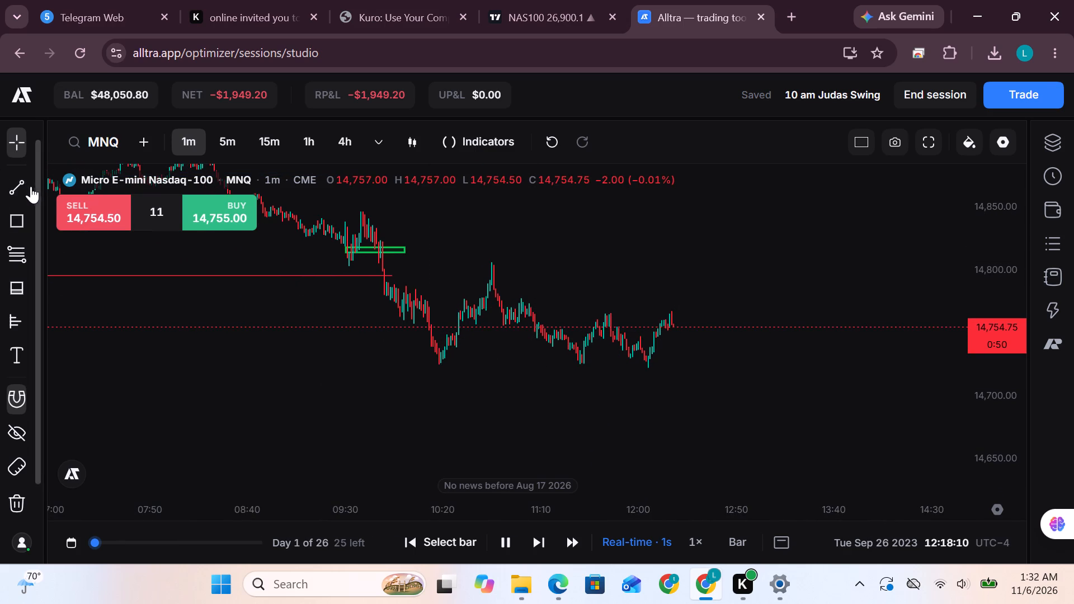
click(30, 191)
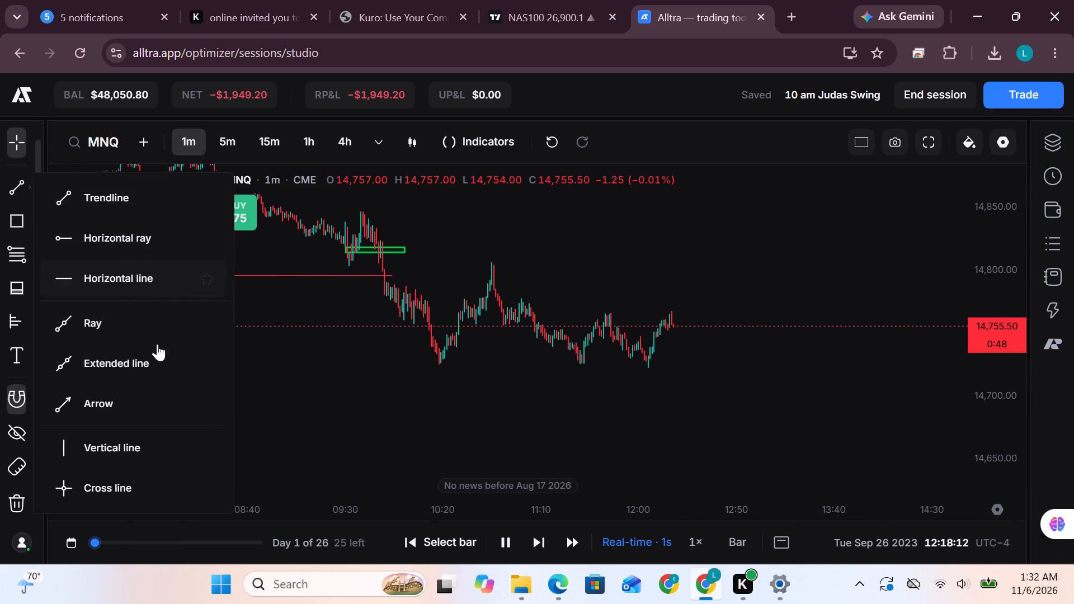
click(128, 438)
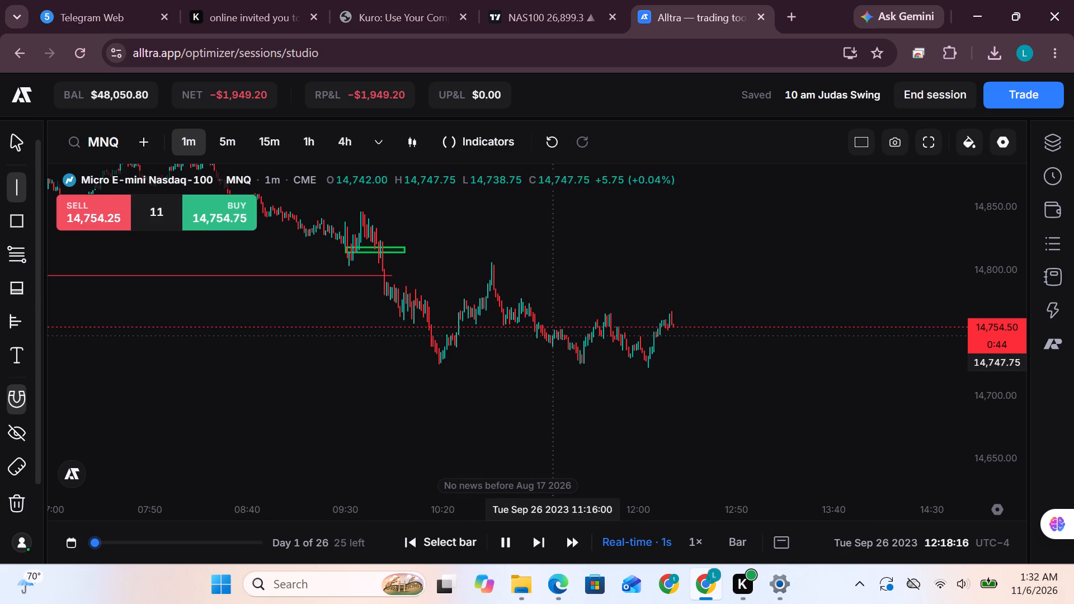
click(581, 337)
Draw a second vertical line on the chart at 13:30 on Sep 26 2023.
drag(808, 368, 627, 367)
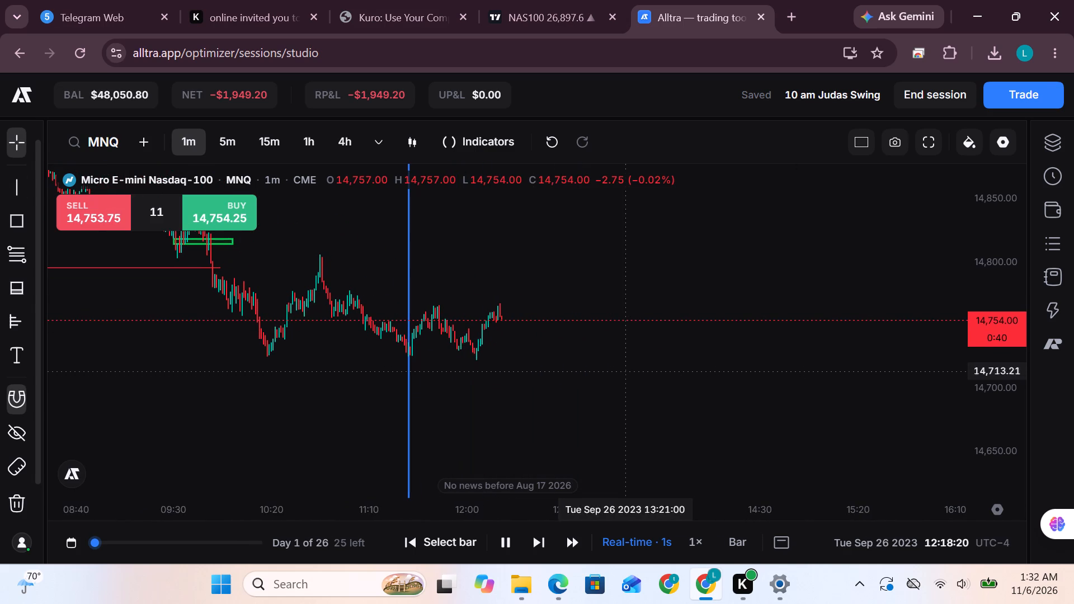
click(16, 186)
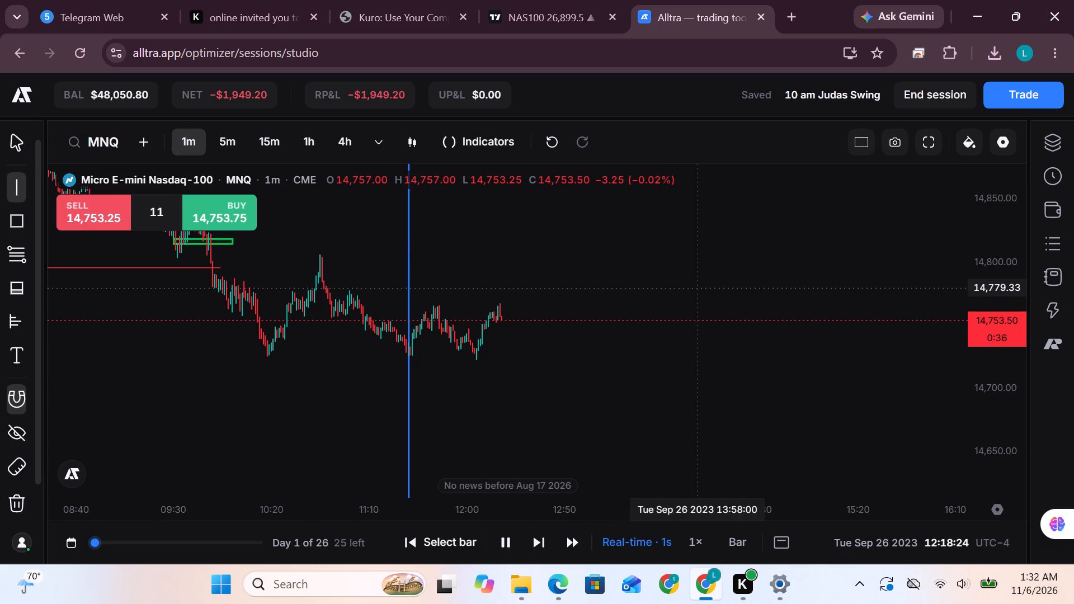
click(643, 302)
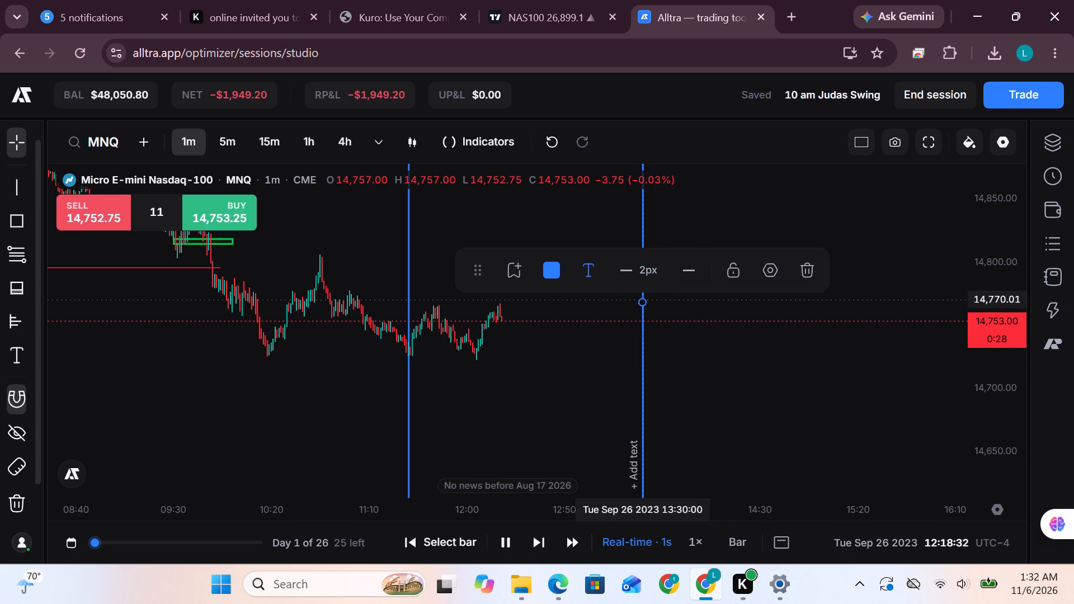
key(Left)
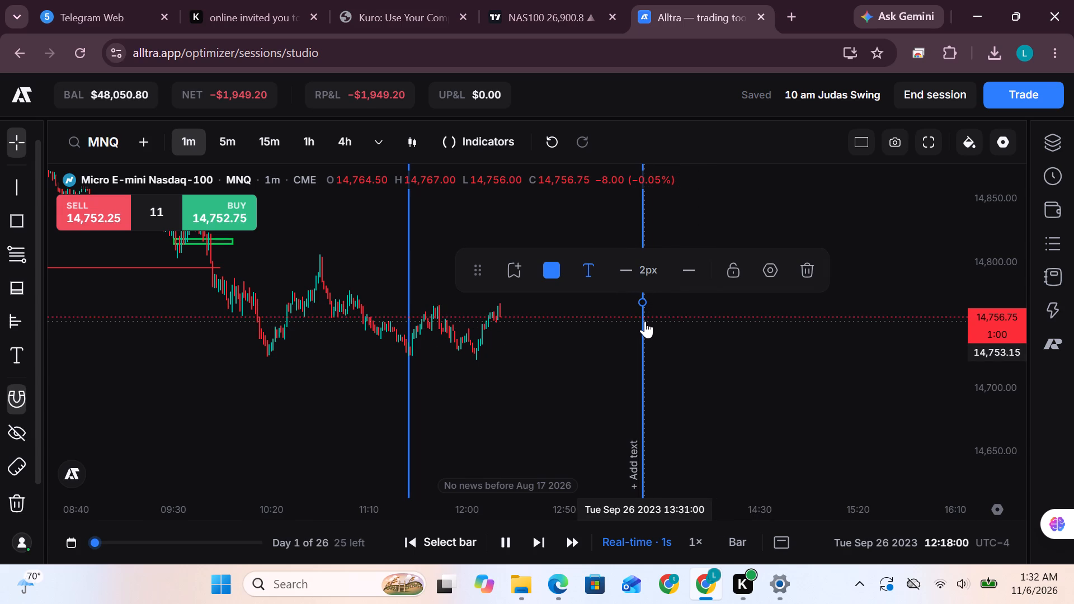
click(639, 323)
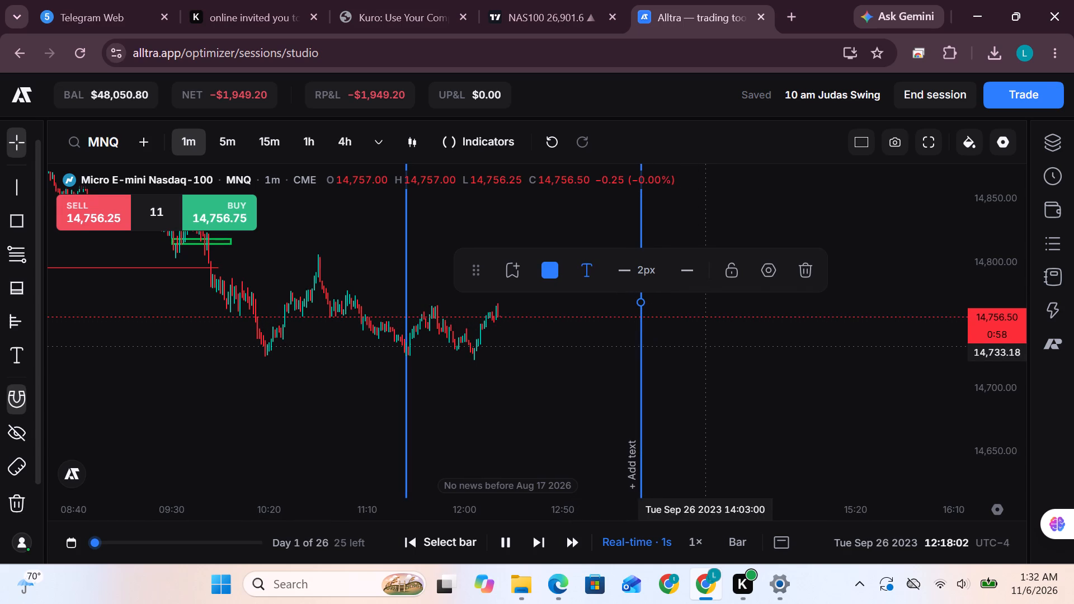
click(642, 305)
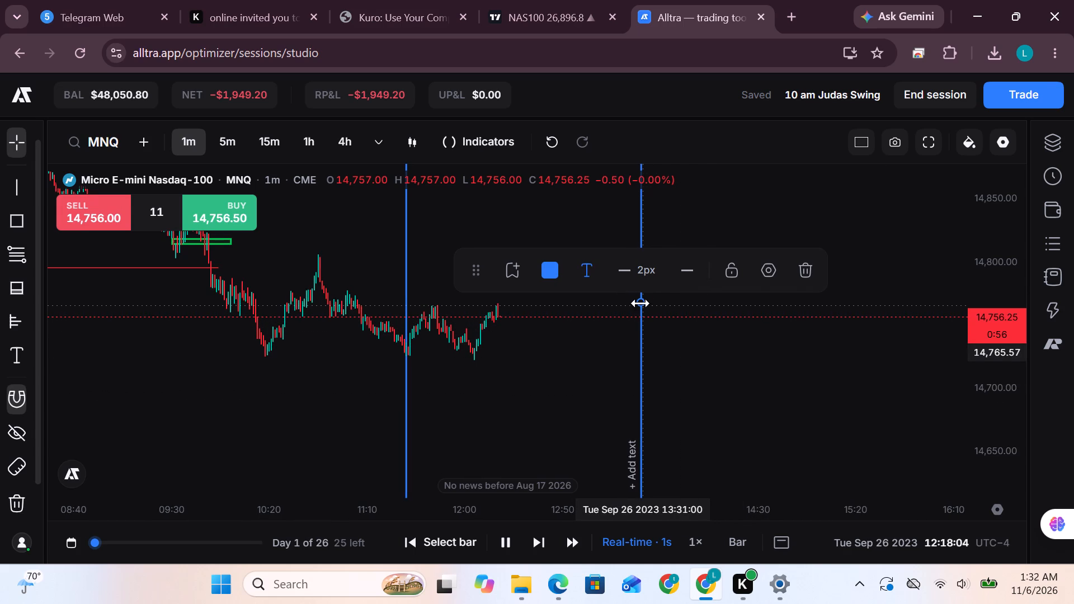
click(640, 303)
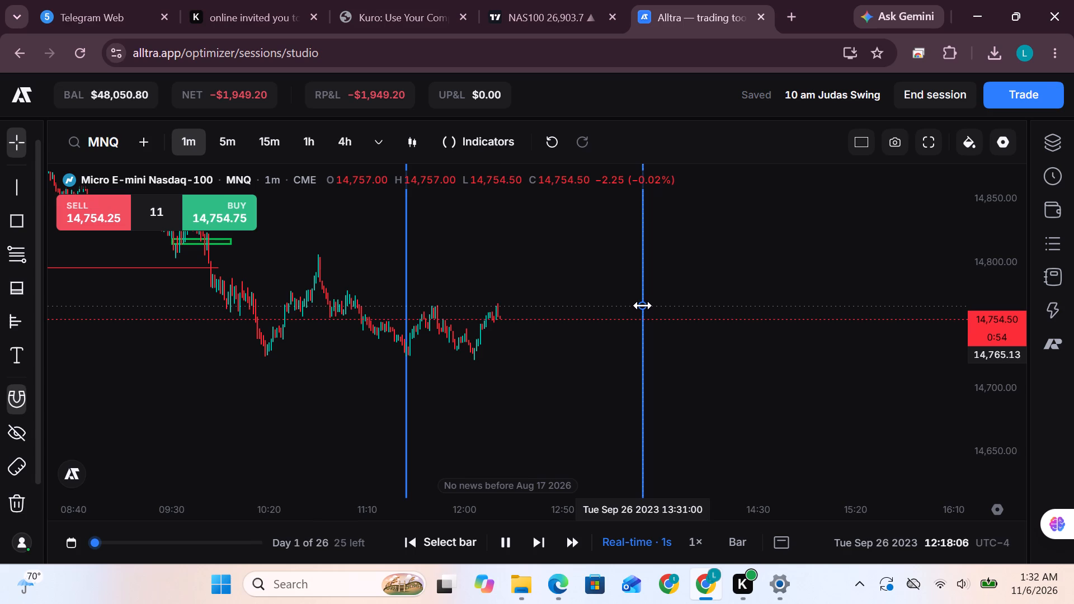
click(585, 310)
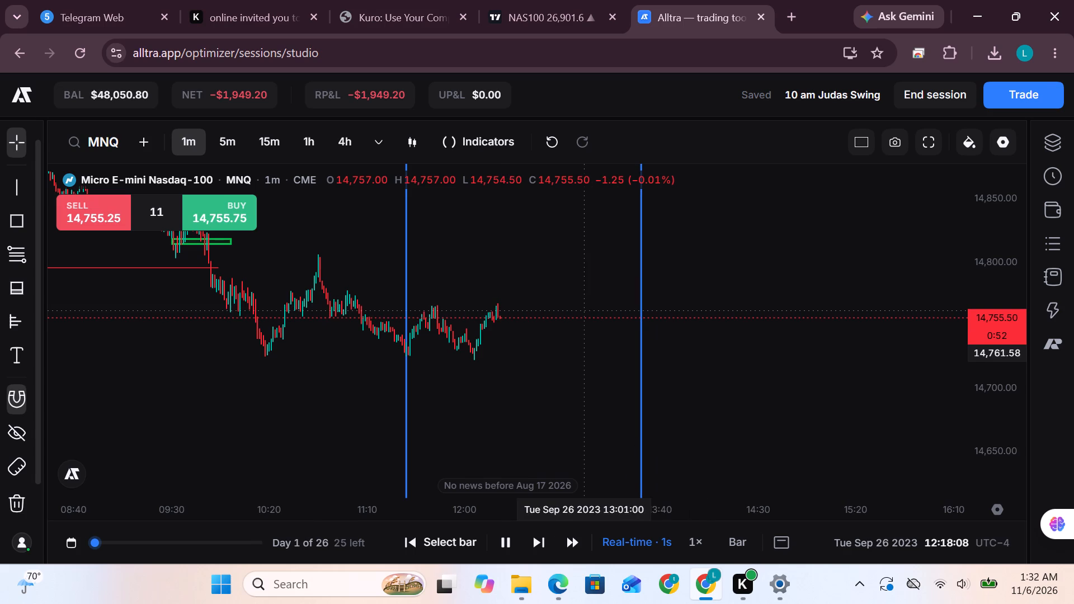
Style the 11:30 vertical line as near-white, 1 px and dashed.
click(409, 300)
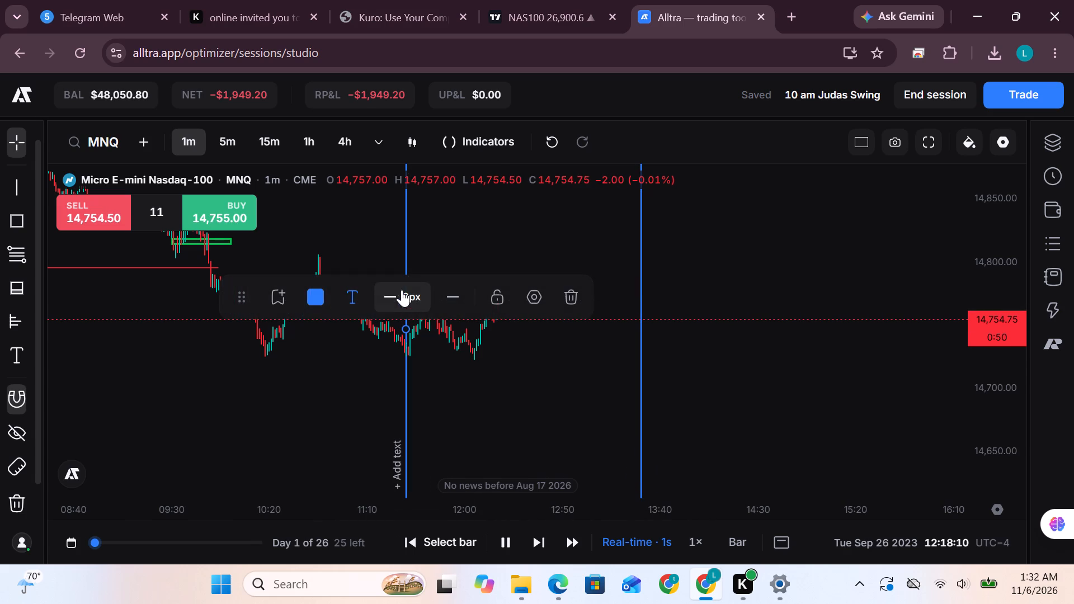
click(313, 299)
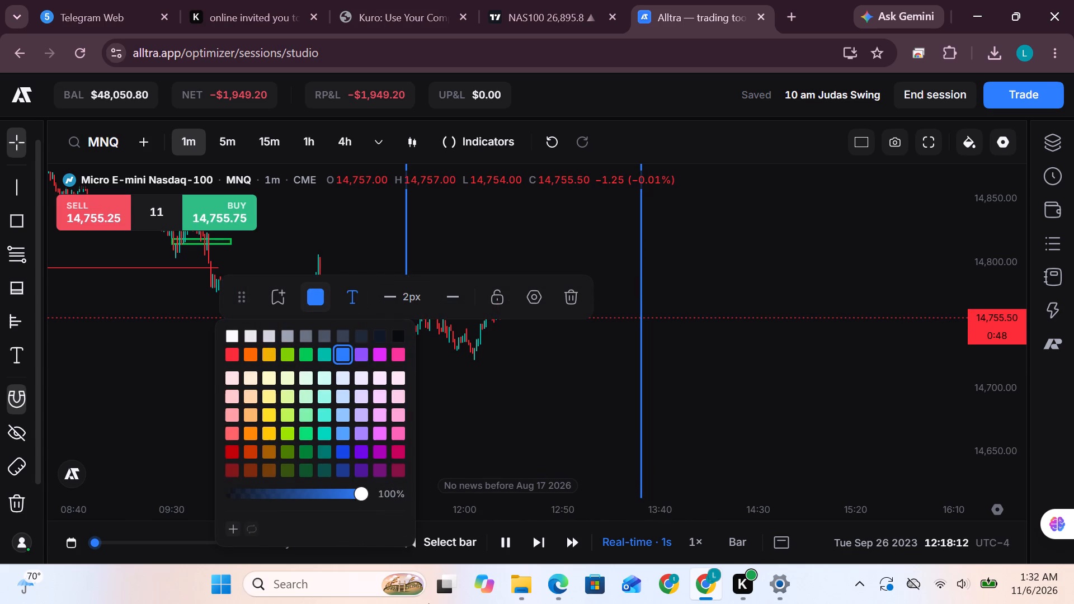
click(255, 333)
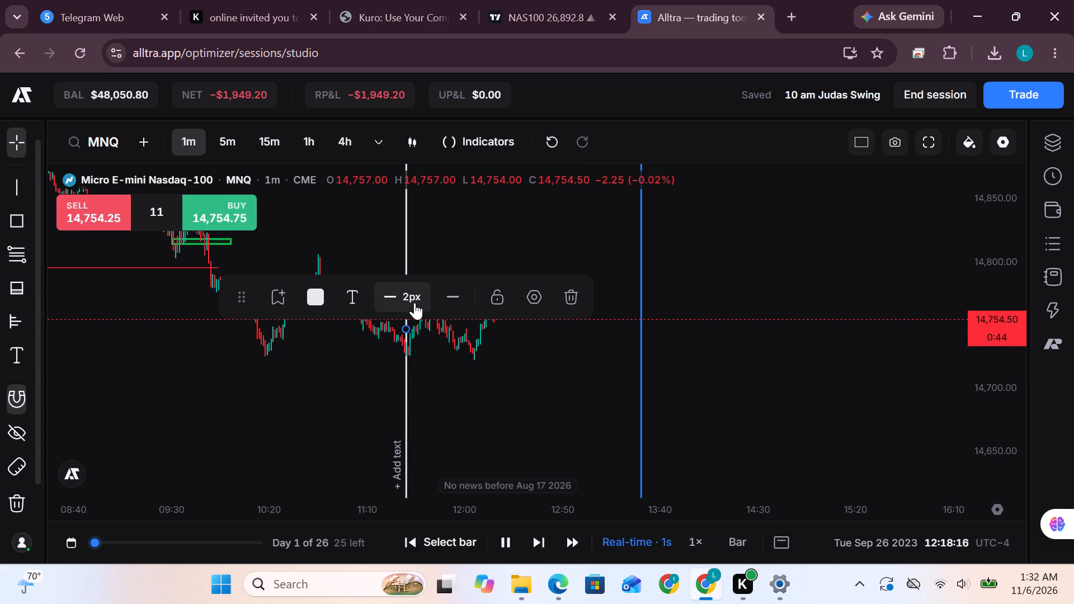
click(413, 302)
click(439, 339)
drag(452, 300, 452, 310)
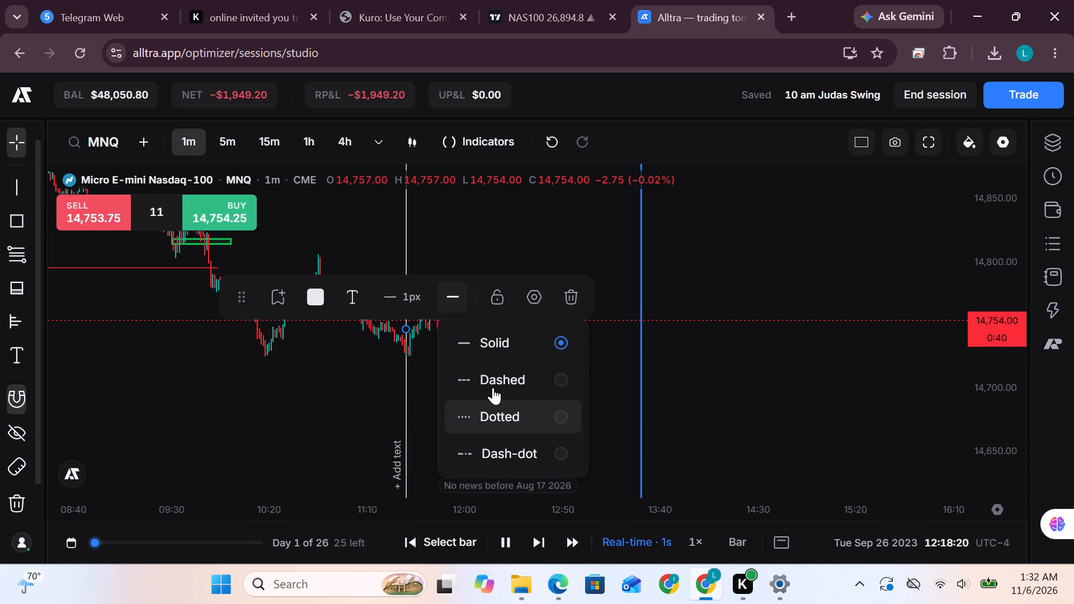
click(491, 378)
Style the 13:30 vertical line as light grey, 1 px and dashed.
click(646, 342)
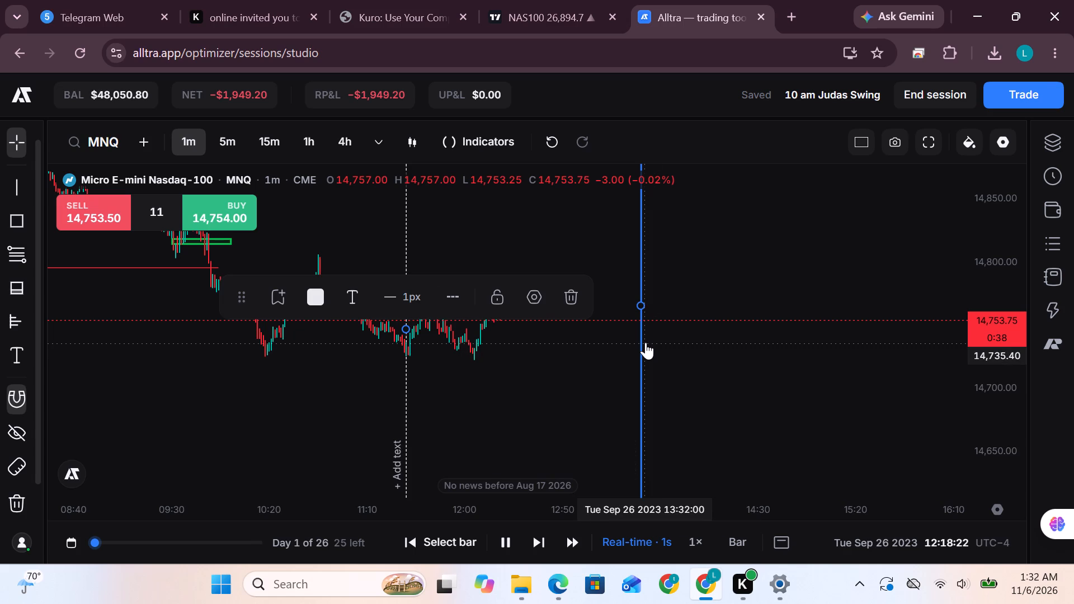
click(554, 271)
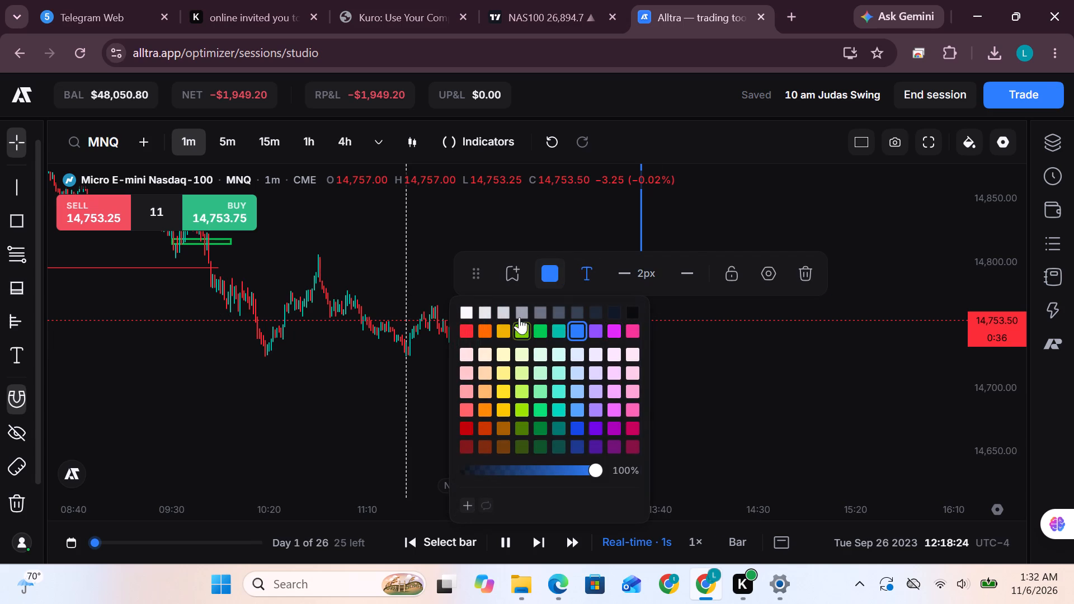
click(503, 313)
click(647, 282)
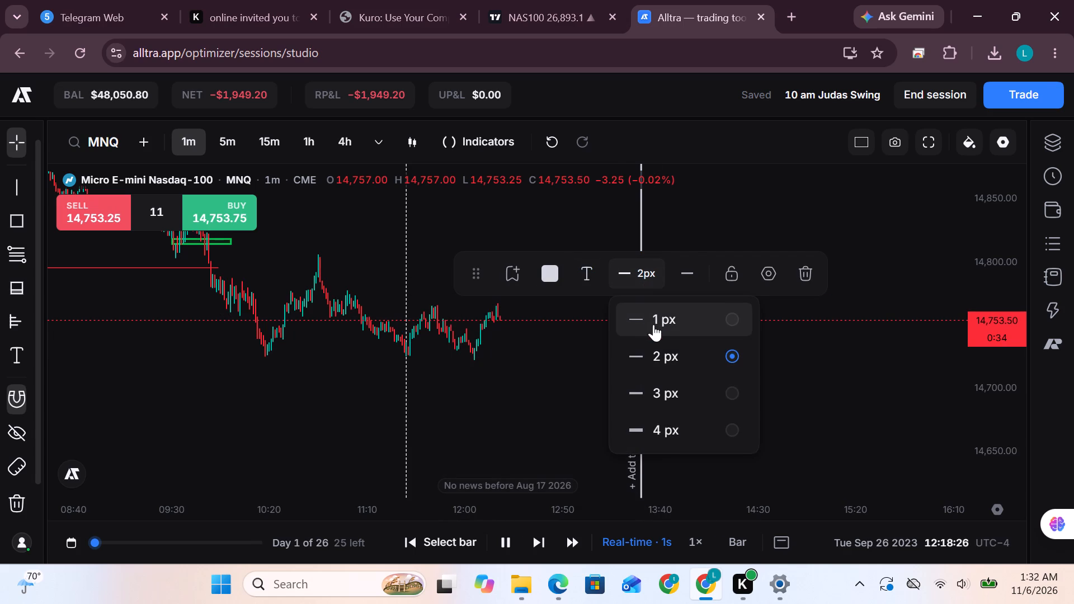
click(653, 324)
click(680, 275)
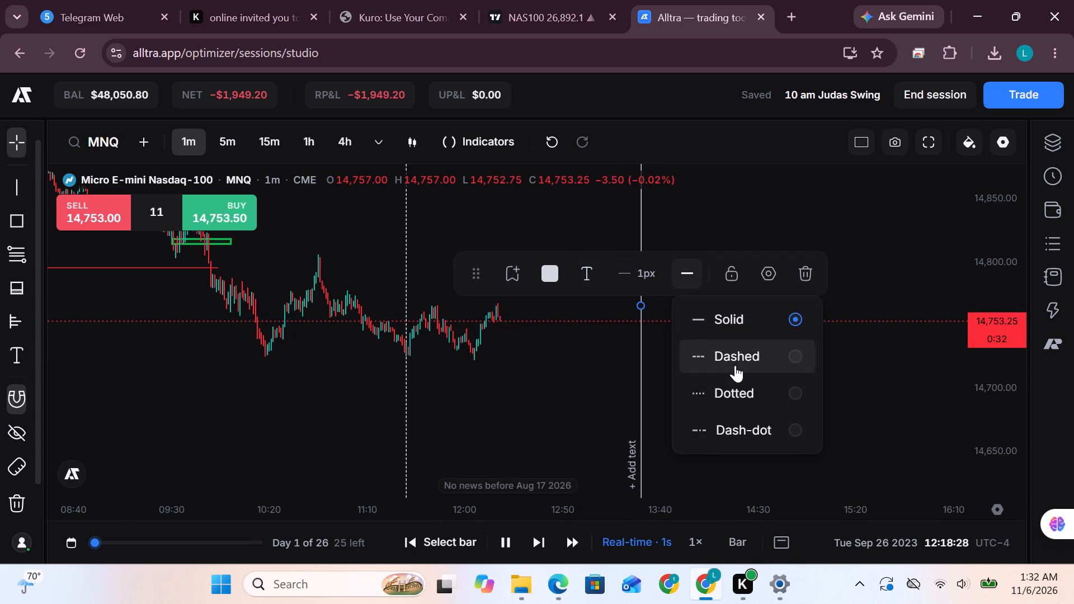
click(722, 353)
click(734, 353)
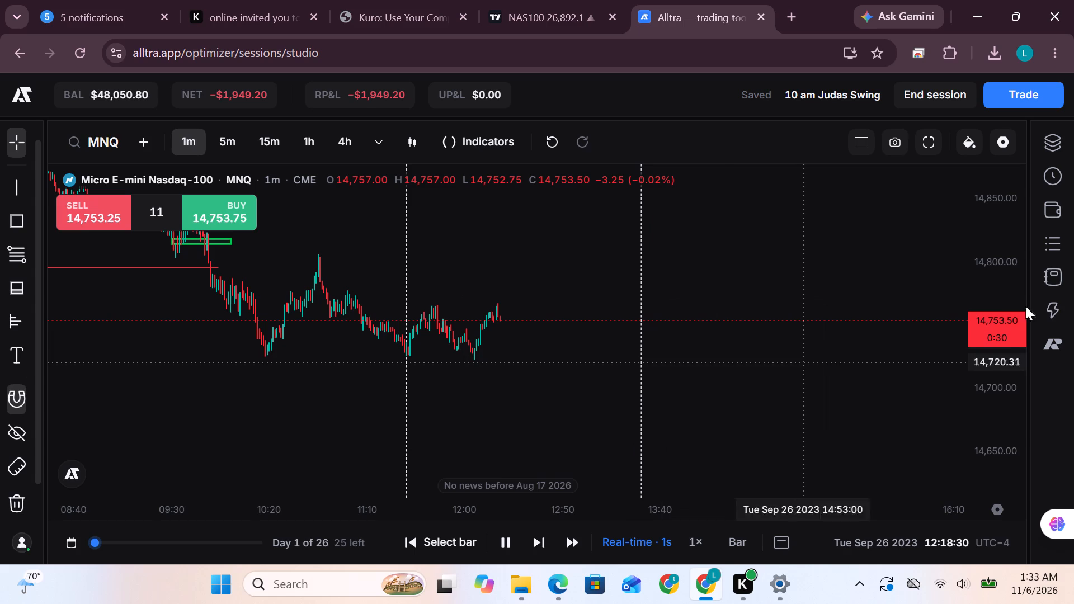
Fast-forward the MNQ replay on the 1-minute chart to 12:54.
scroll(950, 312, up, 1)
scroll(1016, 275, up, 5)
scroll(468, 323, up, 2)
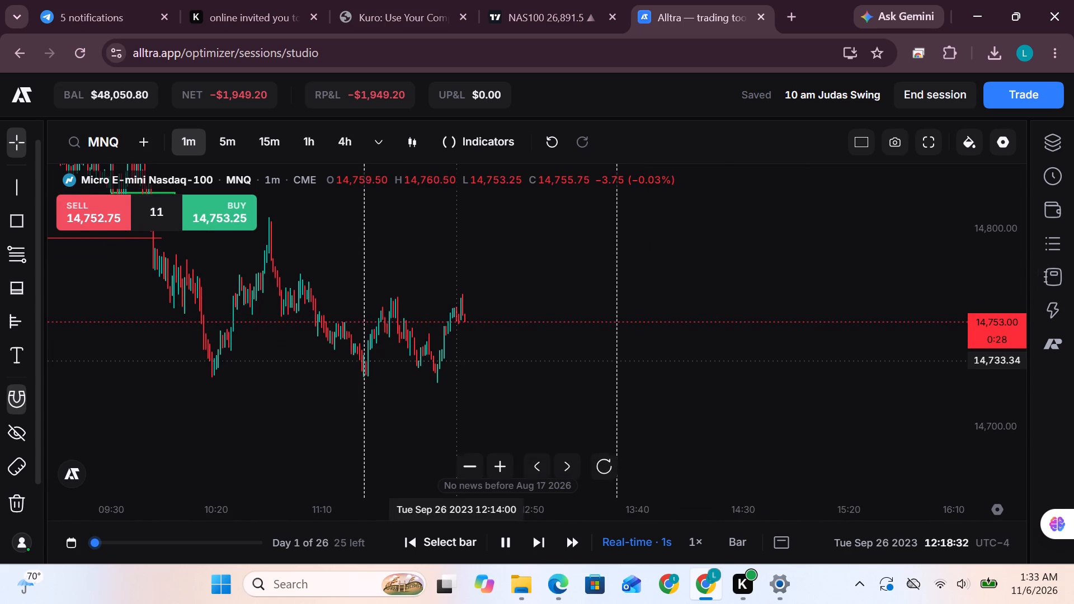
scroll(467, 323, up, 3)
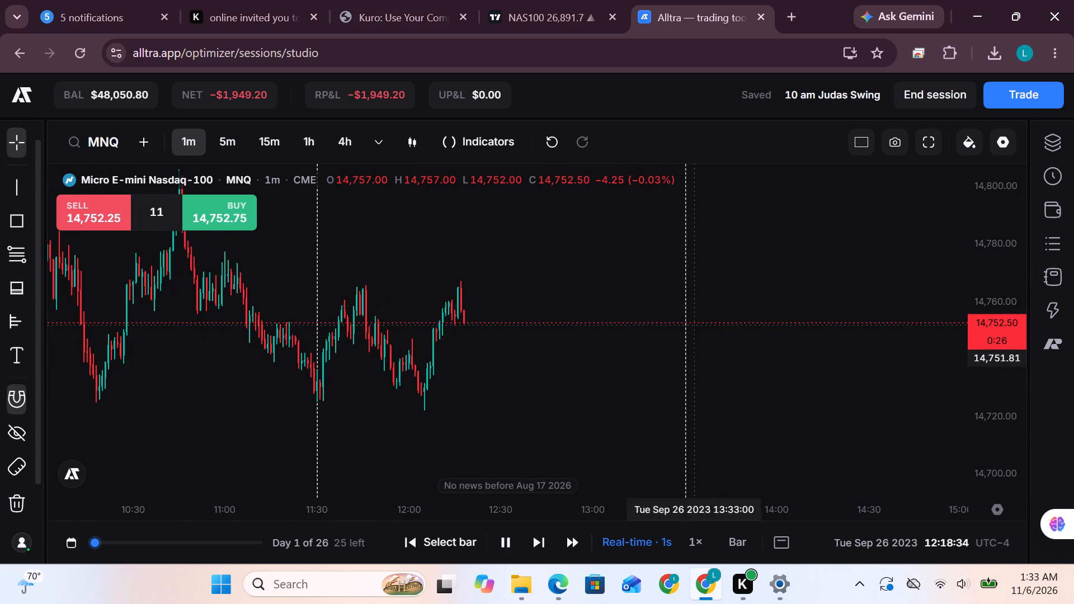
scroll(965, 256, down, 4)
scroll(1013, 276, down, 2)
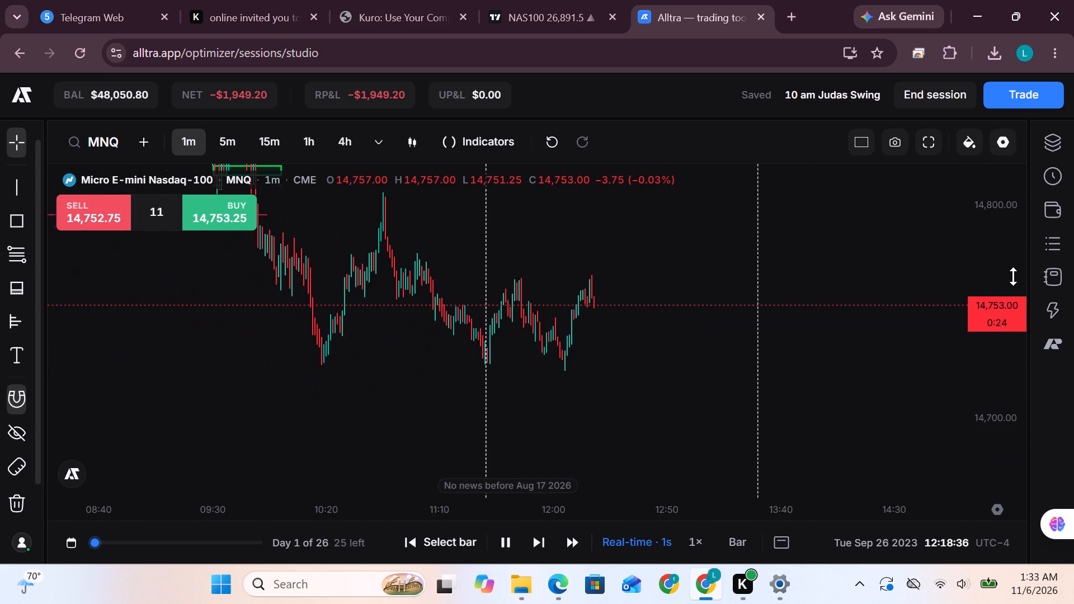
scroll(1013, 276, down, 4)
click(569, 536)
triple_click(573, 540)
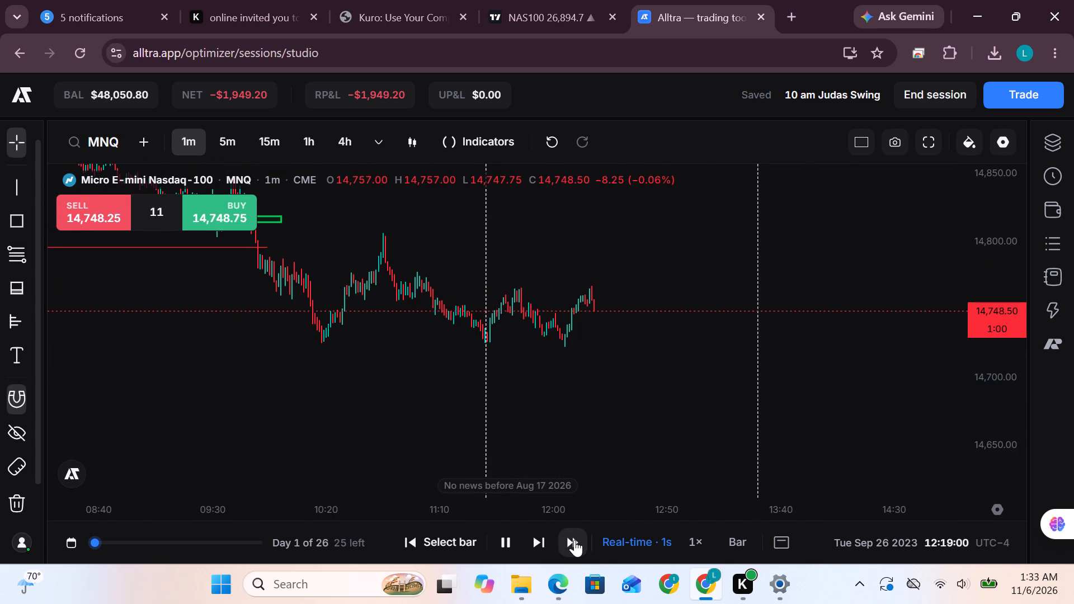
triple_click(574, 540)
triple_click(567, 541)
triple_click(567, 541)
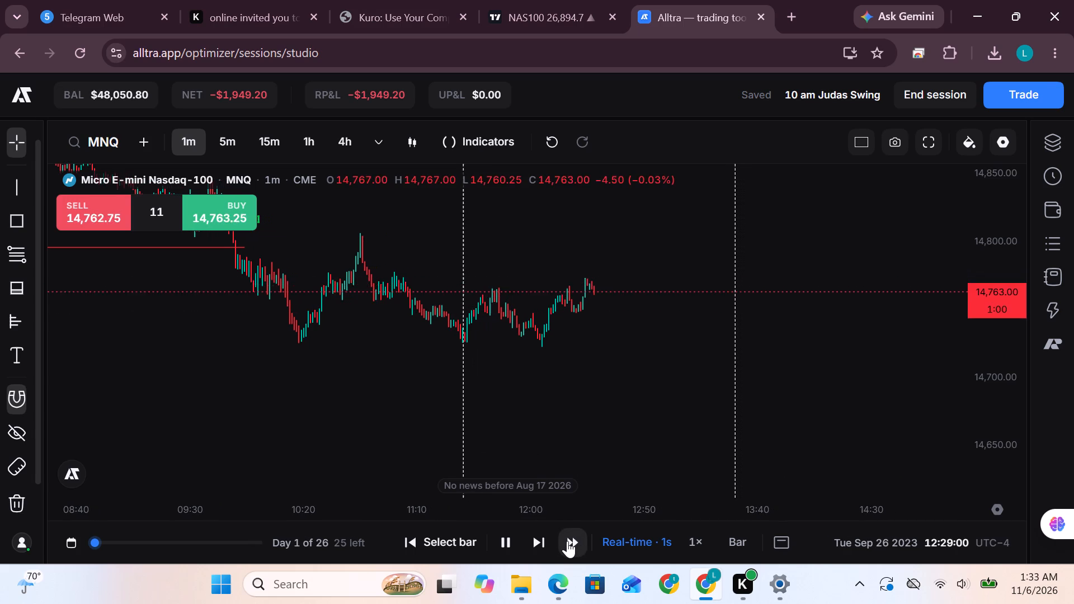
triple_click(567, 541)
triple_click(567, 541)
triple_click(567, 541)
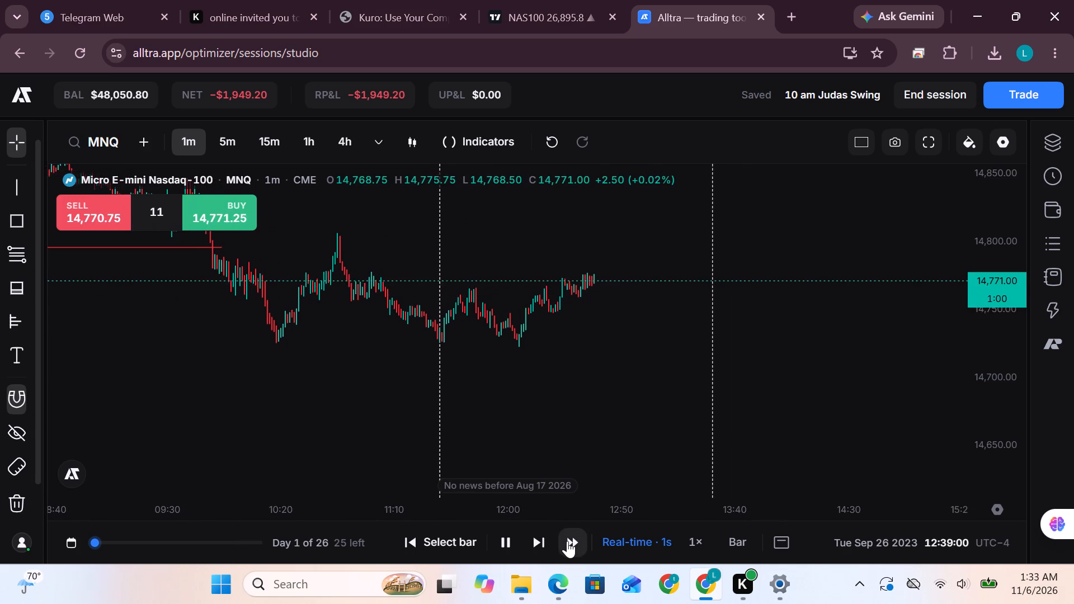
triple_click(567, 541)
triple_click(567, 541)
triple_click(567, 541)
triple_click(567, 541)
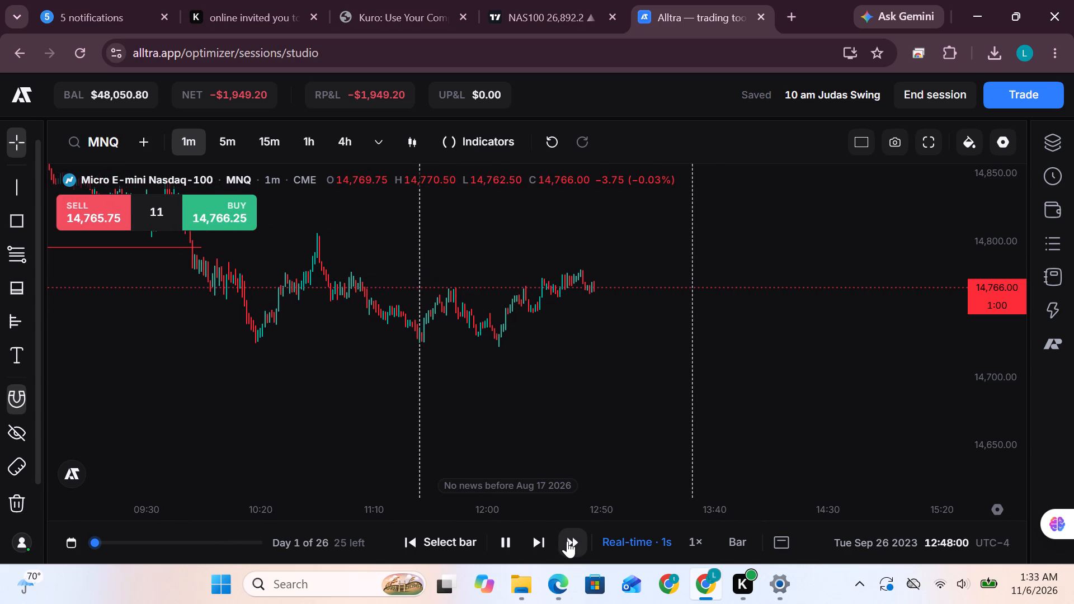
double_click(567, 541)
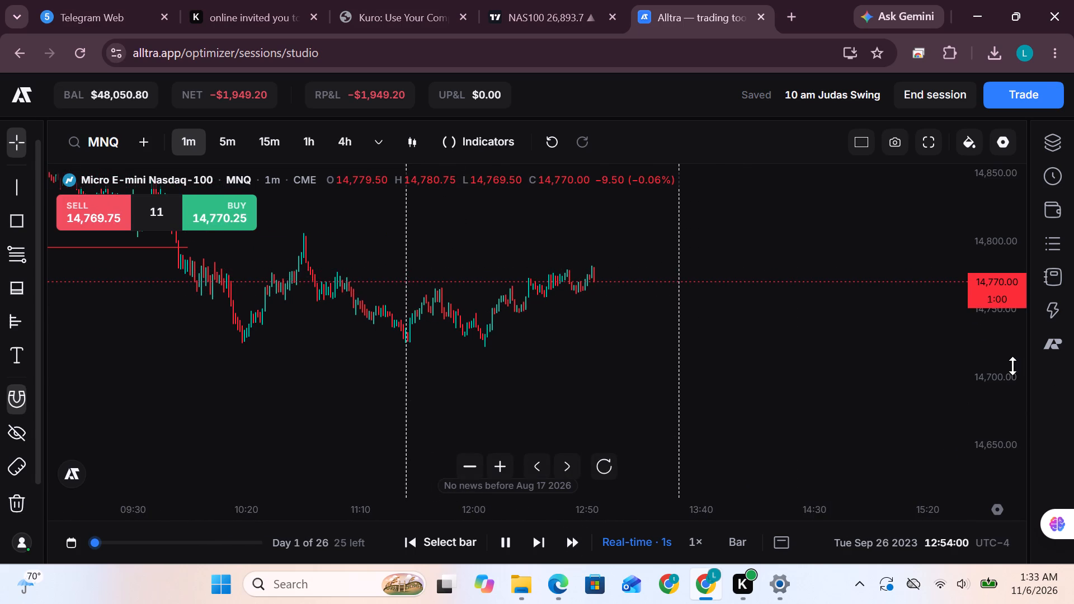
Draw a horizontal ray from the 10:18 low on Sep 26 2023 at 14,724.75.
scroll(1010, 365, up, 14)
scroll(800, 409, up, 4)
drag(794, 410, 924, 340)
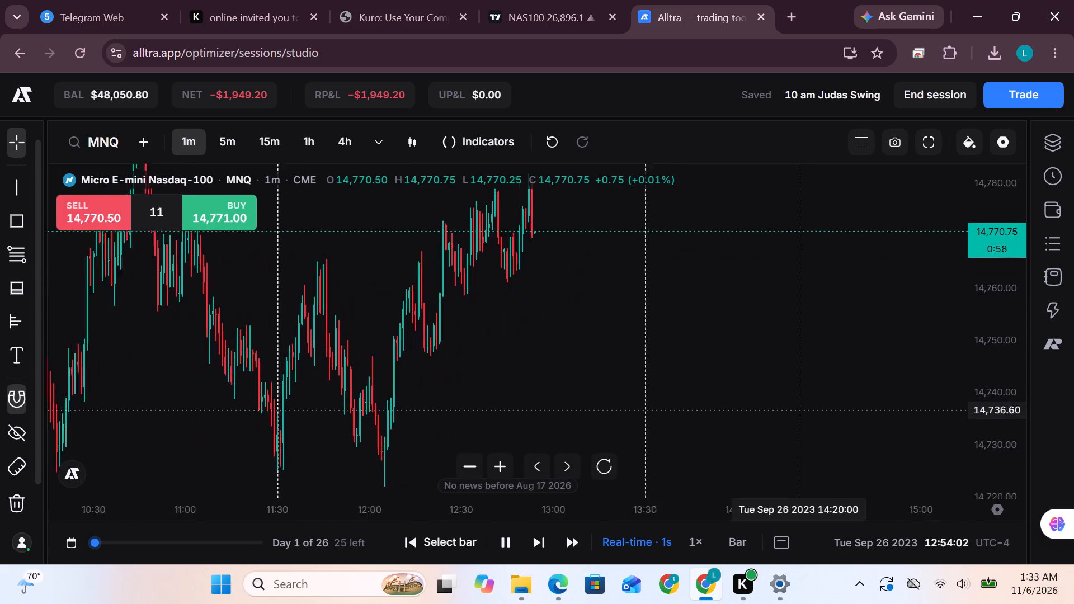
drag(924, 340, 994, 280)
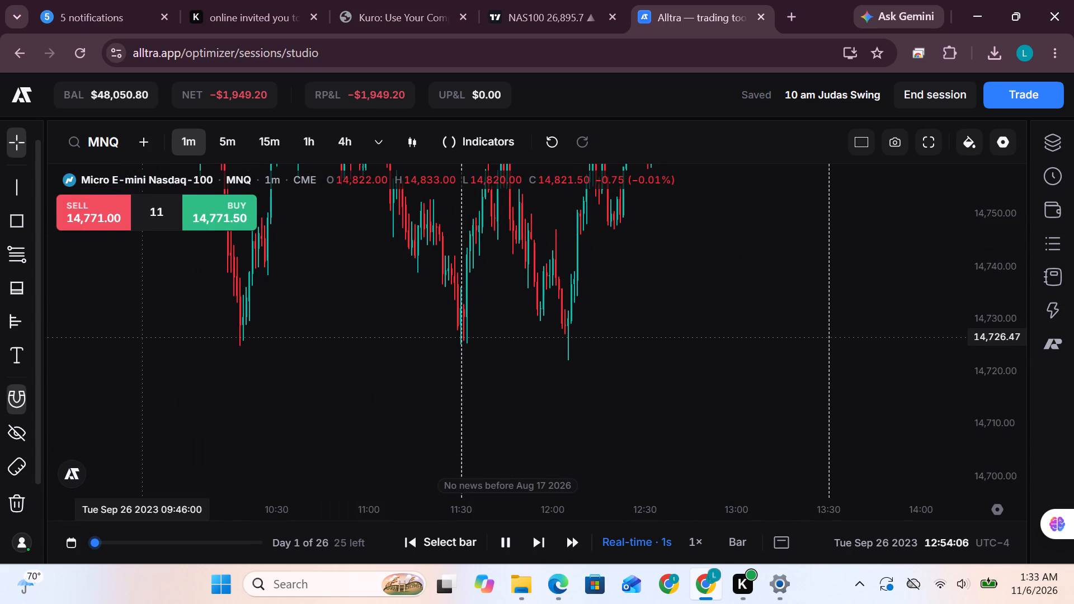
click(29, 194)
click(81, 241)
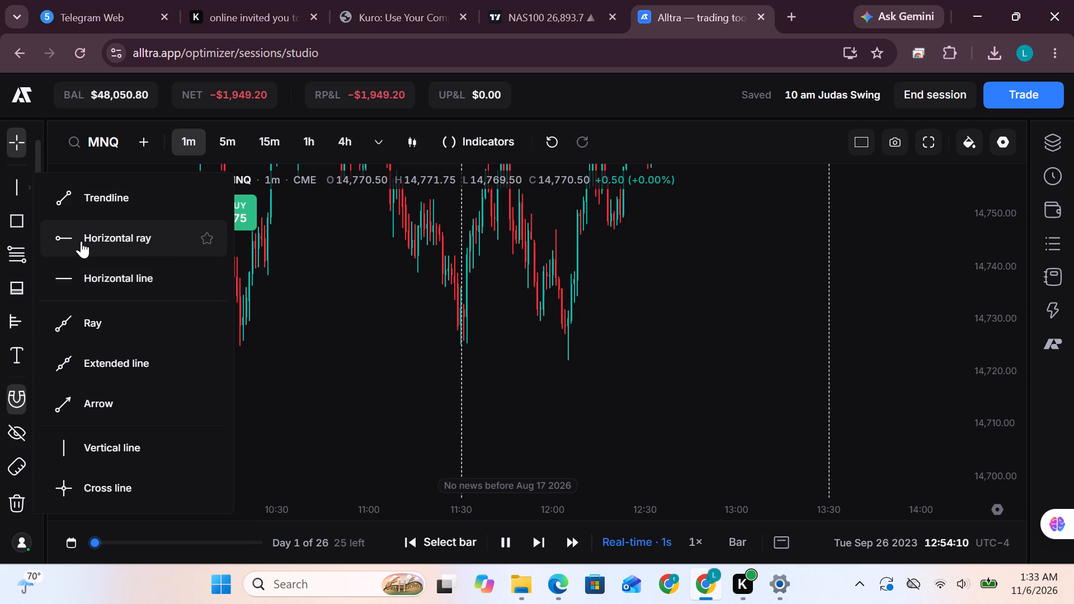
click(241, 352)
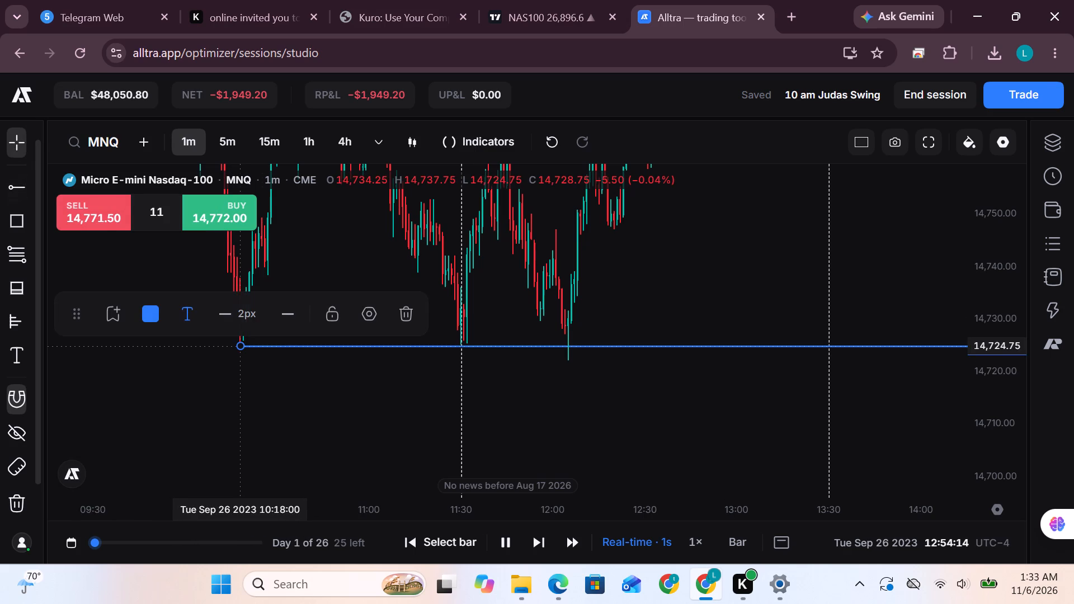
Style the horizontal ray at 14,724.75 as red and 1 px thick.
click(156, 313)
click(63, 374)
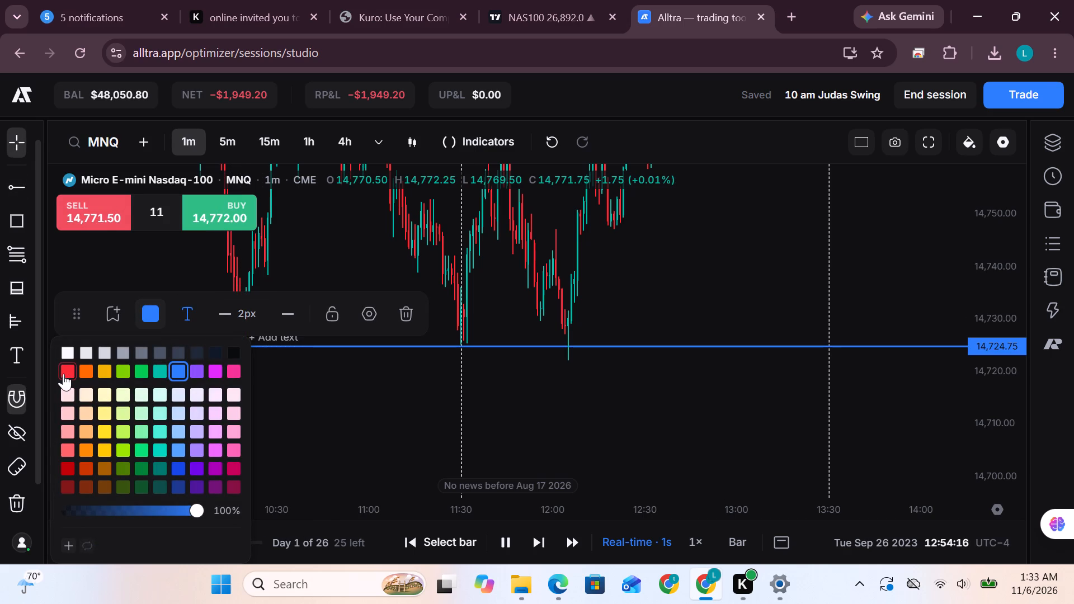
click(242, 327)
click(272, 358)
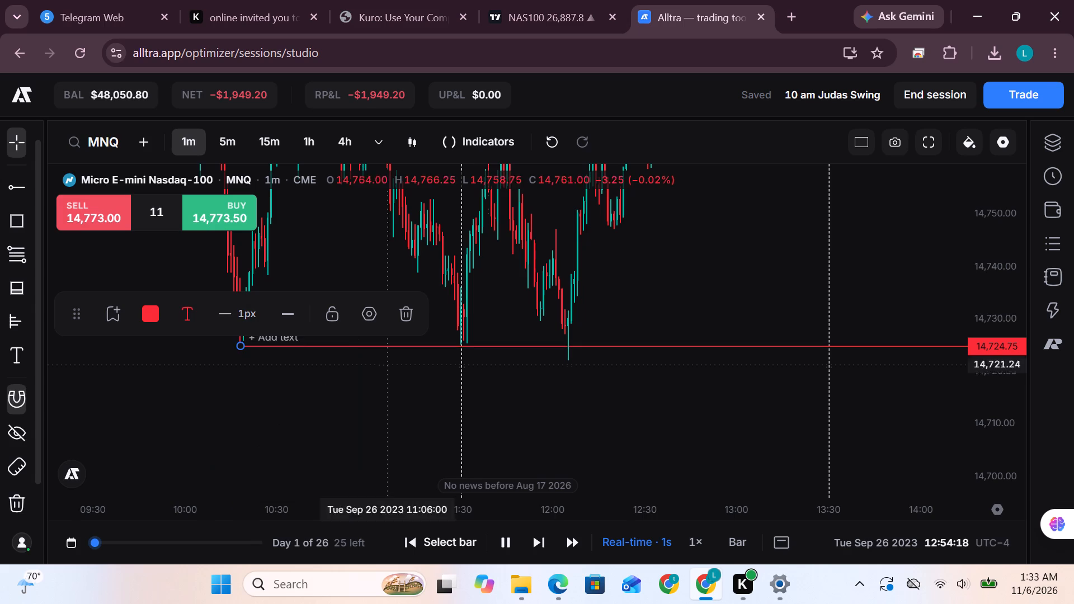
Jump the MNQ replay back to 12:08 on Sep 26 2023 by selecting a bar.
drag(583, 400, 580, 405)
drag(658, 413, 565, 403)
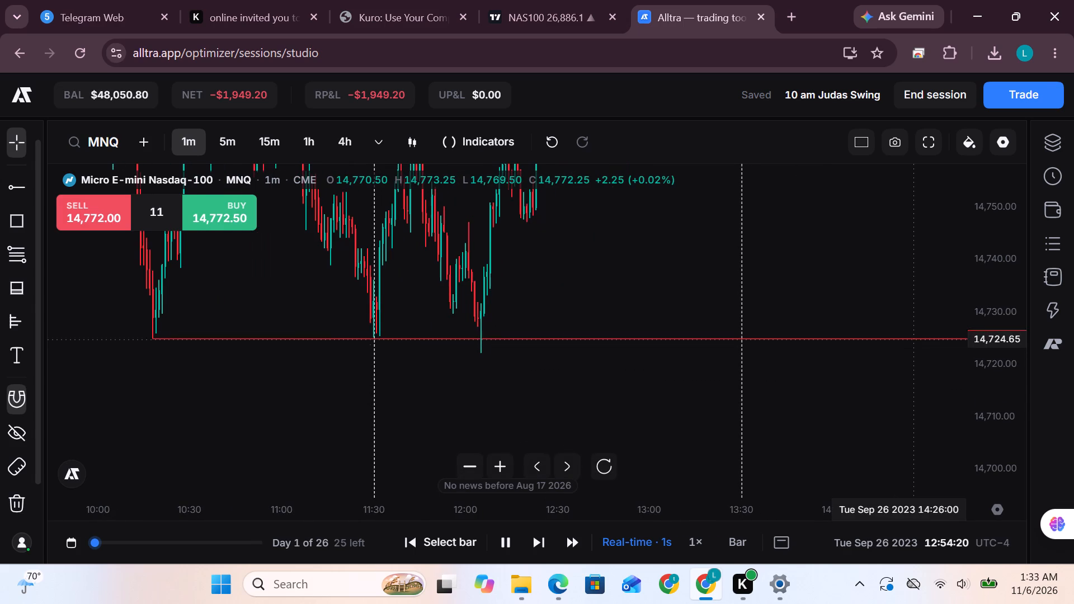
scroll(1007, 253, down, 6)
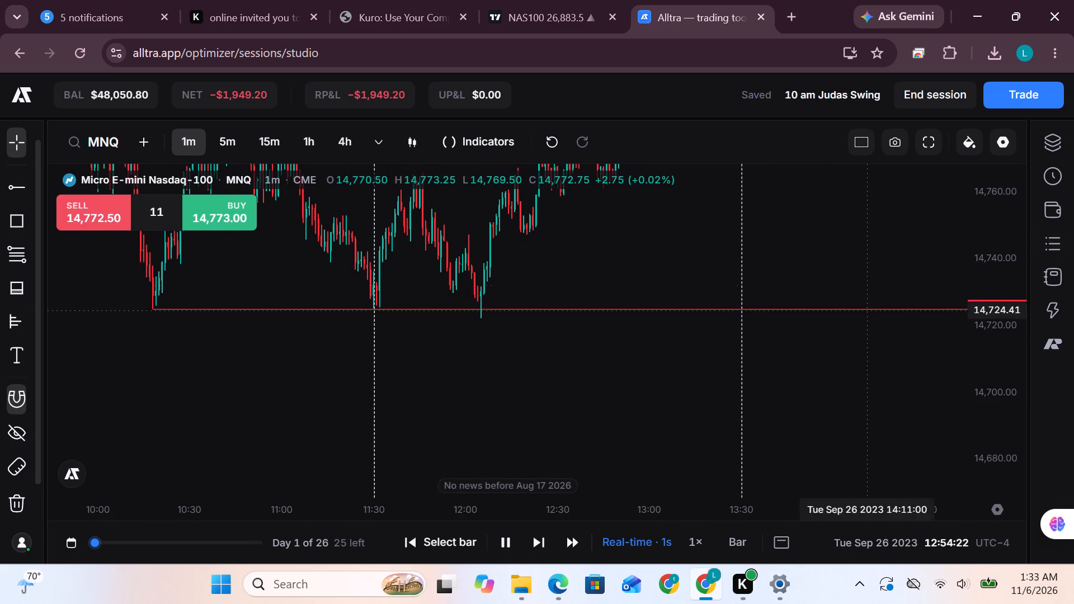
drag(621, 376, 605, 399)
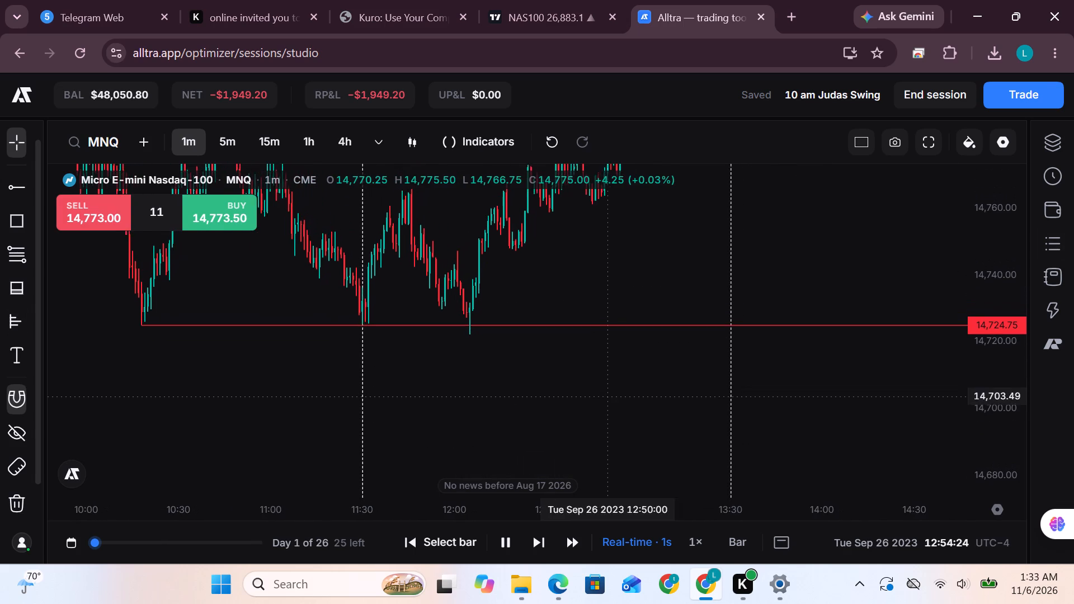
drag(605, 399, 605, 400)
click(423, 542)
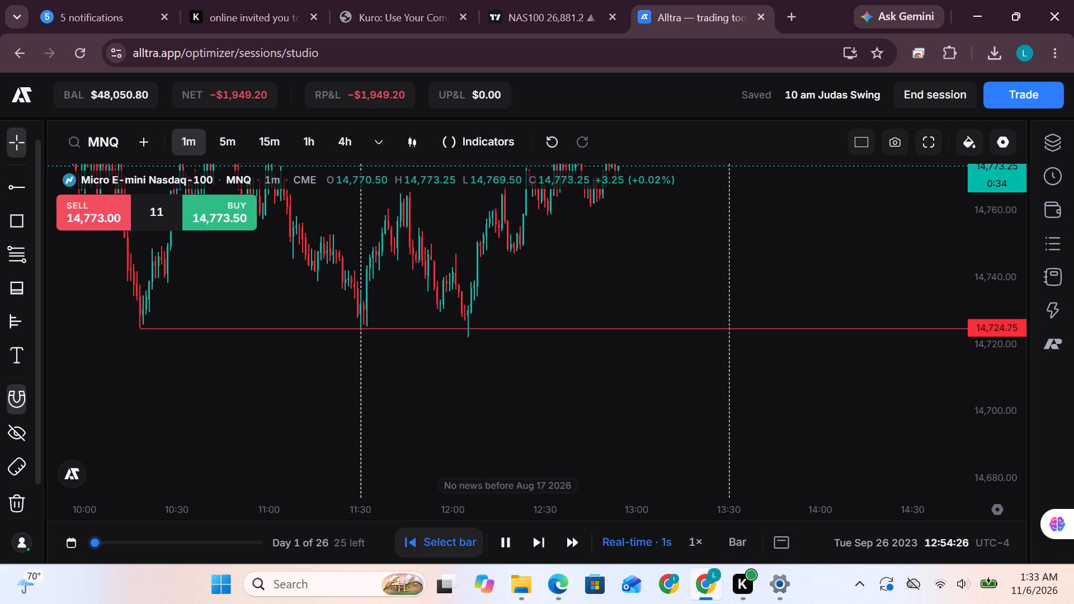
click(475, 361)
Draw a small rectangle on the 1-minute chart from about 12:02 to 12:09, between about 14,732 and 14,734.
drag(590, 393, 465, 444)
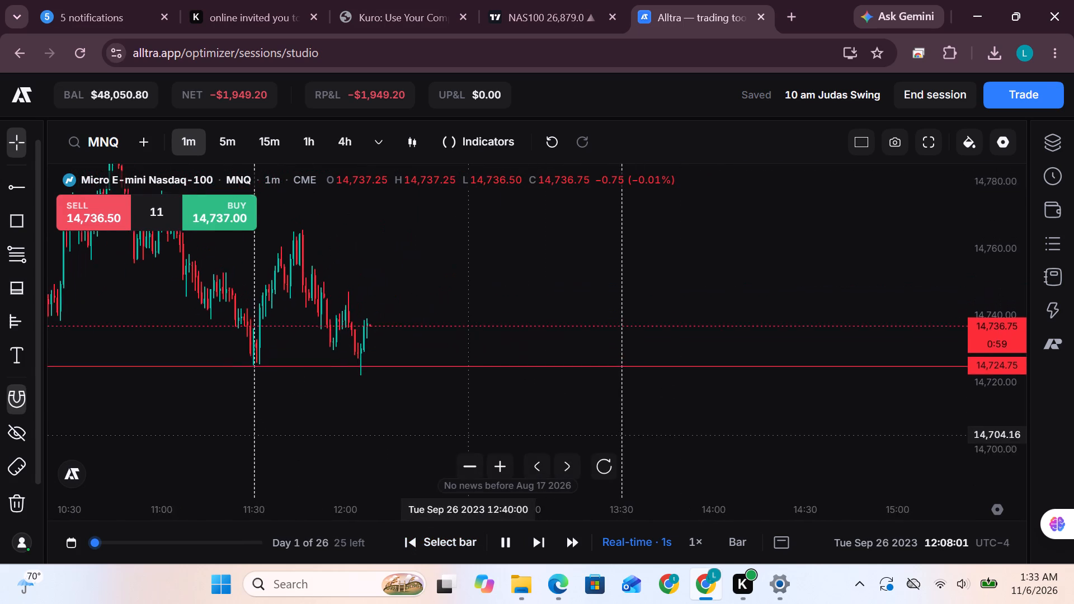
drag(465, 444, 465, 448)
scroll(1020, 367, up, 8)
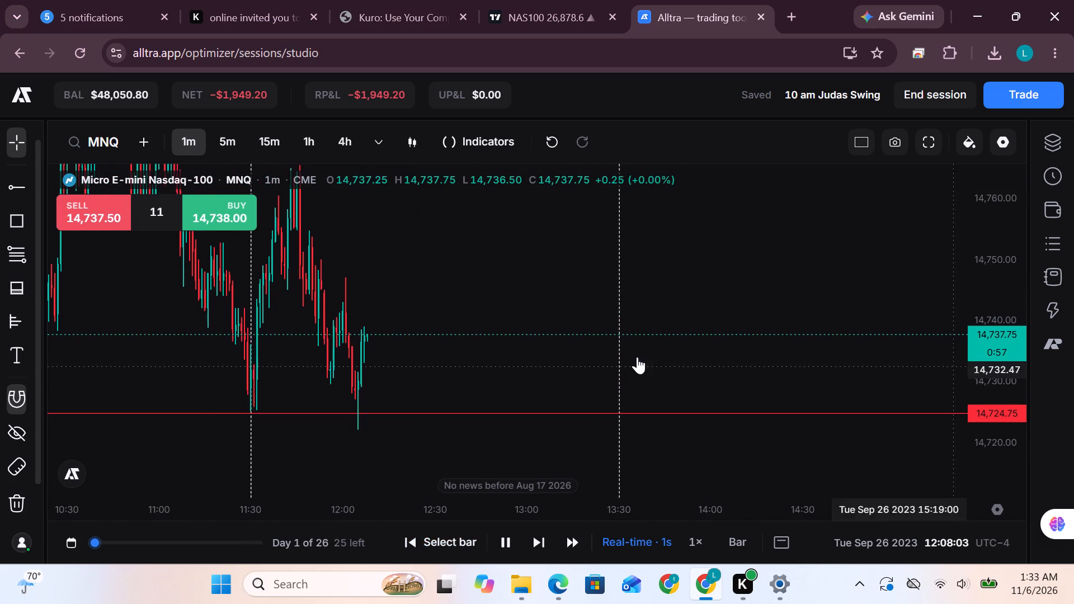
scroll(533, 361, up, 2)
scroll(419, 366, up, 2)
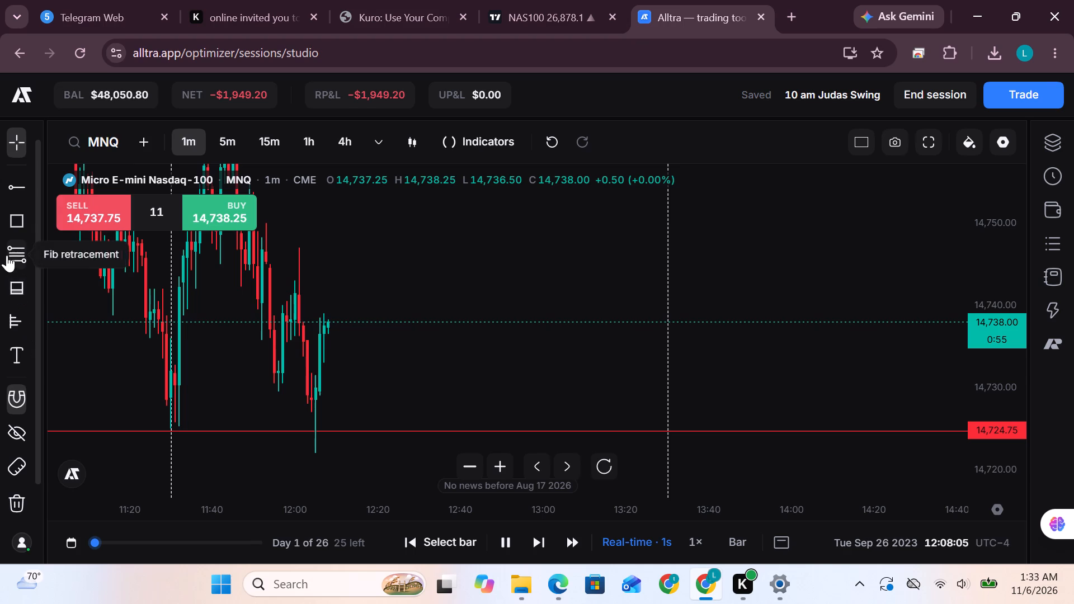
click(11, 225)
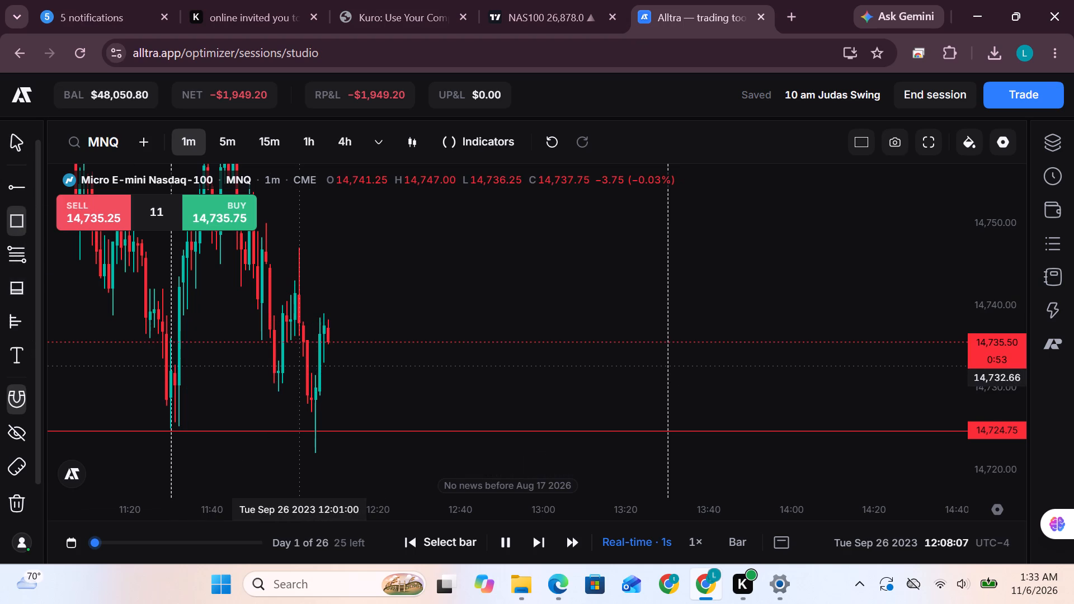
click(304, 361)
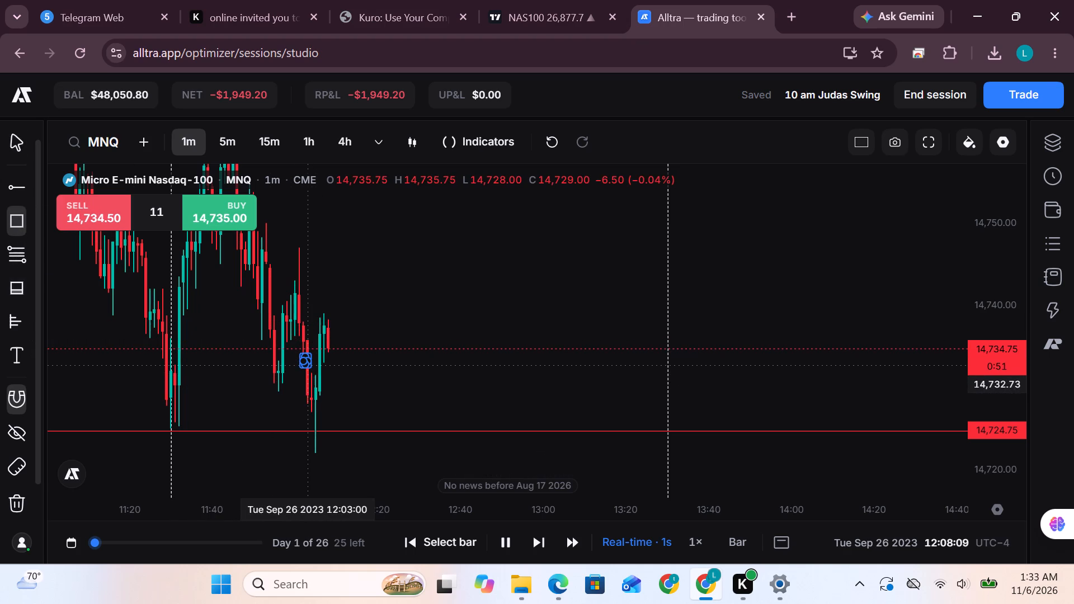
click(310, 367)
drag(315, 365, 326, 366)
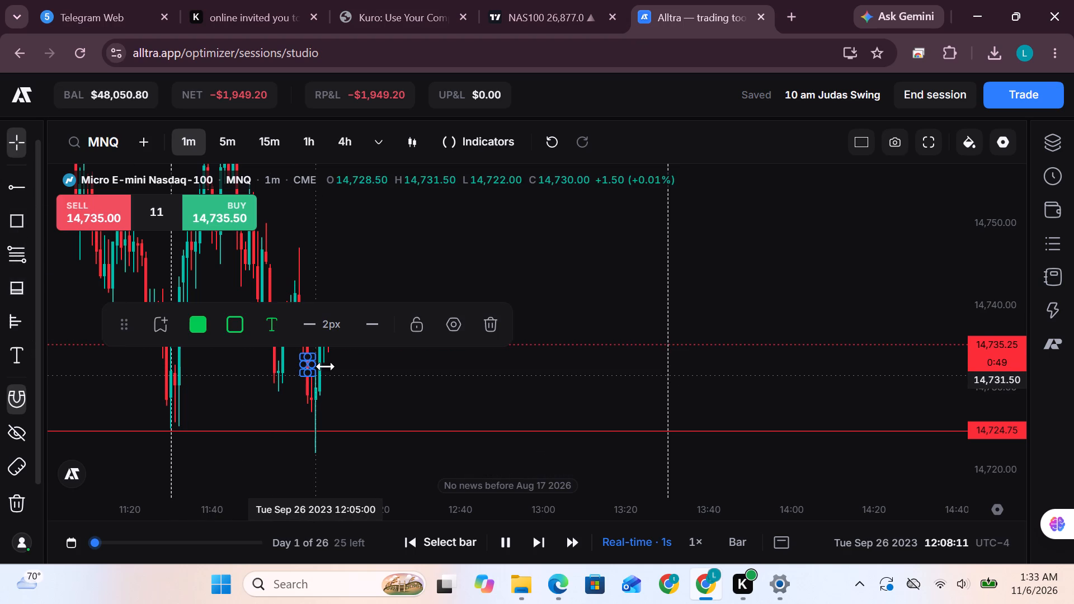
drag(326, 366, 334, 366)
Change the new rectangle's border and fill colours to amber.
click(241, 330)
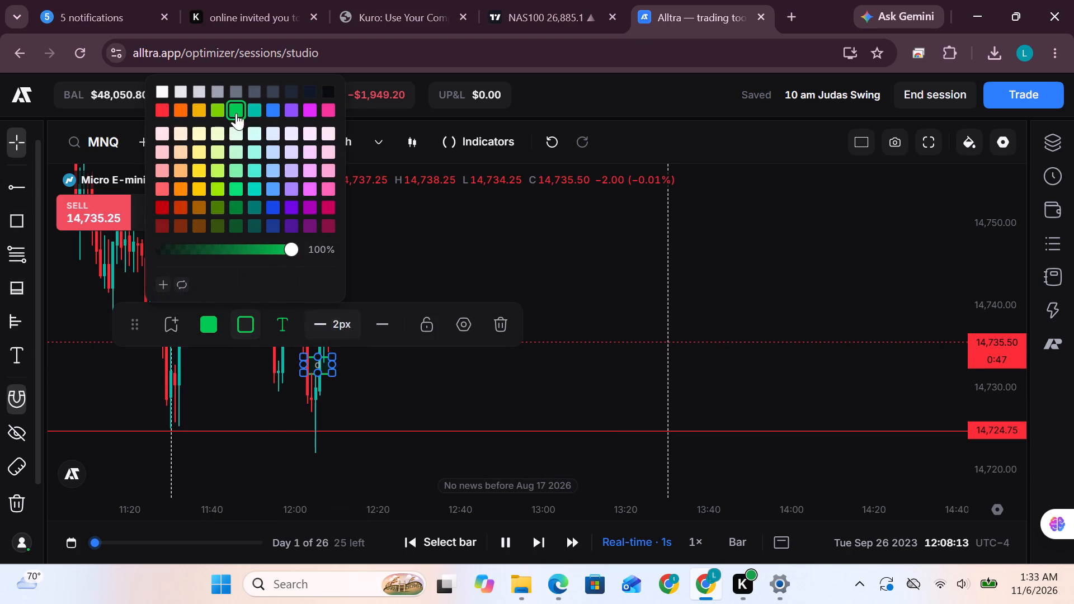
click(202, 112)
click(216, 320)
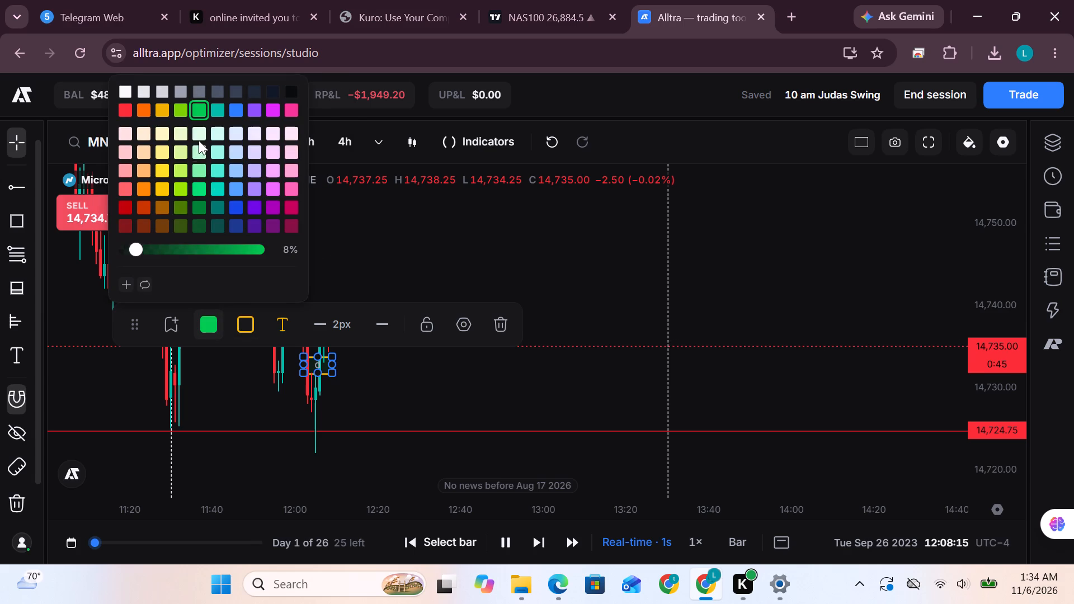
click(156, 114)
click(453, 395)
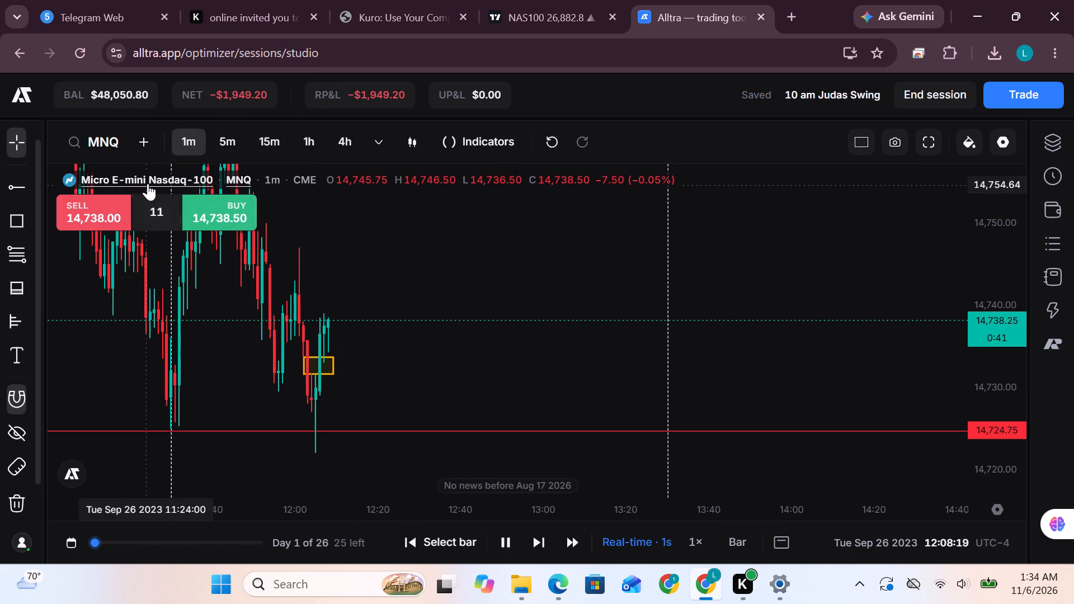
Set the order quantity to 22 and place a market buy on MNQ with the preset take profit and stop loss.
drag(173, 210, 154, 210)
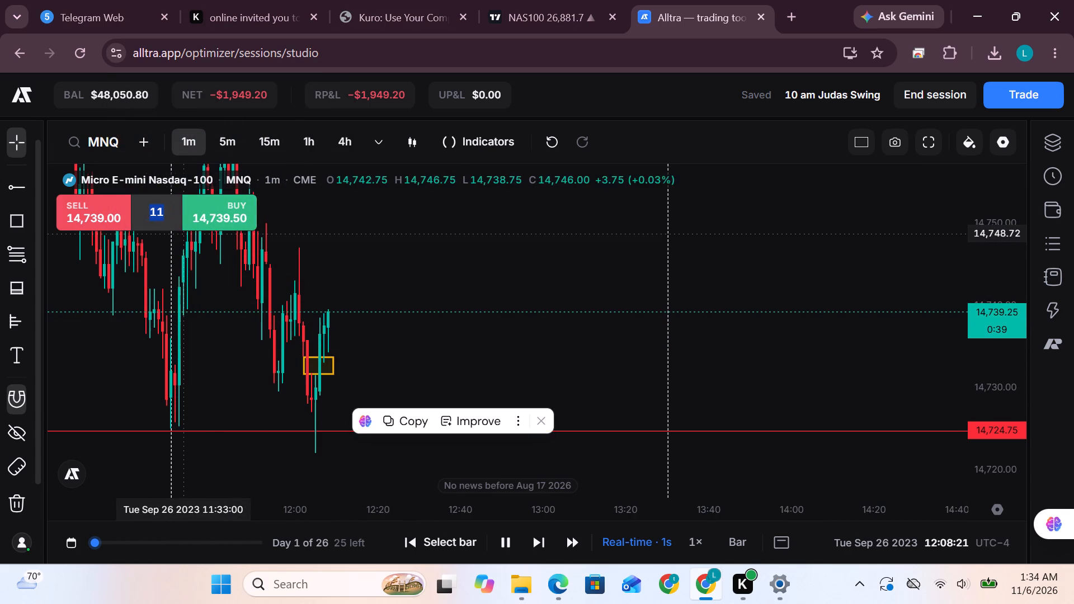
key(2)
key(2)
click(240, 211)
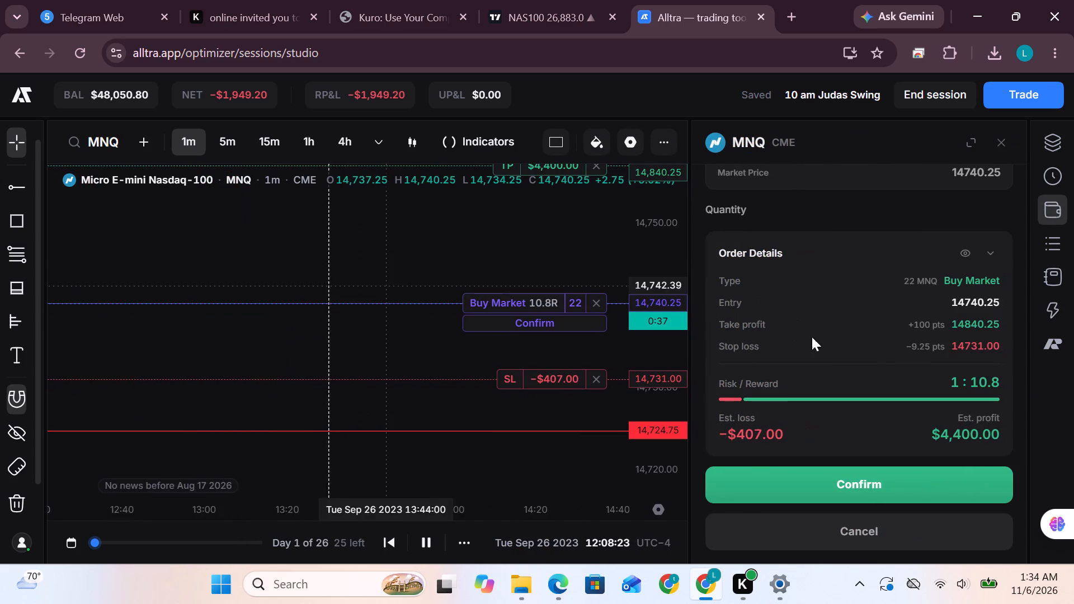
click(972, 474)
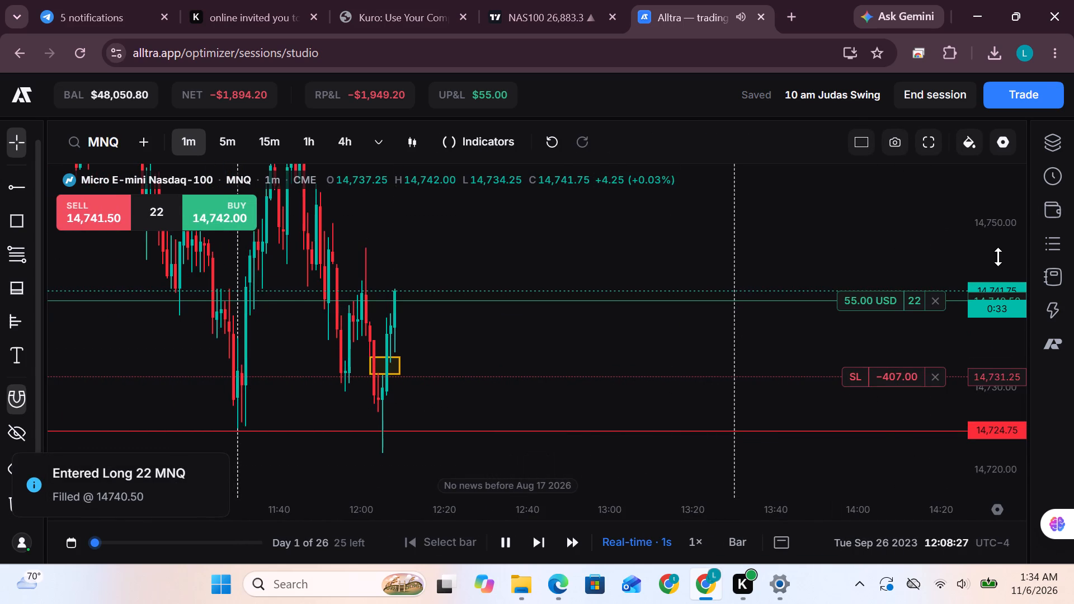
Move the long position's stop loss down to 14,725.75, just above the red horizontal ray.
scroll(1002, 255, down, 7)
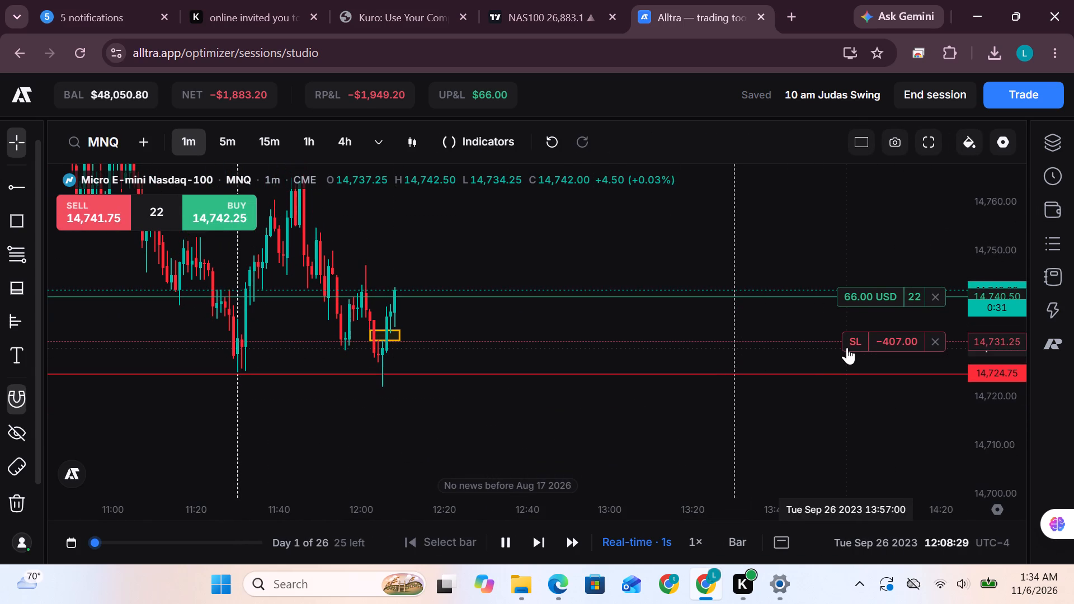
drag(858, 339, 867, 369)
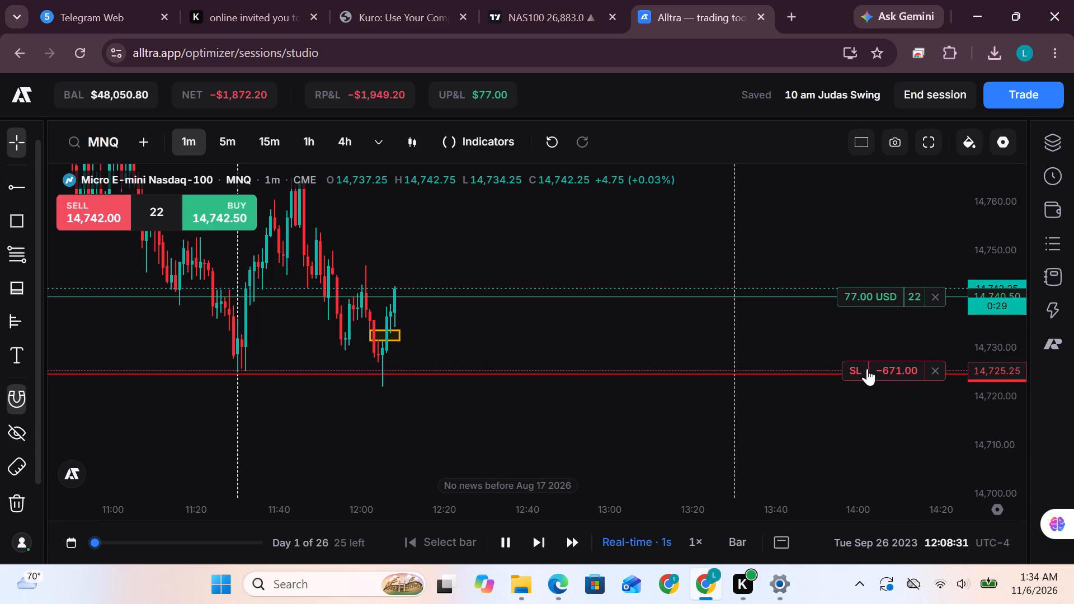
drag(867, 369, 860, 361)
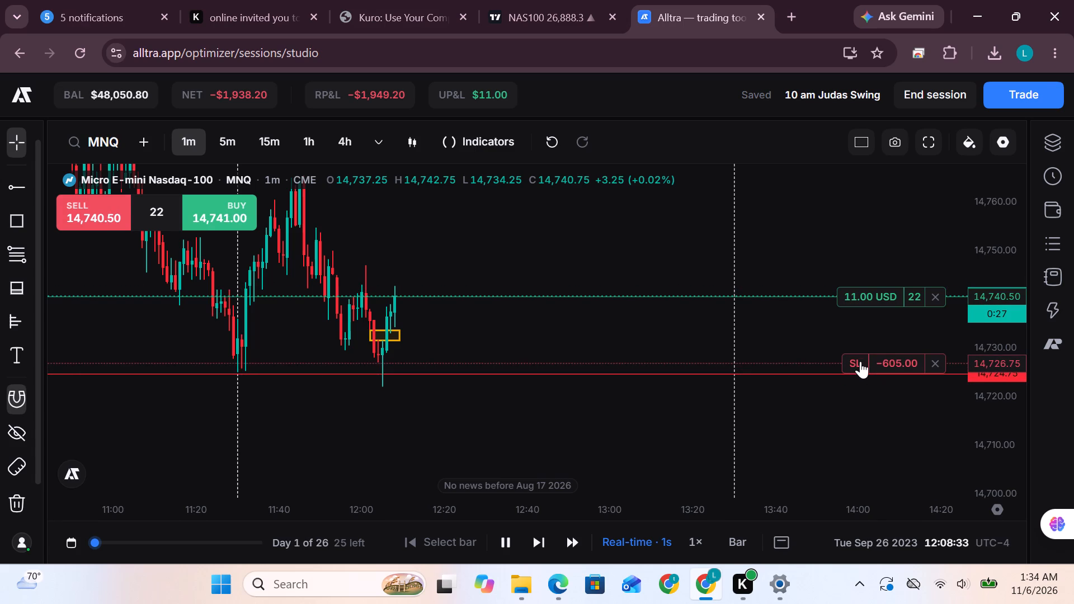
drag(860, 361, 864, 366)
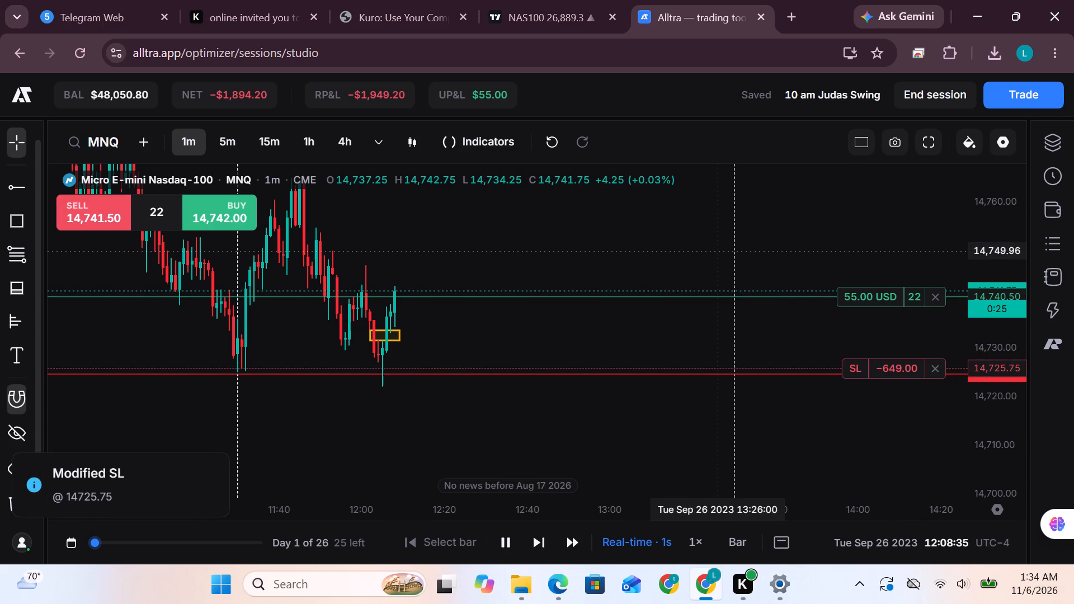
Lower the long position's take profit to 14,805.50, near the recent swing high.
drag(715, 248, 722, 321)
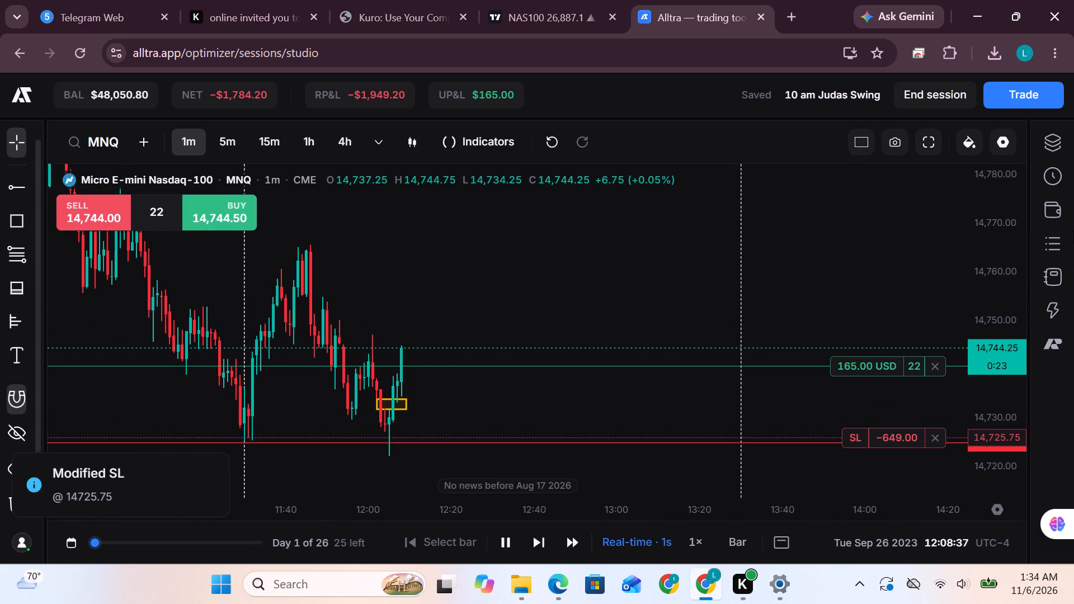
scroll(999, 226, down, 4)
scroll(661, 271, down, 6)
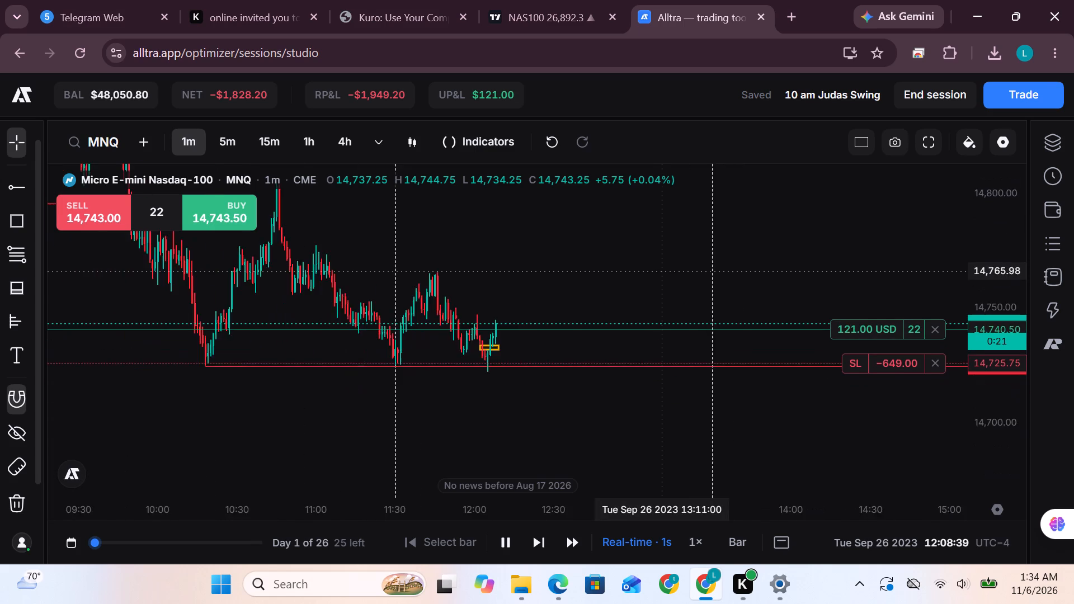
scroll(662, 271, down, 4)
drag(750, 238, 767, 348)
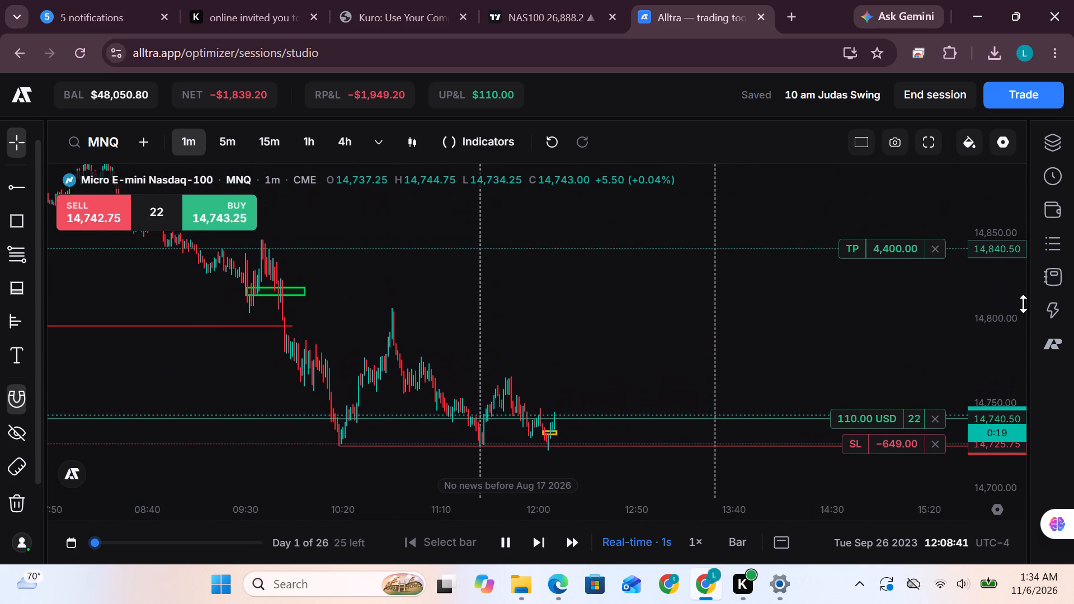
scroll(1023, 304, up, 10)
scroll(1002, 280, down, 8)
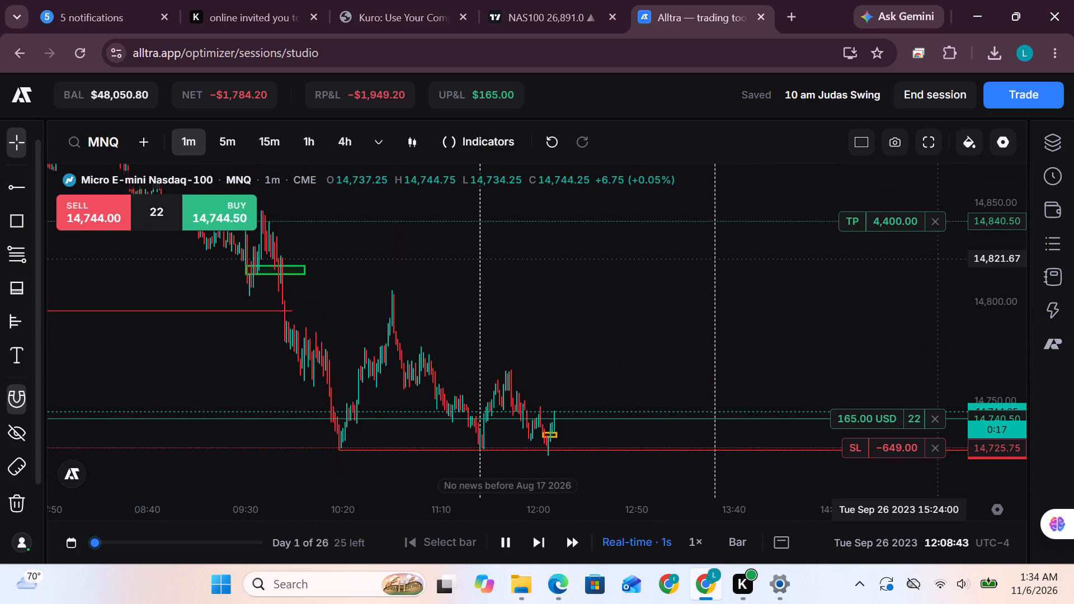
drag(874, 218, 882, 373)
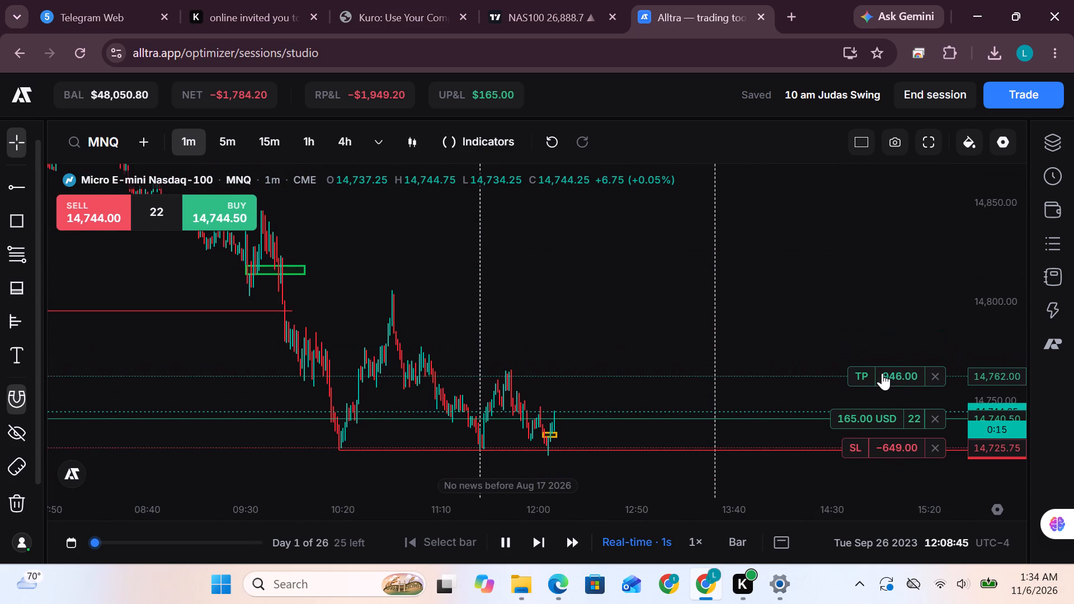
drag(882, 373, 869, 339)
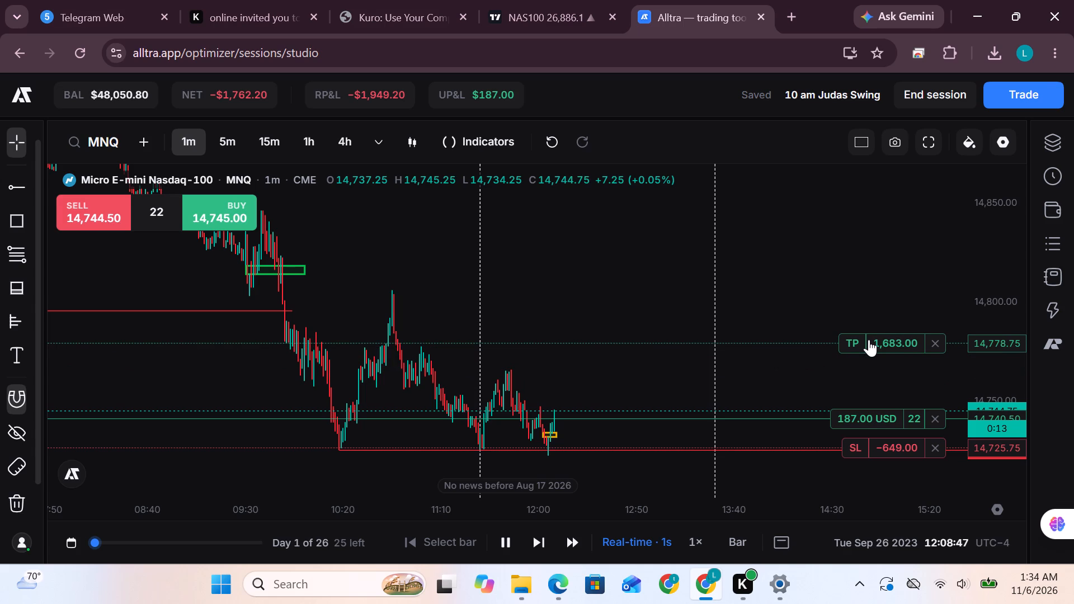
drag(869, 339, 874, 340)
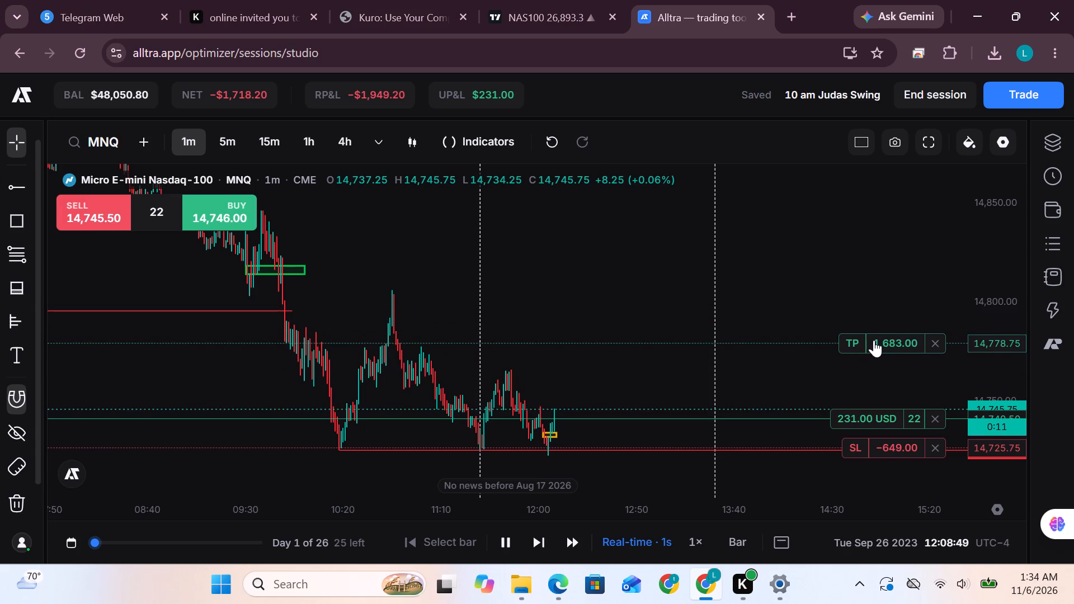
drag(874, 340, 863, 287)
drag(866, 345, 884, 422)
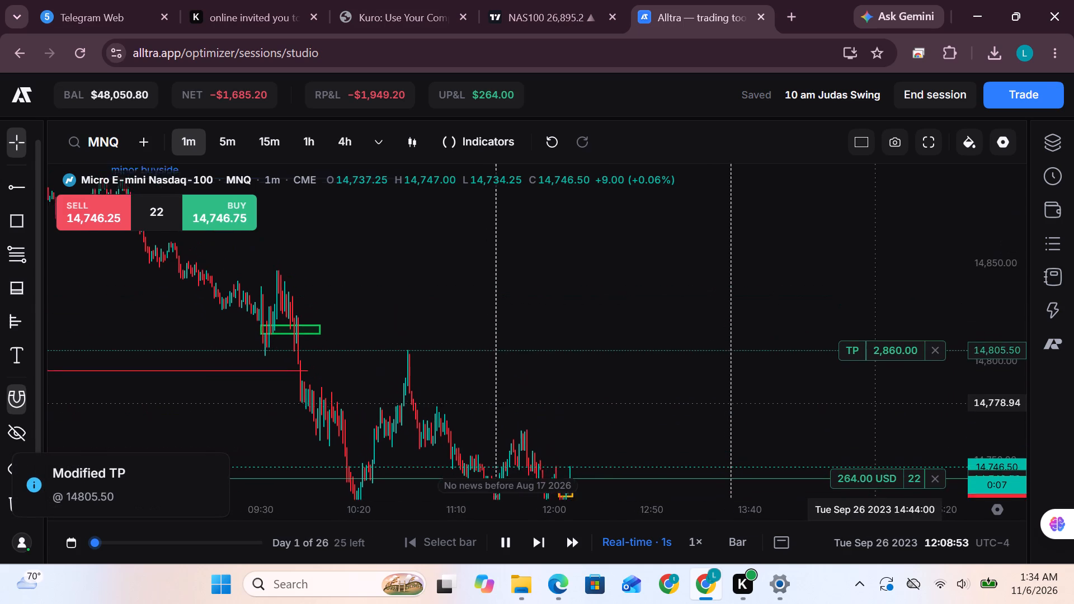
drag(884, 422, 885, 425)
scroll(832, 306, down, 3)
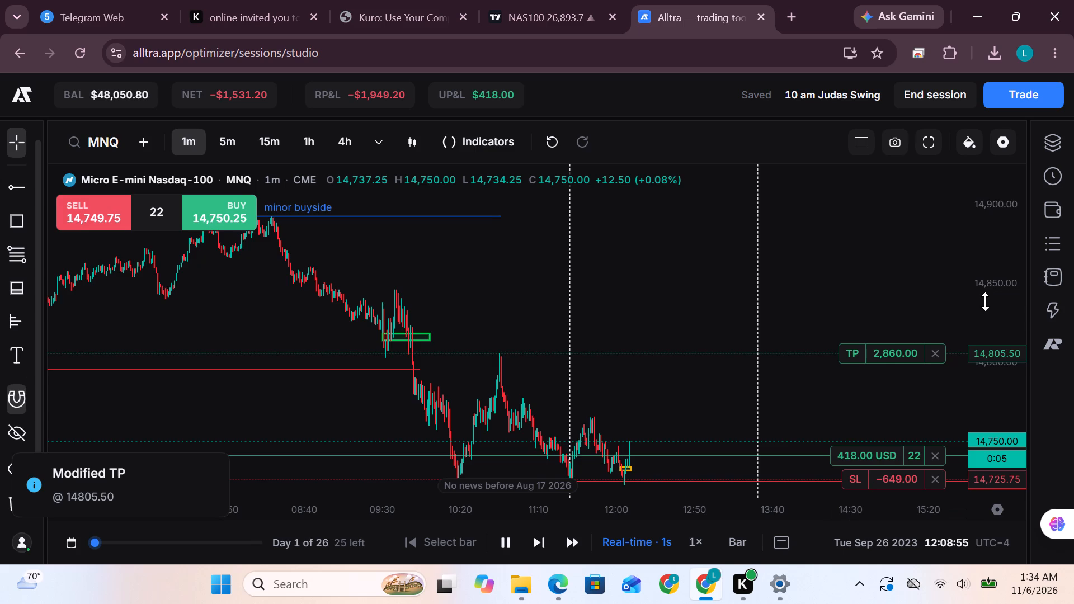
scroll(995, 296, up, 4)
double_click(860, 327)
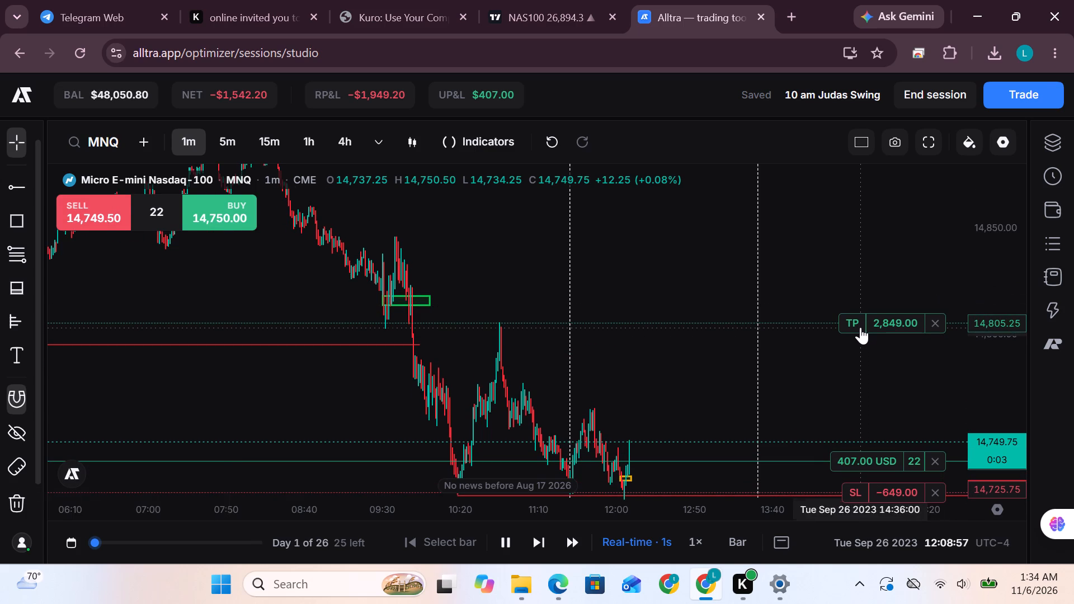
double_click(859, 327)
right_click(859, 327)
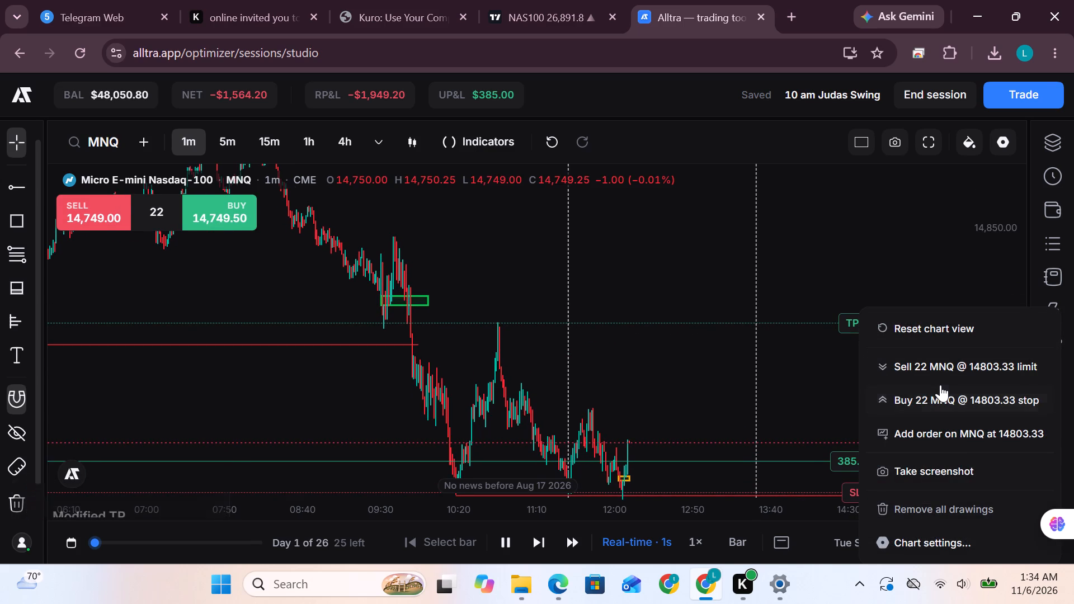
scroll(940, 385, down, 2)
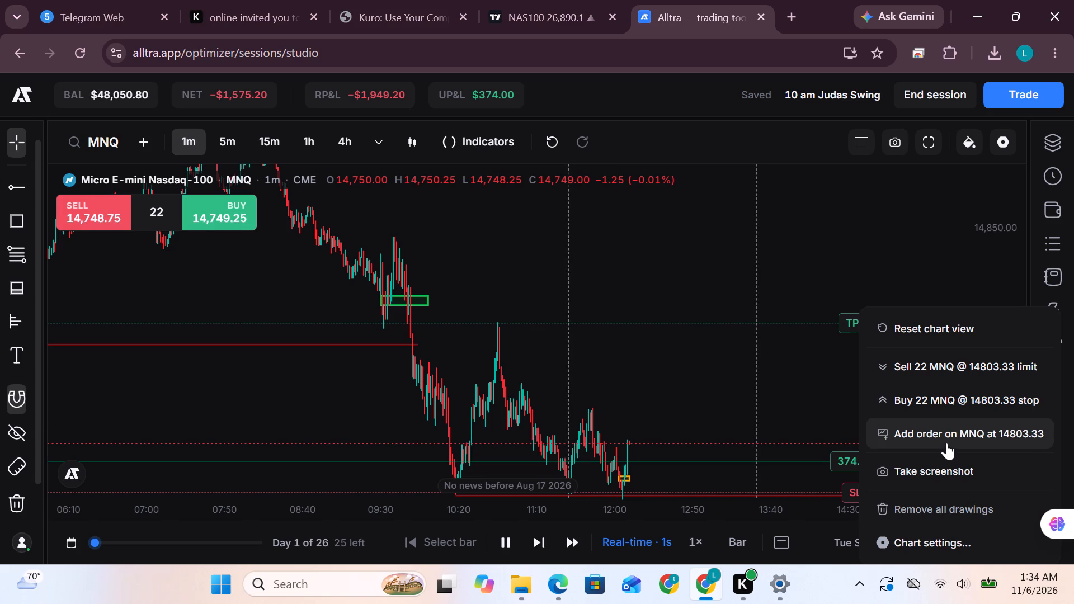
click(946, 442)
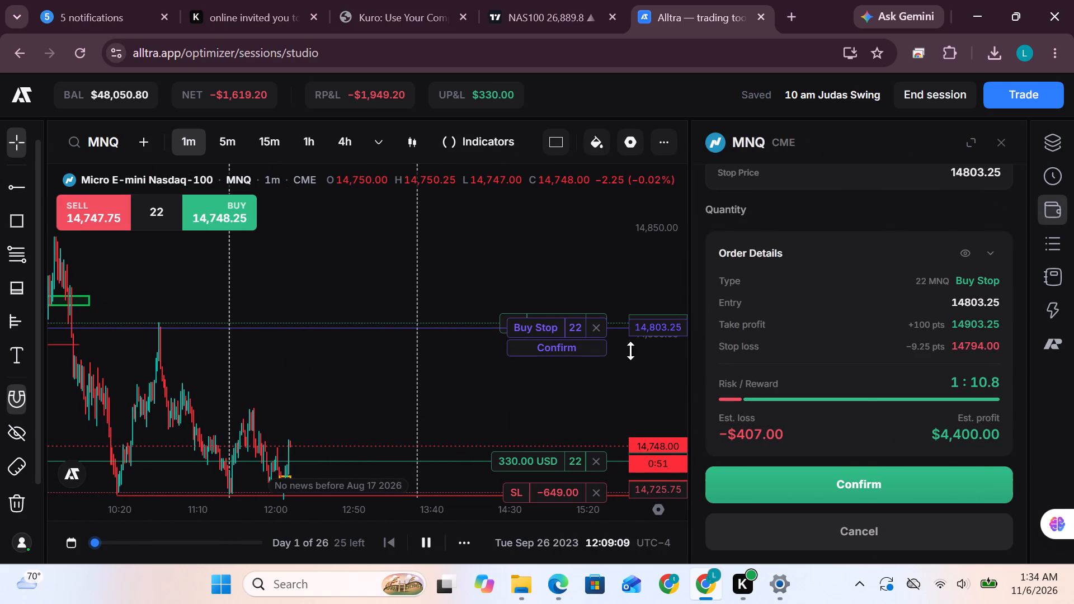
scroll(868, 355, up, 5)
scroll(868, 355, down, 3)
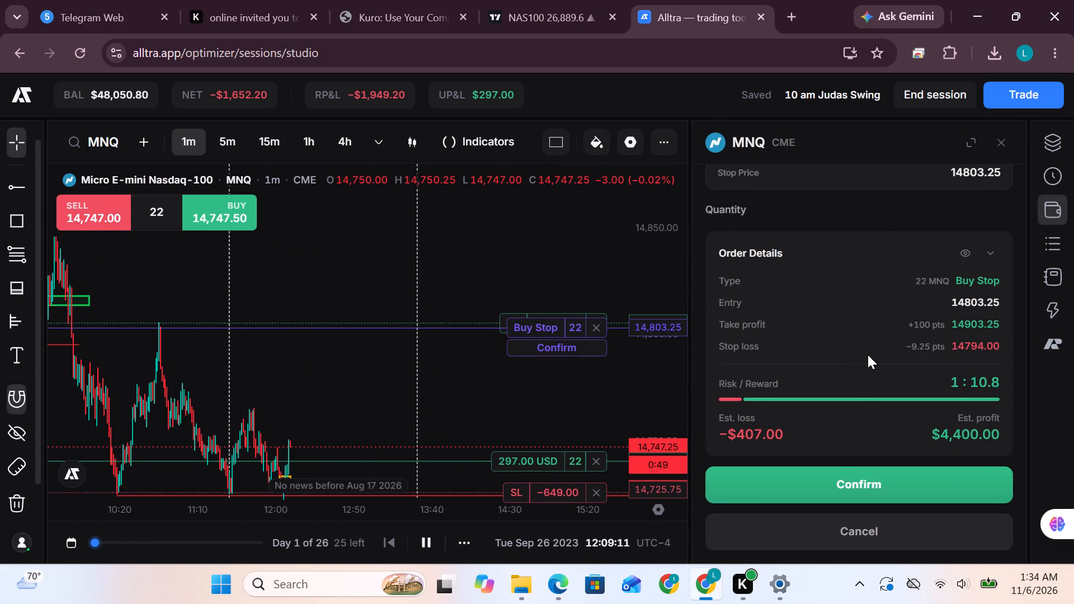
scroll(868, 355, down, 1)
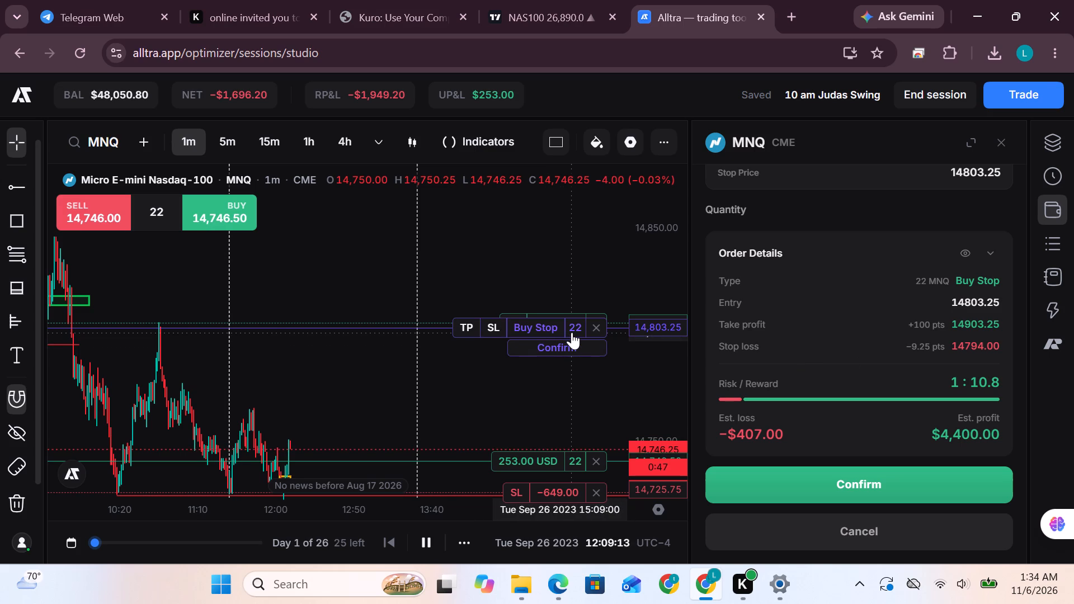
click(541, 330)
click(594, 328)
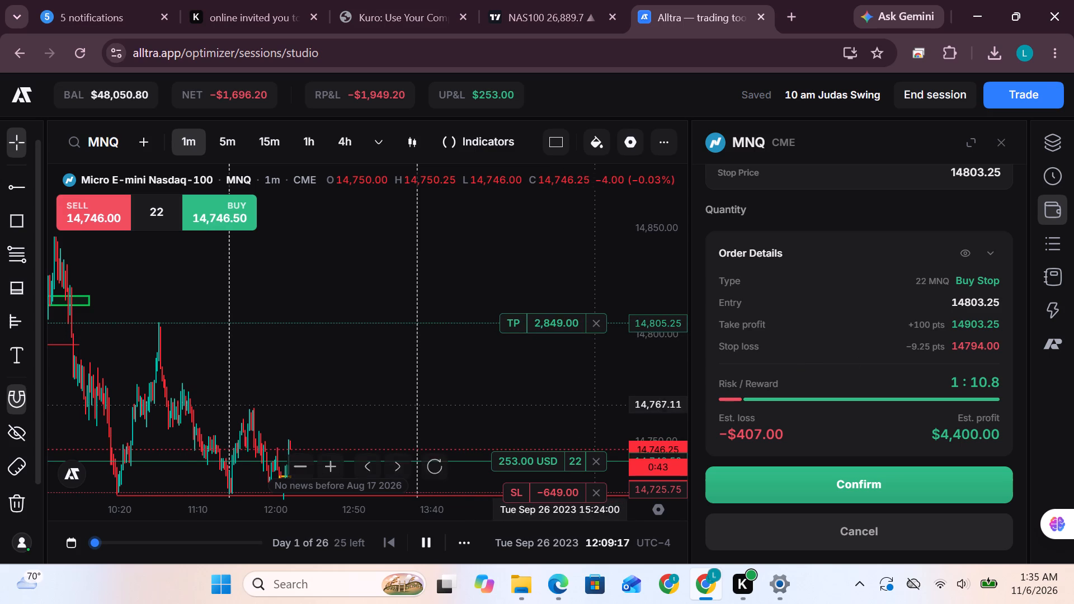
Raise the long MNQ position's take profit to 14,846.25.
drag(587, 388, 623, 355)
click(545, 292)
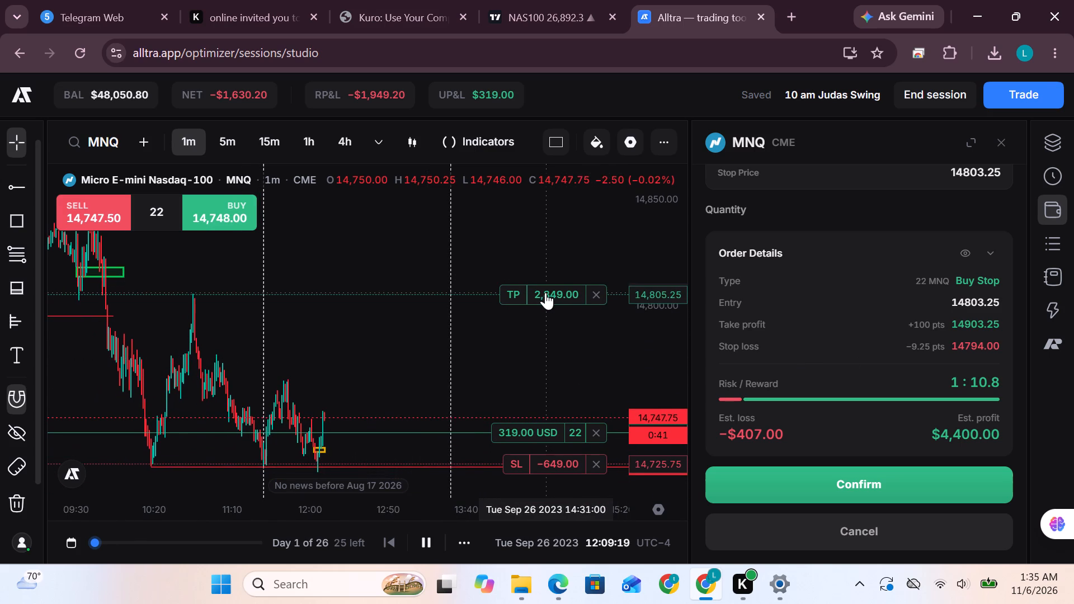
drag(545, 292, 545, 255)
scroll(662, 304, down, 3)
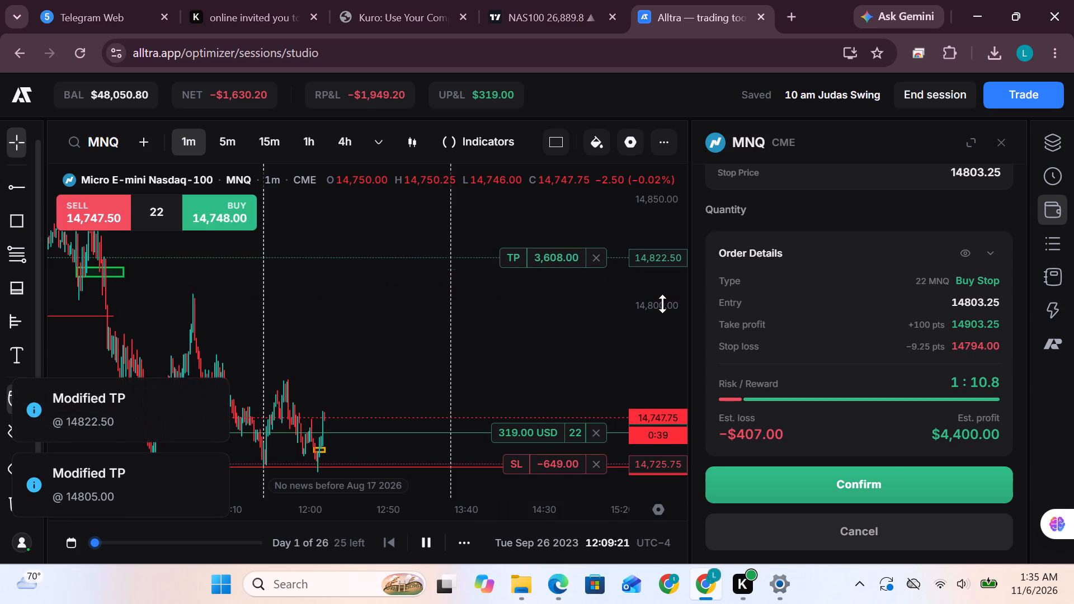
scroll(662, 304, down, 2)
drag(520, 306, 531, 272)
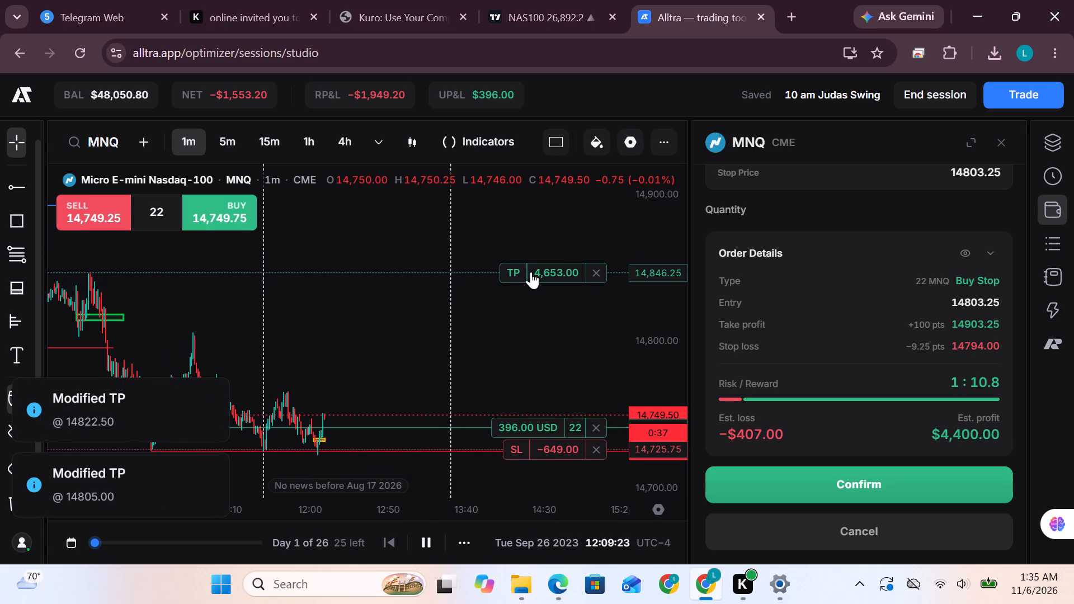
drag(531, 272, 534, 272)
Cancel the drafted 22-contract MNQ buy stop order without placing it.
drag(340, 312, 466, 308)
scroll(324, 331, down, 2)
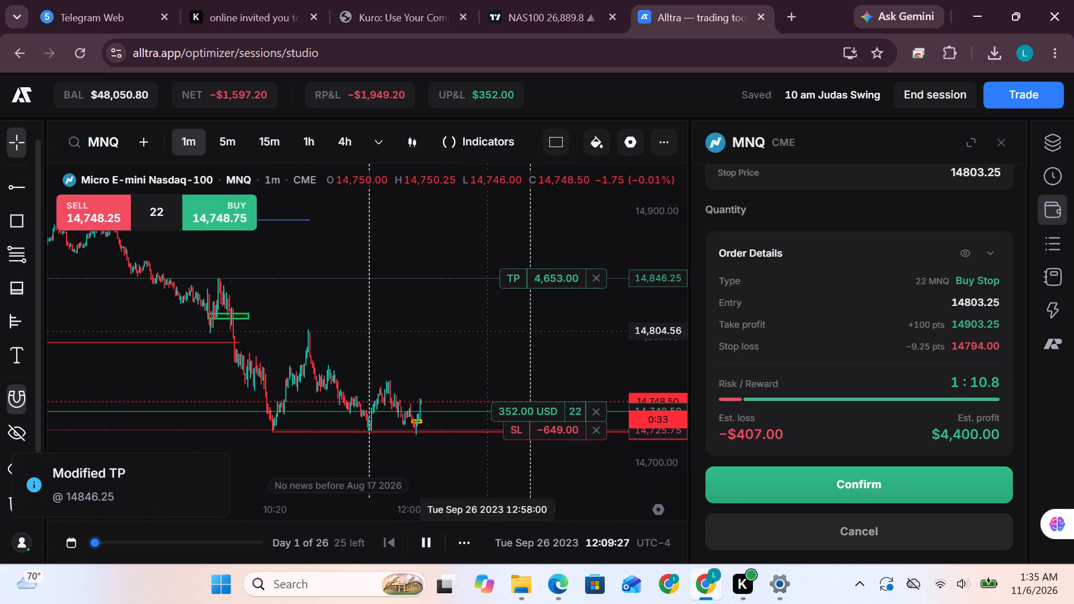
drag(460, 323, 487, 350)
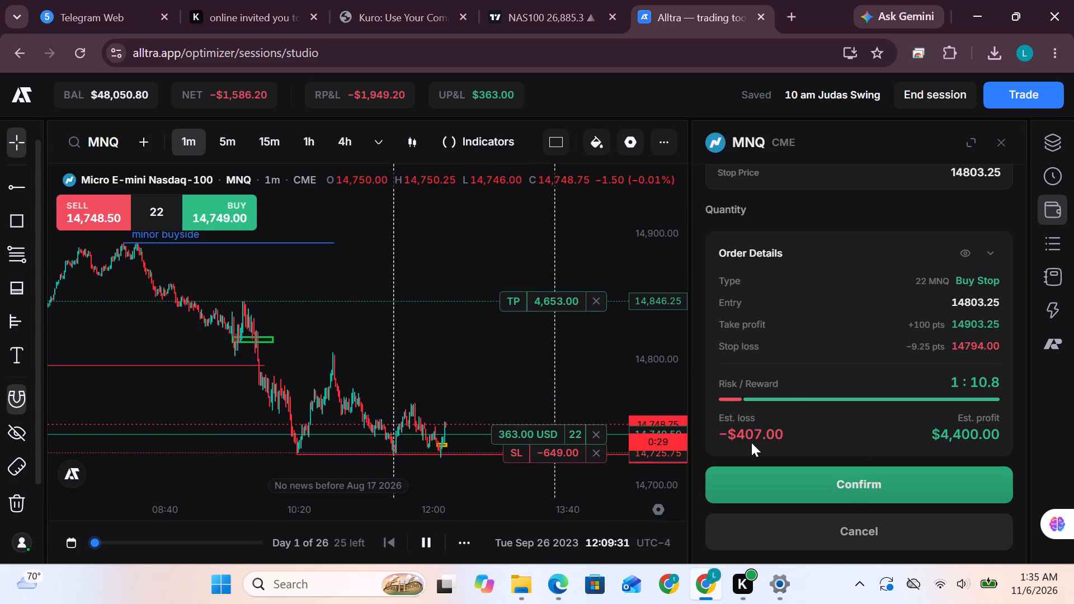
click(620, 380)
click(828, 521)
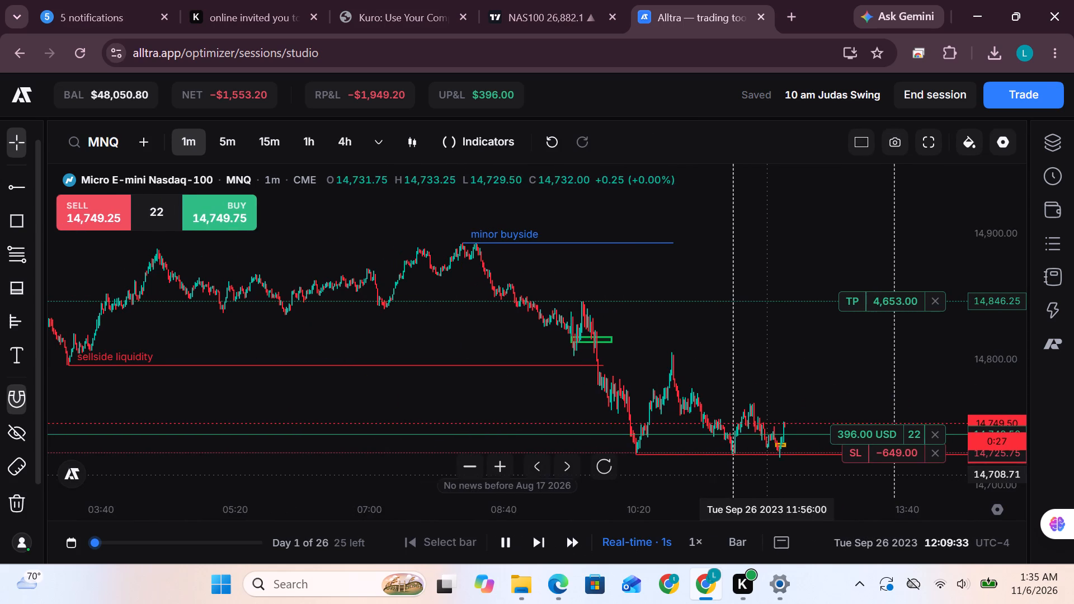
Advance the 1-minute MNQ replay candle by candle to 13:36 on Sep 26 2023.
drag(803, 379, 394, 328)
scroll(573, 339, up, 4)
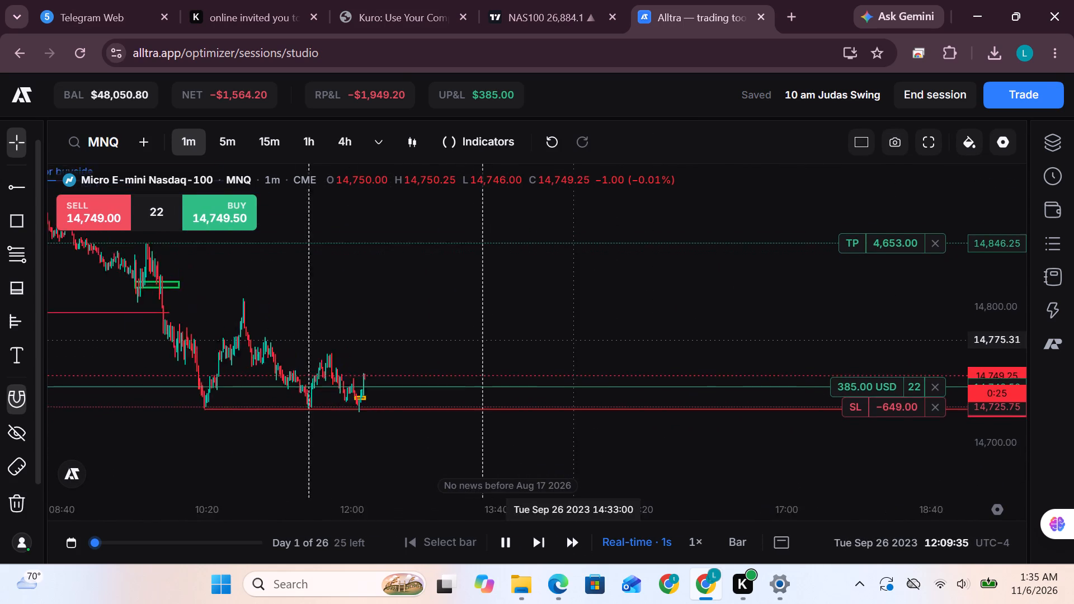
scroll(308, 362, up, 2)
drag(309, 363, 509, 350)
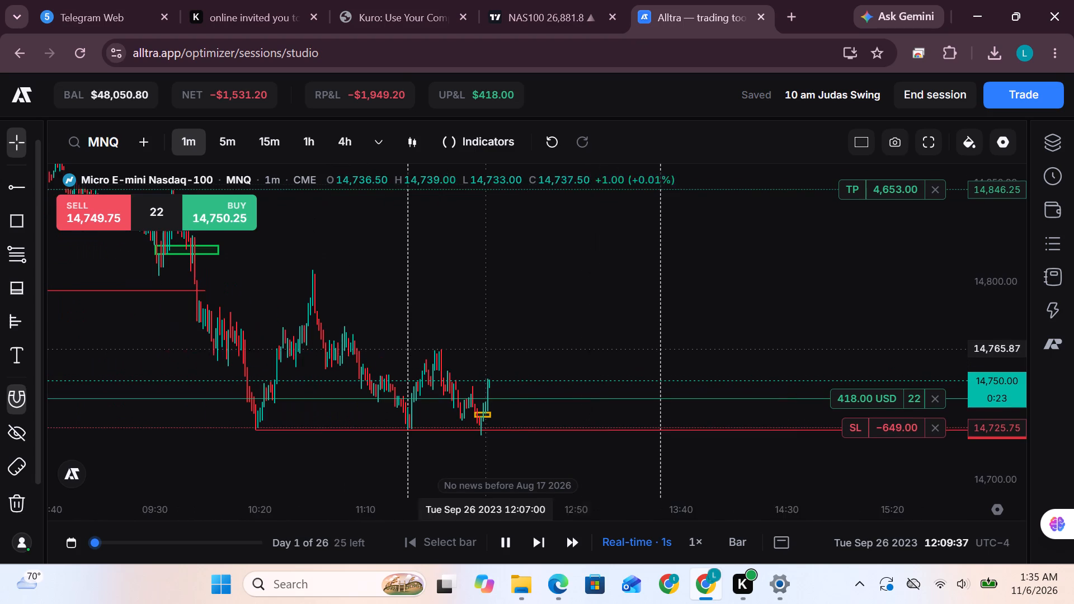
scroll(1015, 388, up, 2)
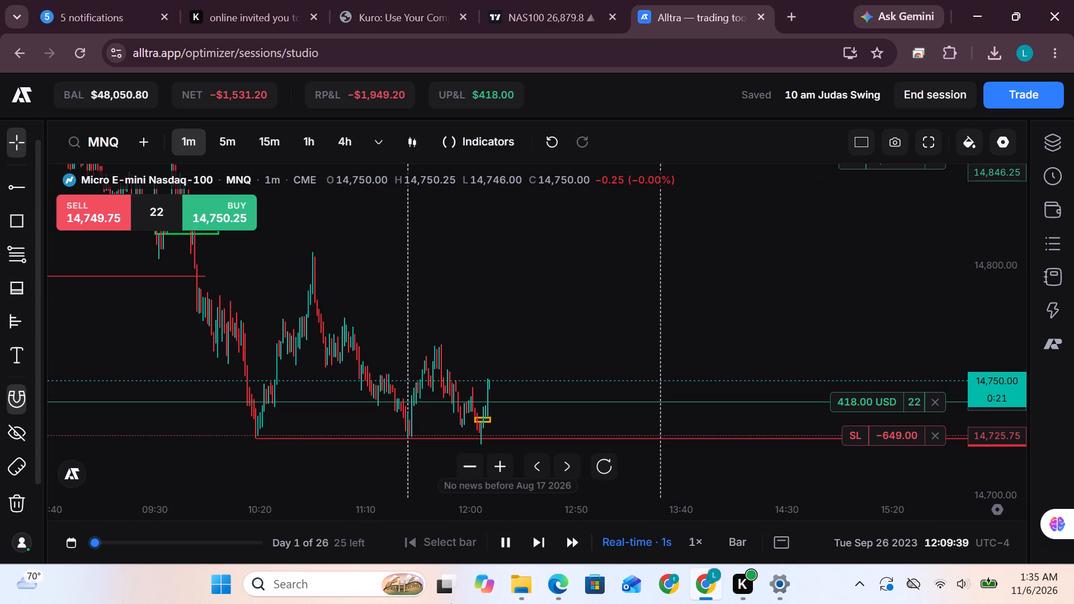
triple_click(577, 539)
triple_click(574, 539)
triple_click(573, 539)
triple_click(573, 539)
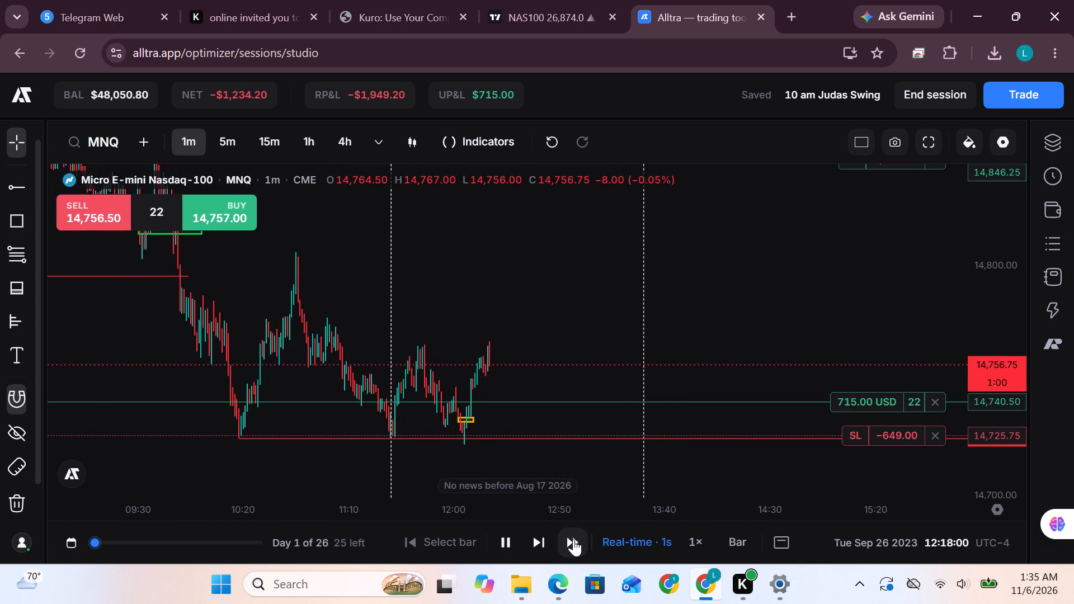
triple_click(573, 539)
triple_click(573, 539)
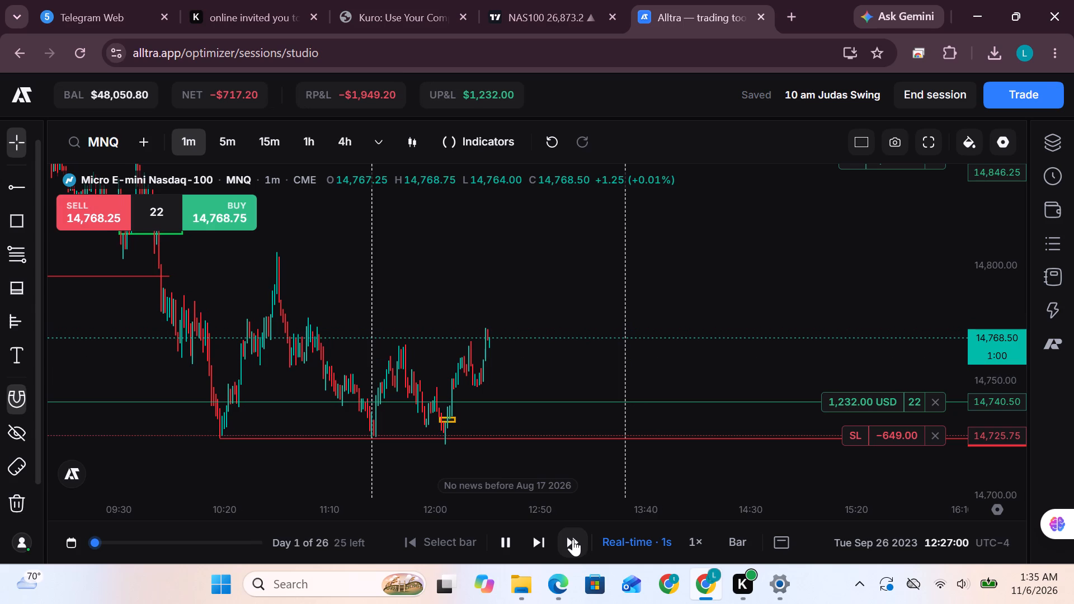
triple_click(573, 539)
triple_click(573, 539)
triple_click(573, 539)
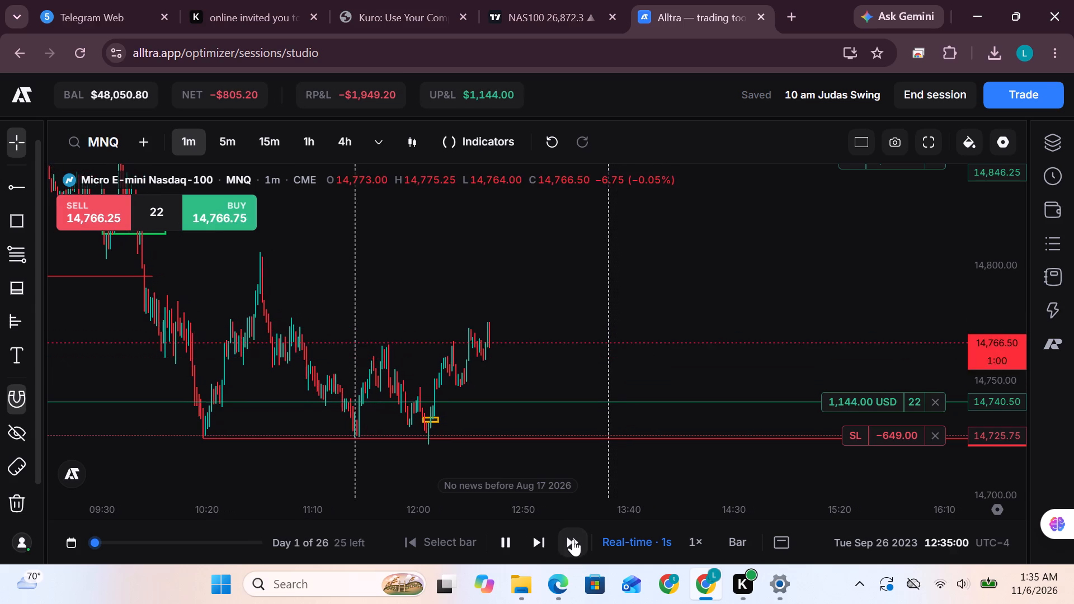
triple_click(573, 539)
triple_click(573, 539)
triple_click(573, 539)
triple_click(573, 539)
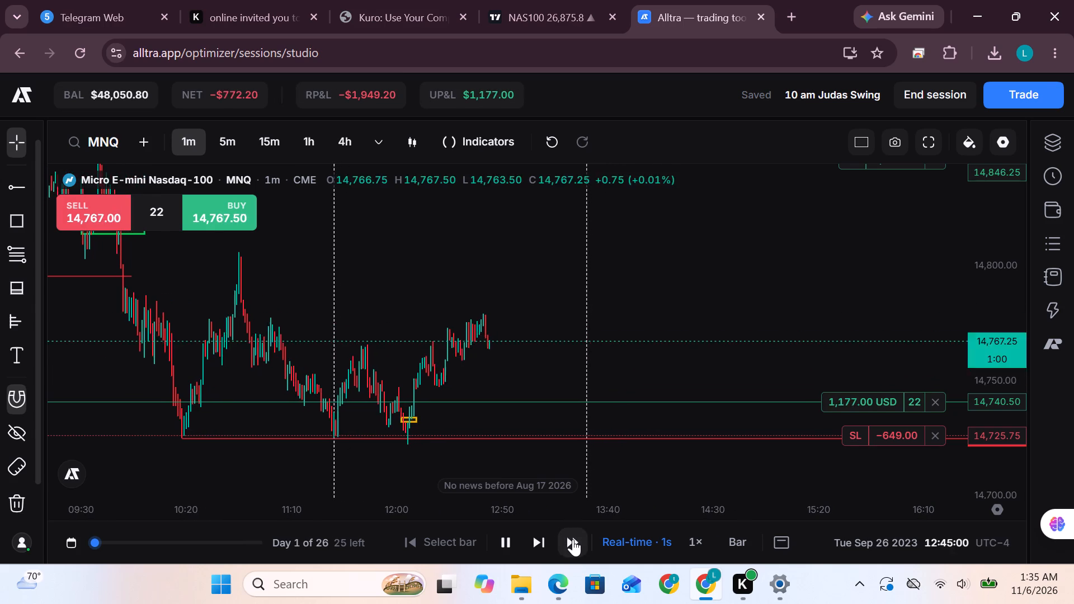
triple_click(573, 539)
triple_click(573, 539)
triple_click(573, 539)
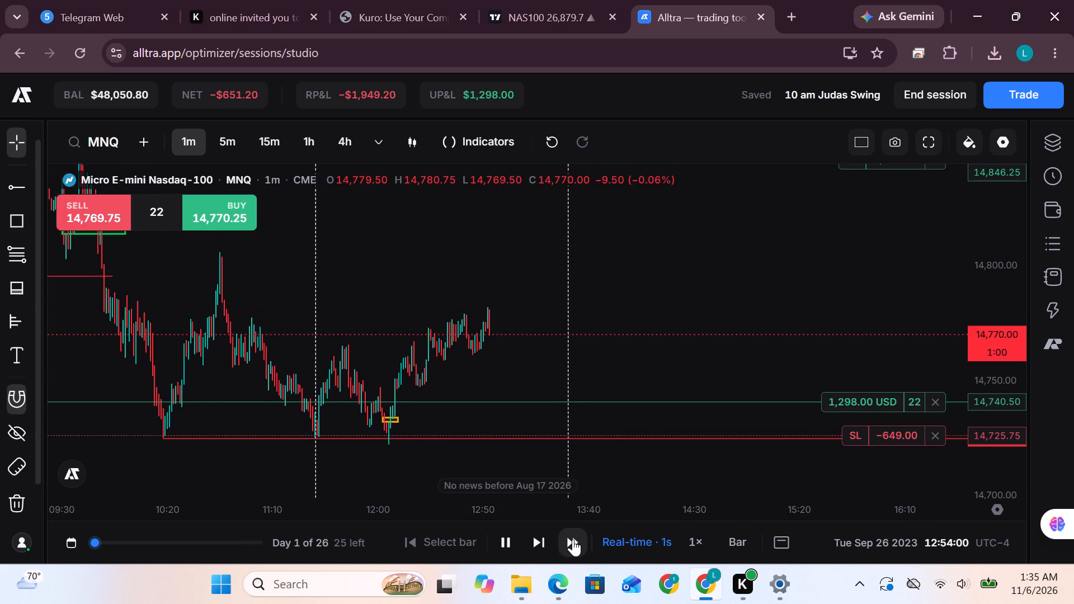
triple_click(573, 539)
triple_click(573, 539)
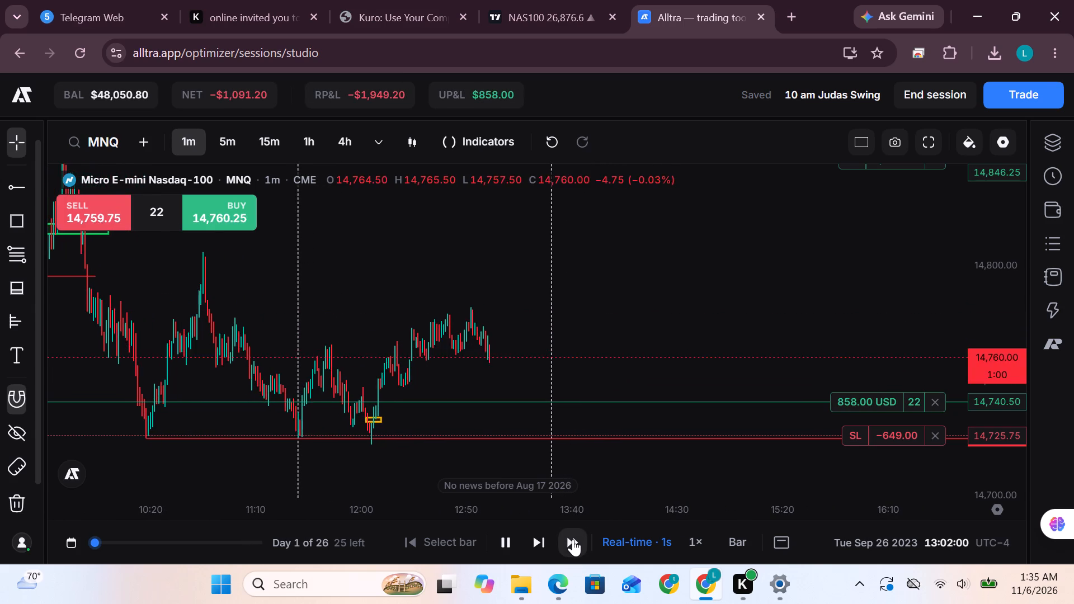
triple_click(573, 539)
triple_click(573, 539)
triple_click(573, 539)
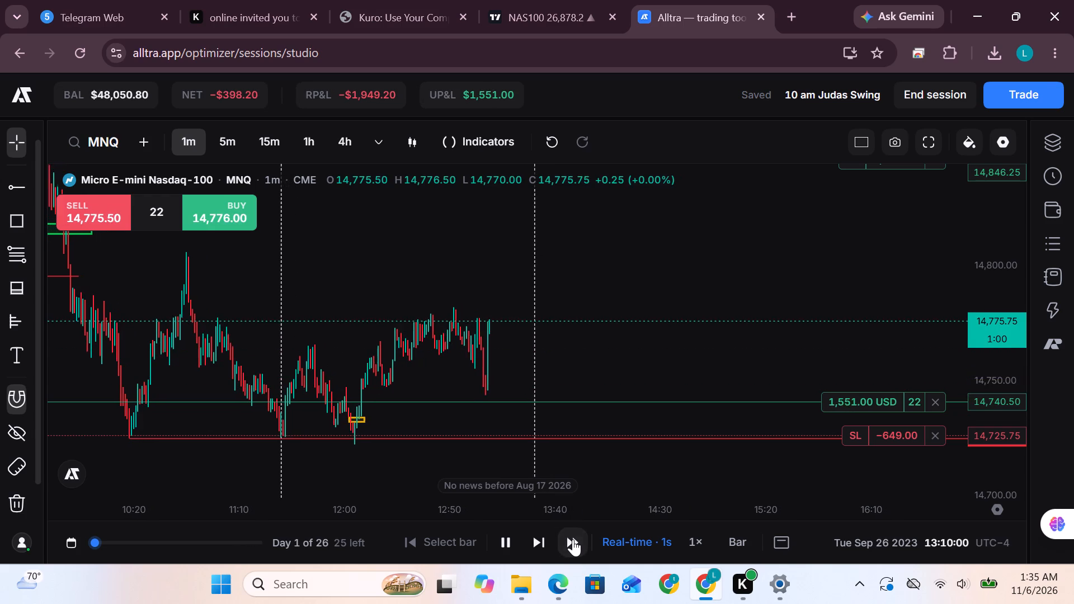
triple_click(573, 539)
triple_click(573, 539)
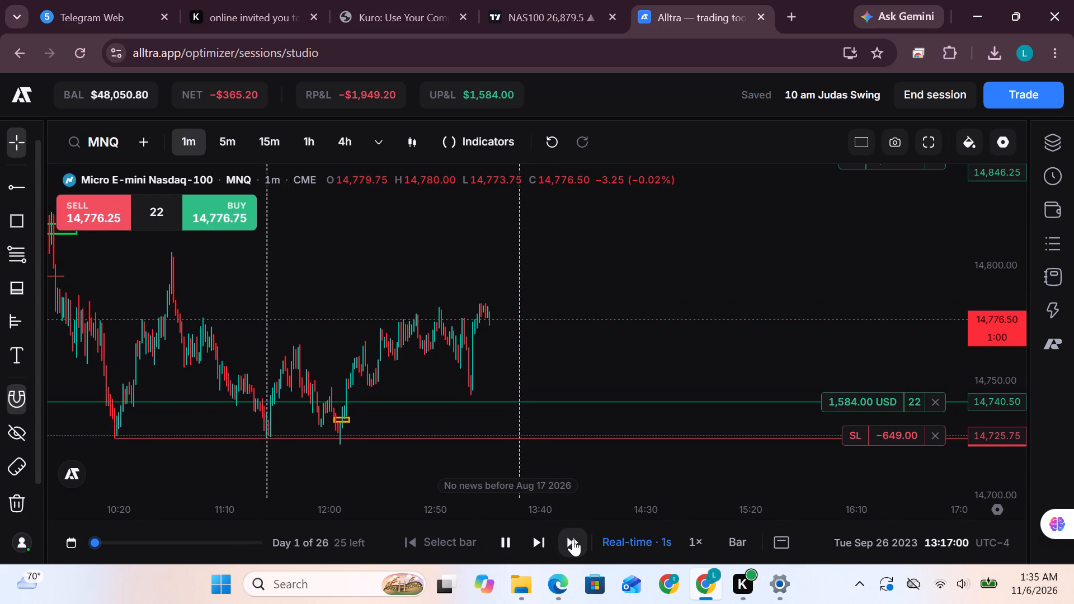
triple_click(573, 539)
triple_click(573, 539)
triple_click(573, 539)
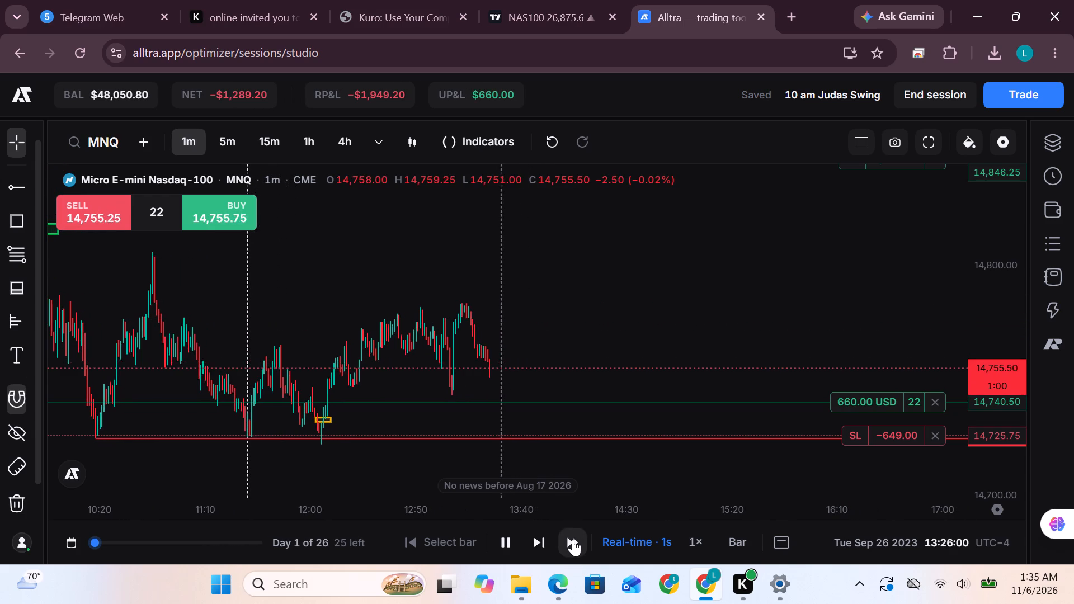
triple_click(573, 539)
triple_click(573, 539)
triple_click(573, 539)
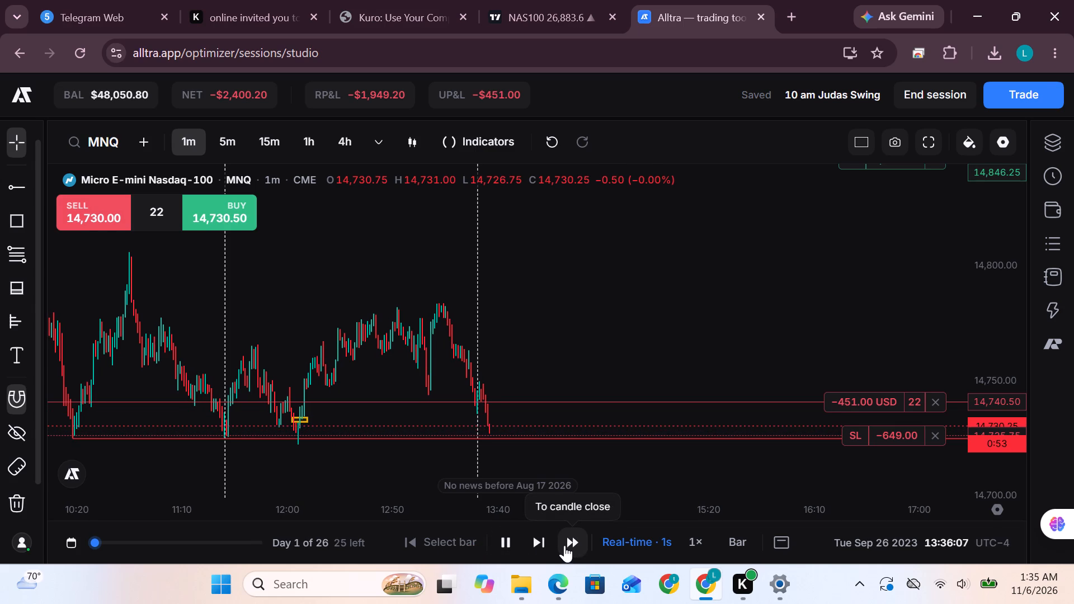
Examine the MNQ price action around the open long's entry and stop loss, from the late-morning swings to the current candle.
scroll(1001, 394, up, 4)
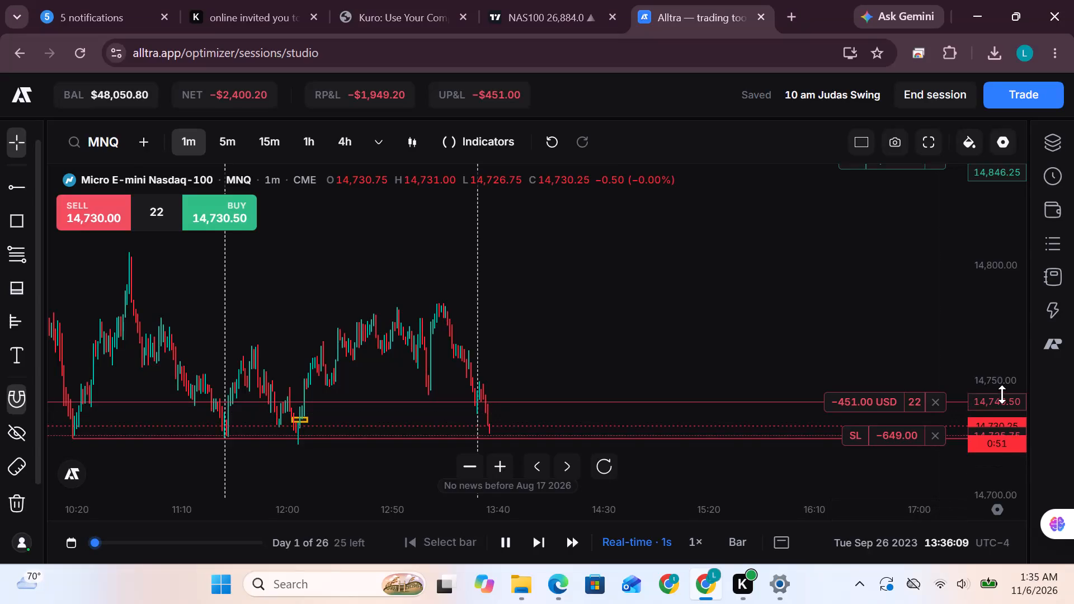
scroll(1002, 394, up, 8)
drag(629, 303, 684, 434)
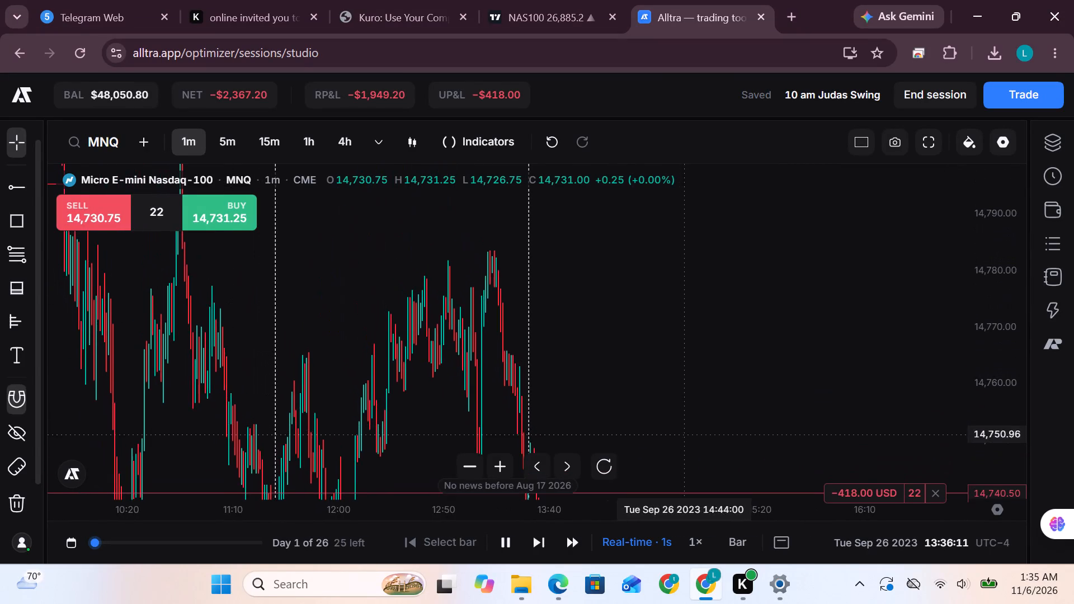
scroll(603, 372, down, 7)
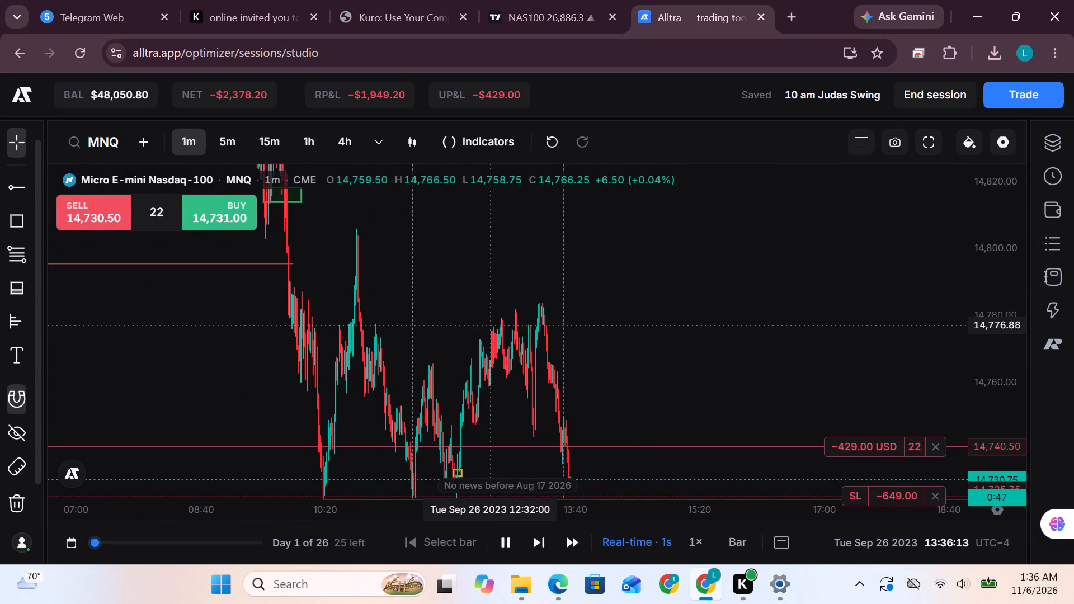
scroll(888, 339, up, 5)
drag(209, 367, 323, 324)
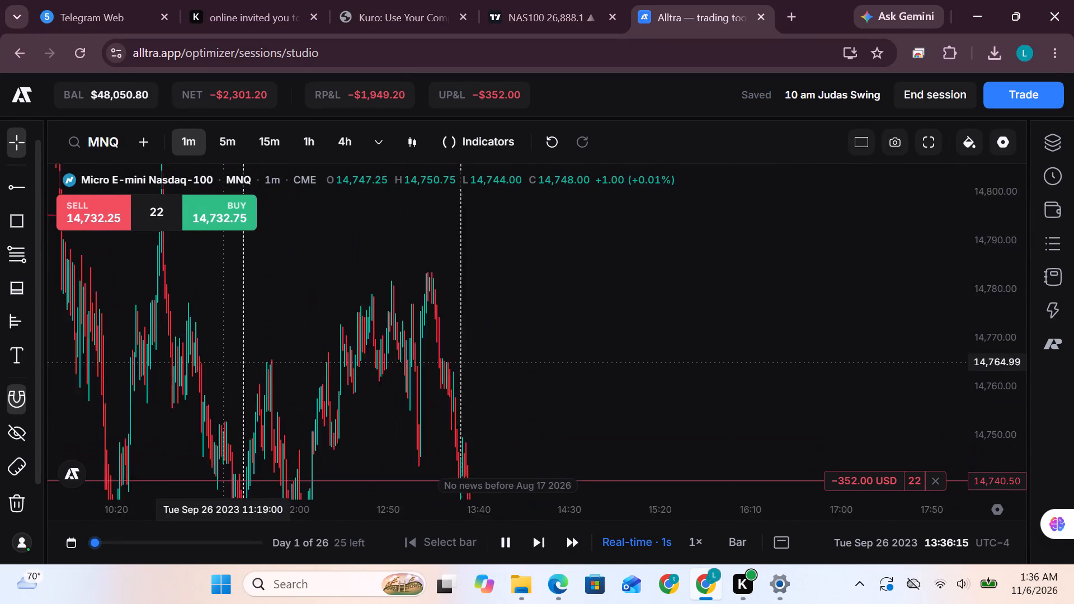
drag(323, 324, 373, 329)
scroll(355, 324, up, 5)
scroll(438, 330, up, 4)
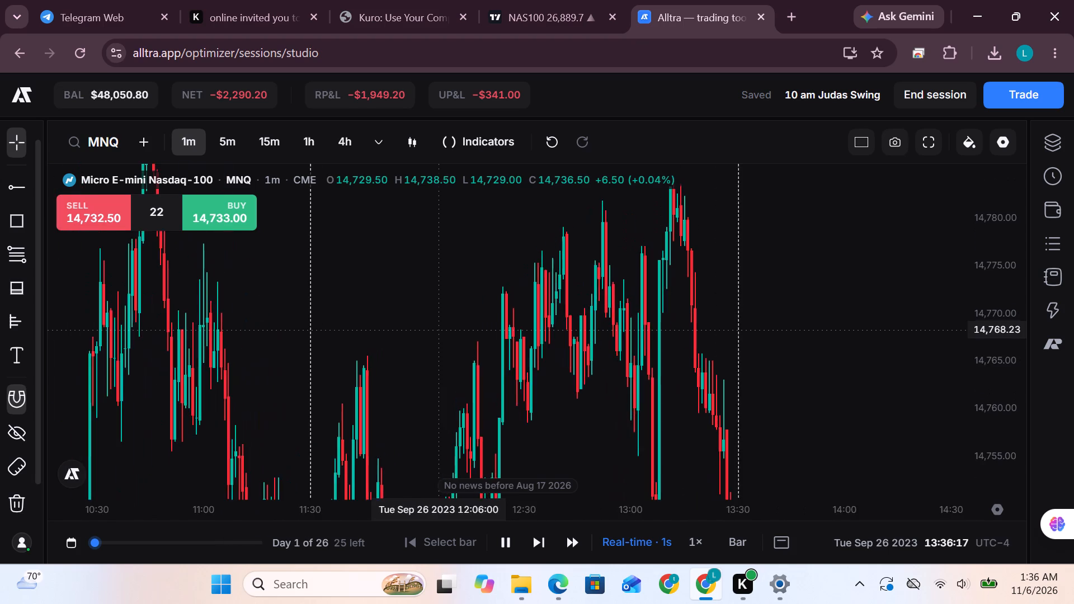
scroll(433, 328, down, 6)
click(605, 462)
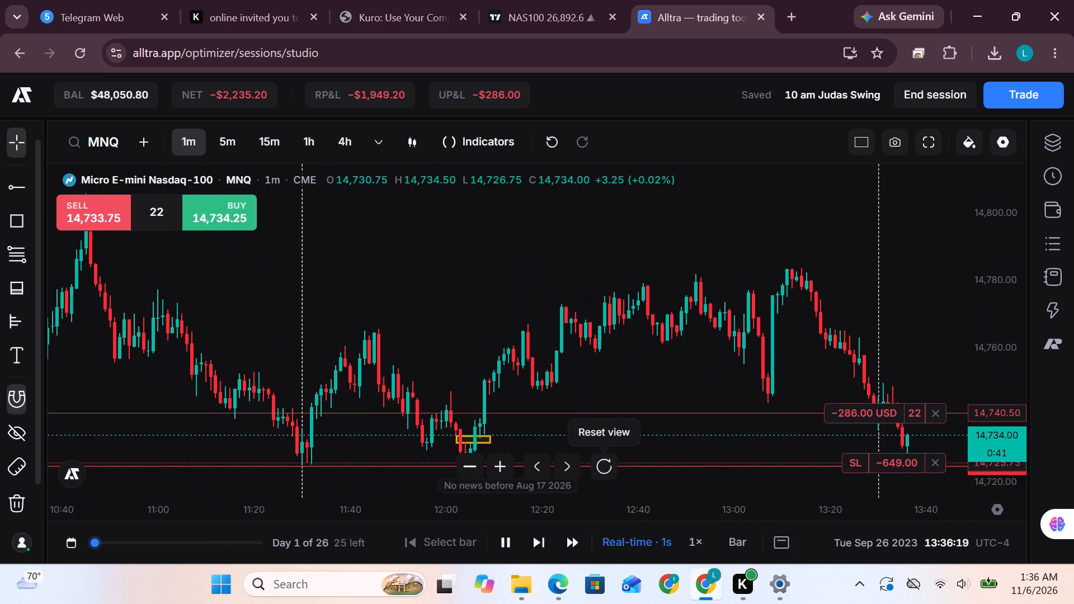
drag(626, 356, 518, 257)
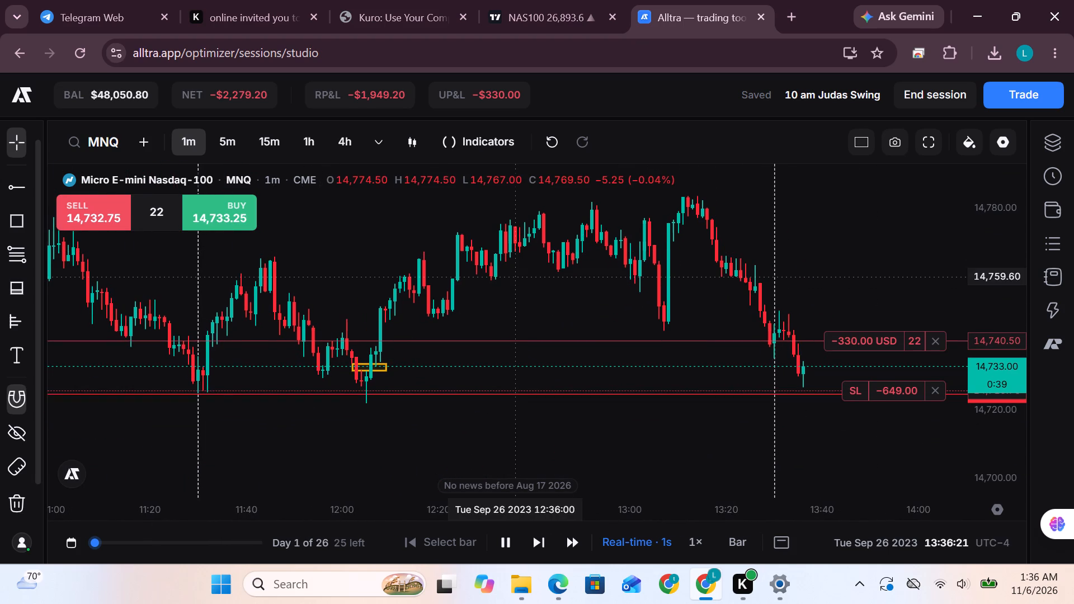
scroll(517, 276, down, 3)
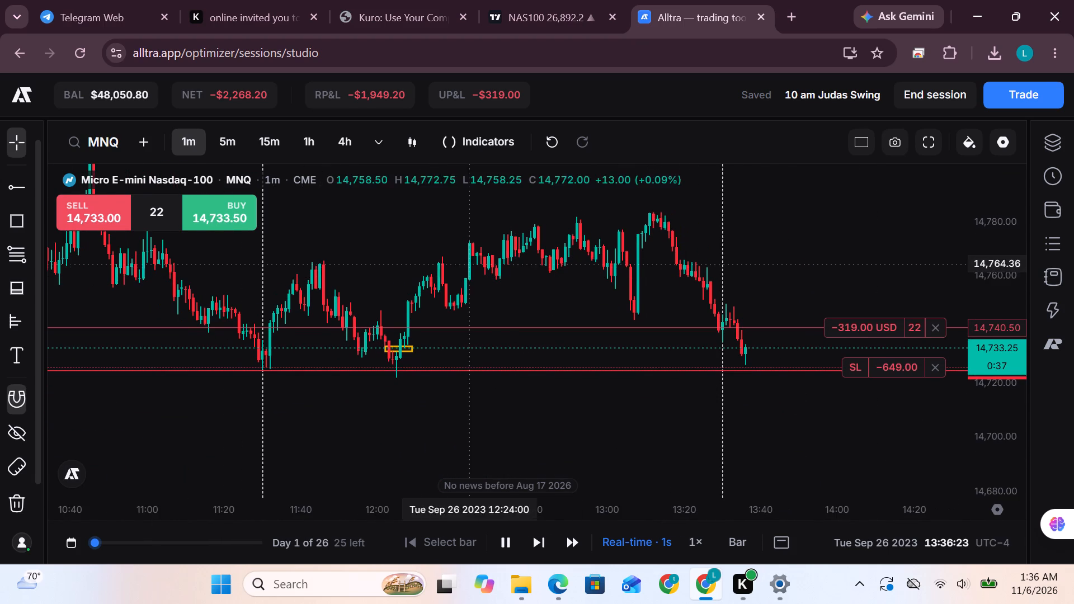
scroll(321, 267, down, 4)
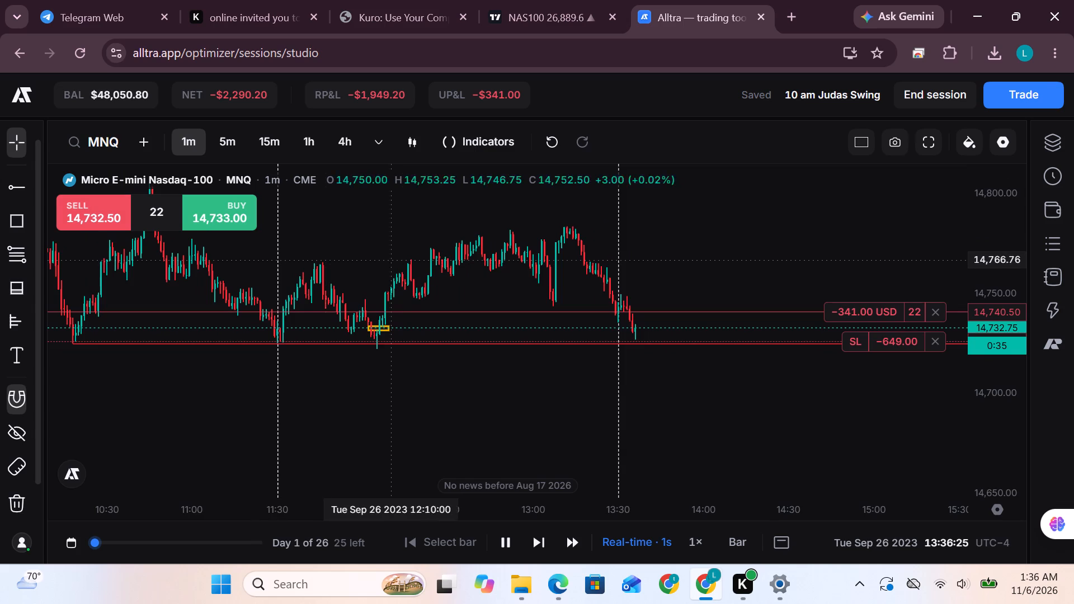
drag(407, 263, 431, 303)
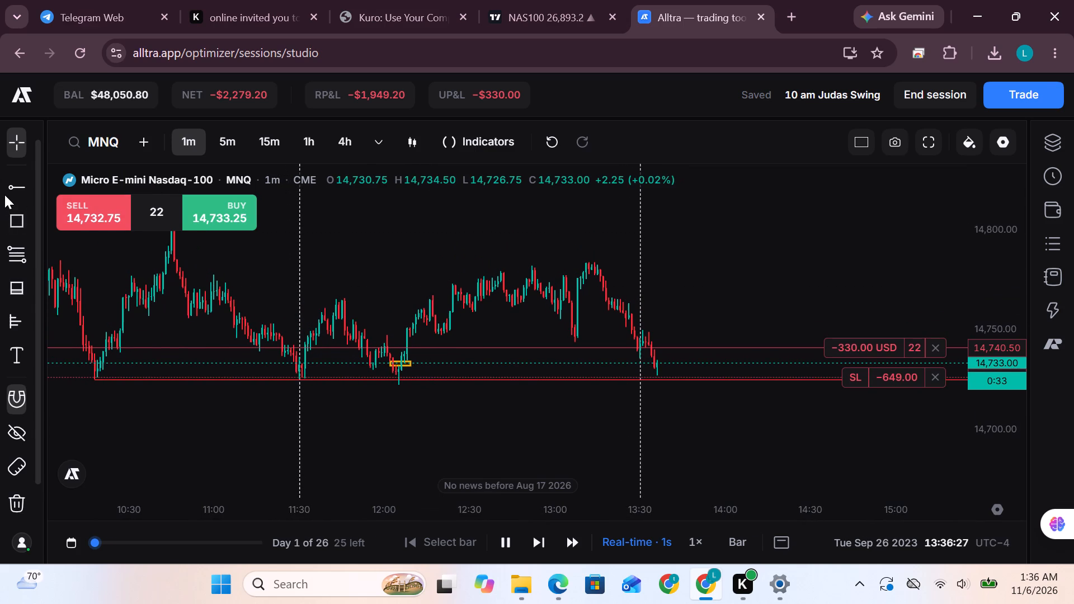
Draw a horizontal ray at 14,765.50 from the 11:46 swing high and colour it blue.
click(15, 194)
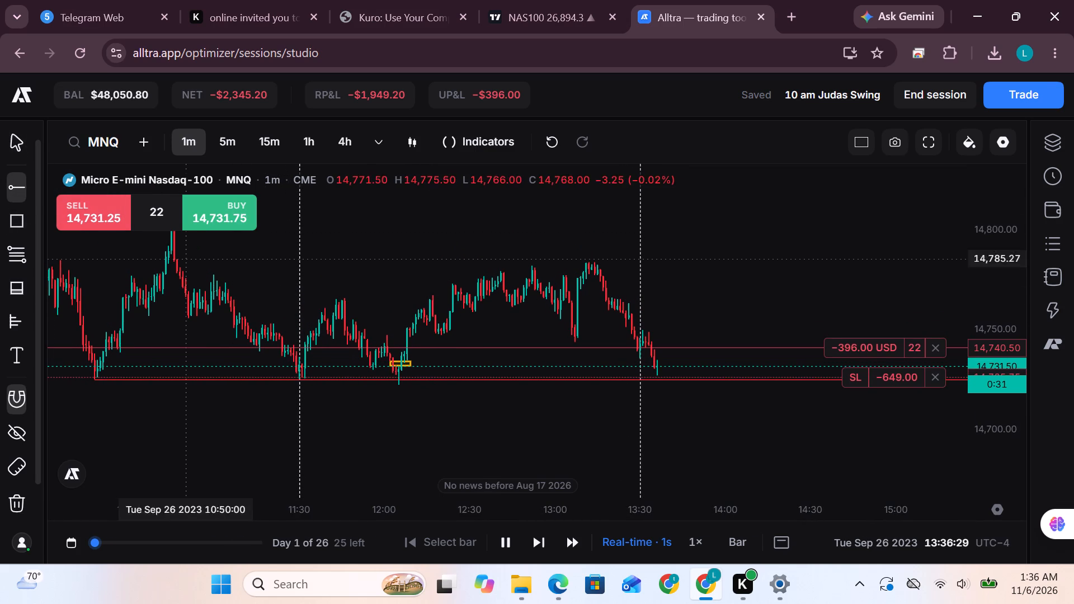
click(345, 291)
click(260, 258)
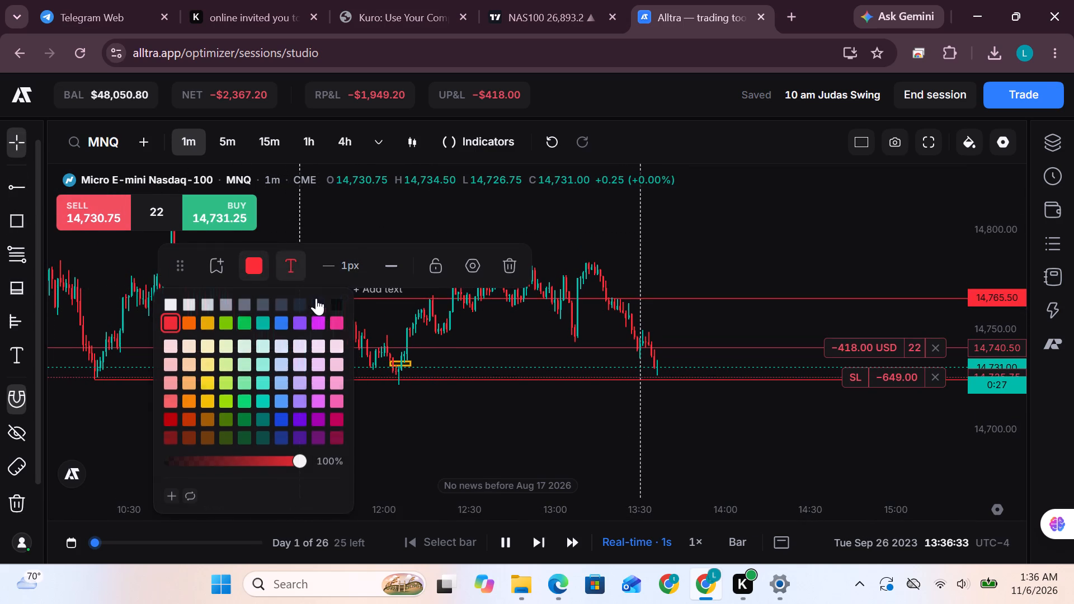
click(275, 327)
Advance the MNQ replay candle by candle to 13:41.
drag(791, 251, 520, 285)
scroll(978, 314, up, 4)
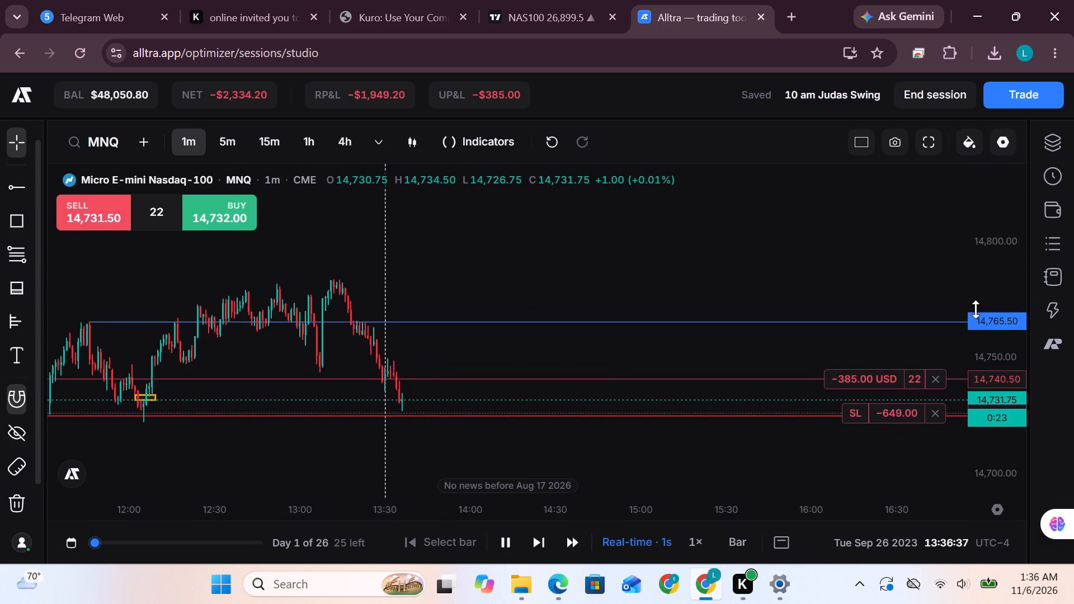
scroll(976, 309, up, 5)
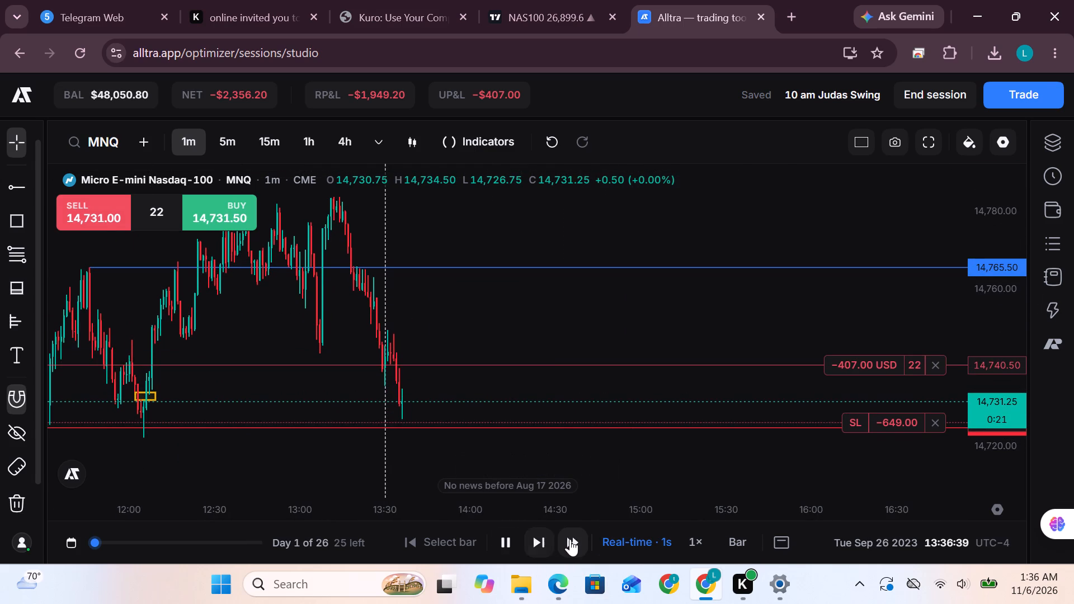
click(571, 539)
click(571, 539)
click(571, 539)
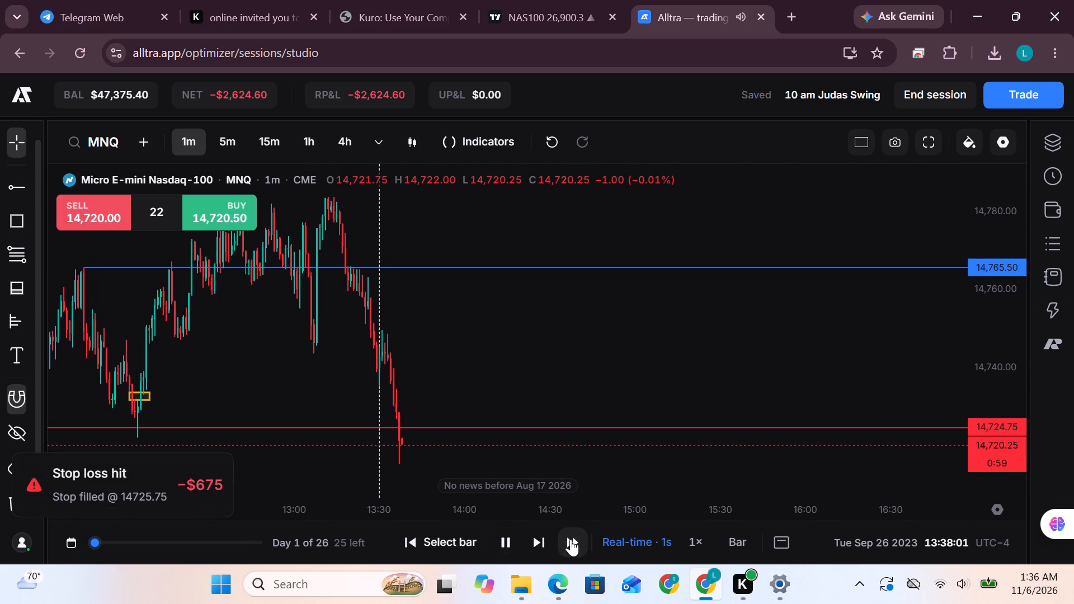
click(571, 539)
click(571, 539)
click(571, 539)
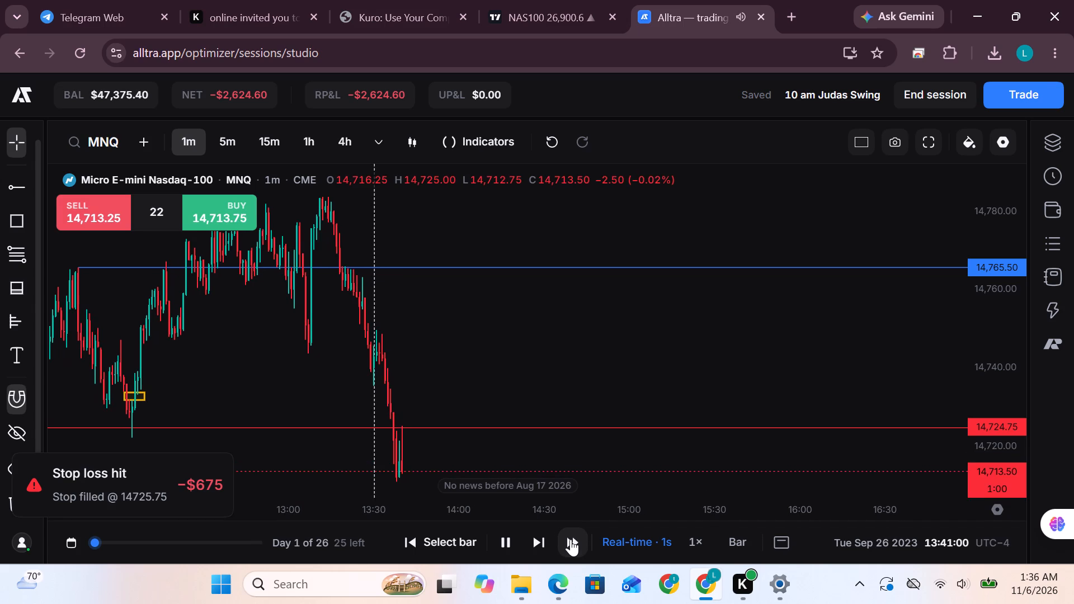
Advance the 1-minute MNQ replay candle by candle to 13:52 on Sep 26 2023.
click(571, 539)
click(571, 539)
click(571, 539)
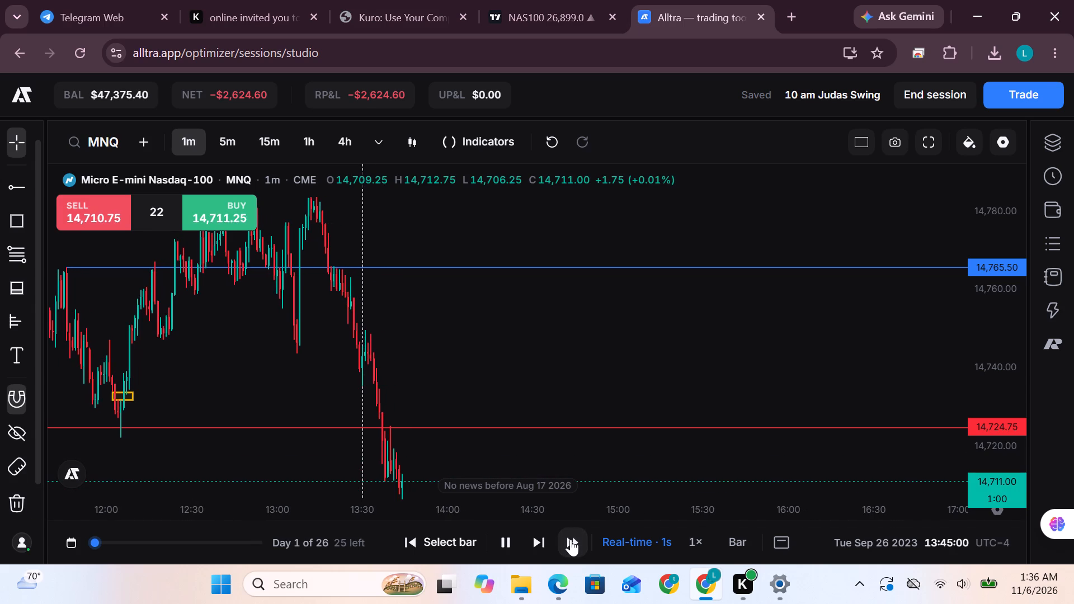
click(571, 539)
click(571, 539)
click(571, 539)
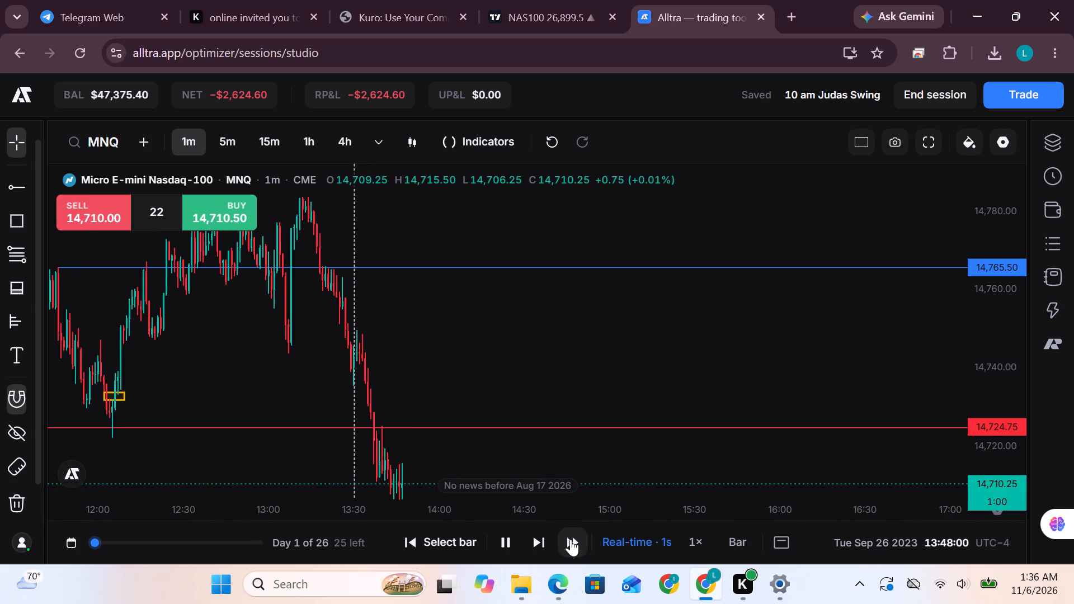
click(571, 539)
click(571, 539)
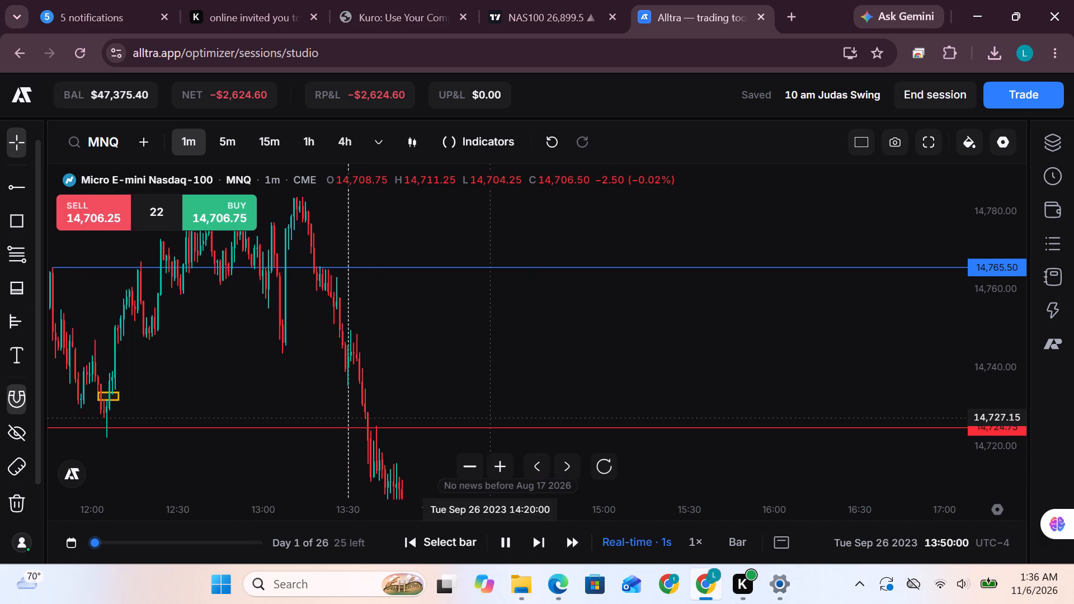
drag(478, 385, 554, 228)
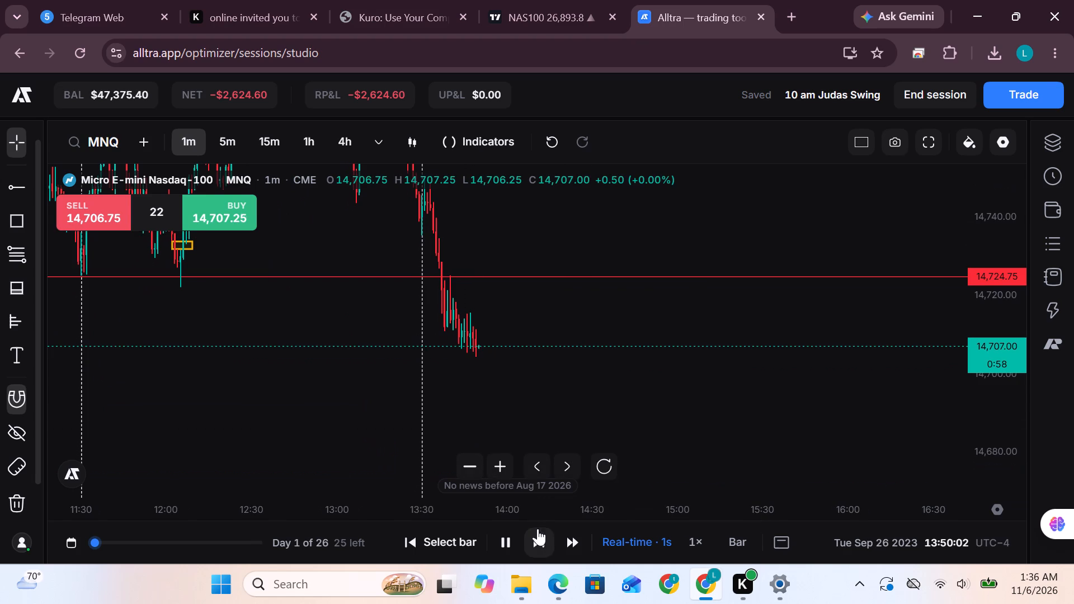
click(575, 539)
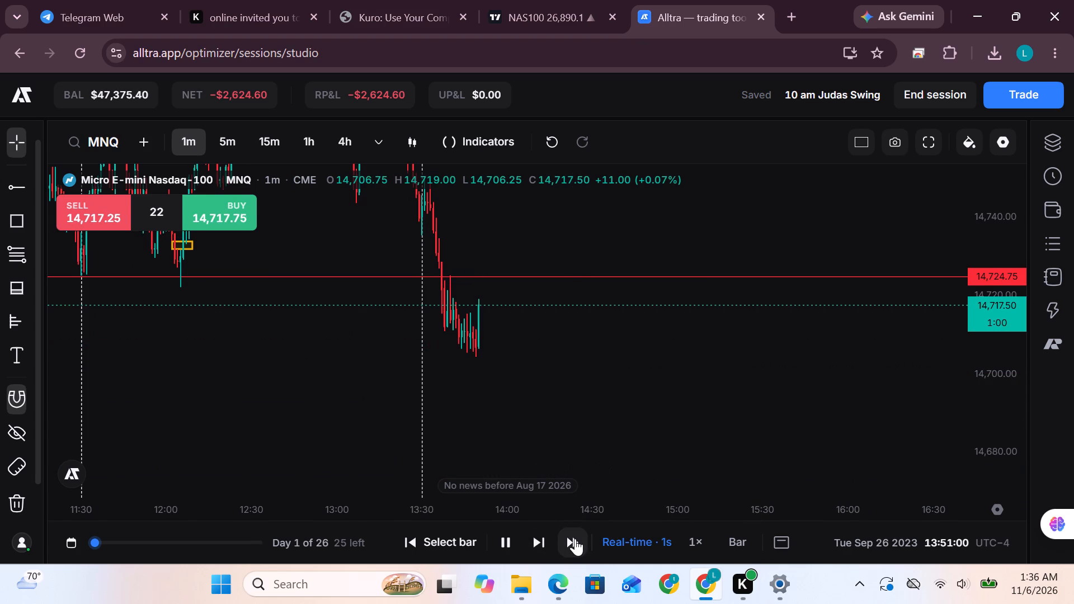
click(570, 542)
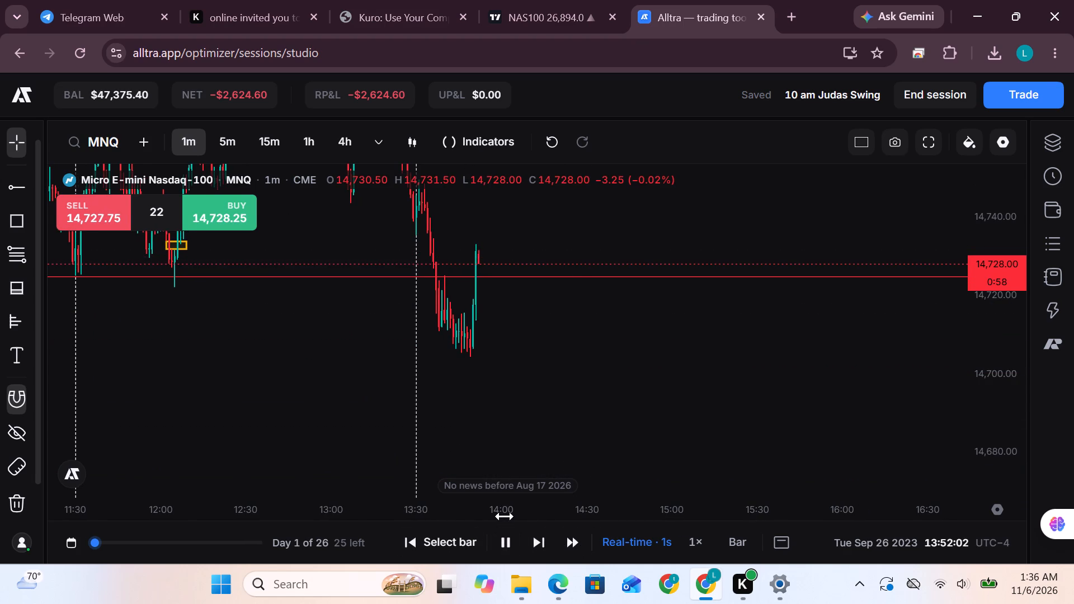
Step the MNQ replay in small increments through the 13:52 candle and on into the 13:53 candle.
click(538, 536)
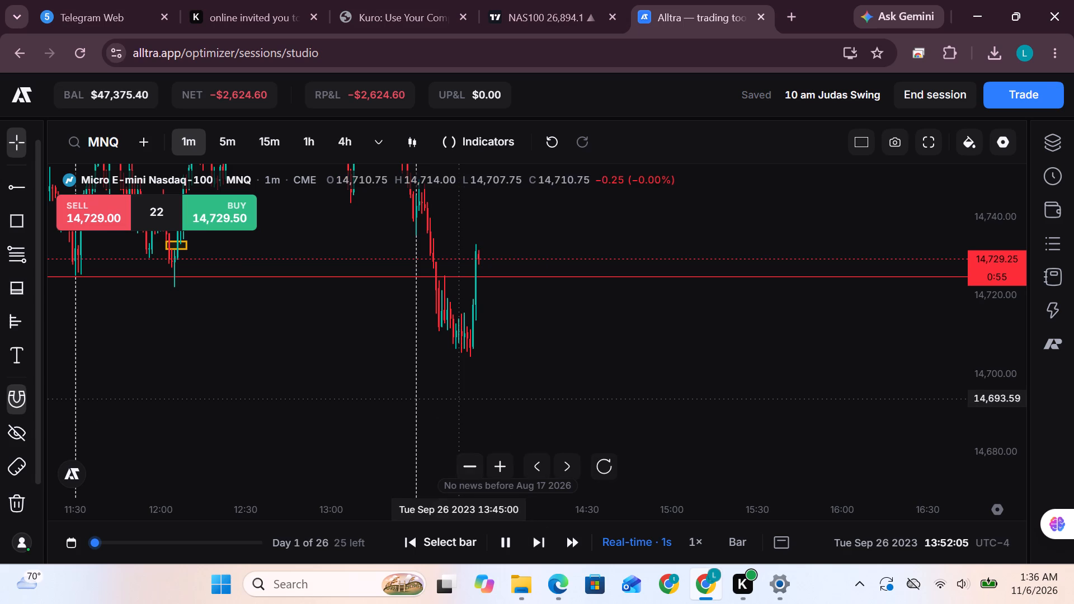
click(472, 400)
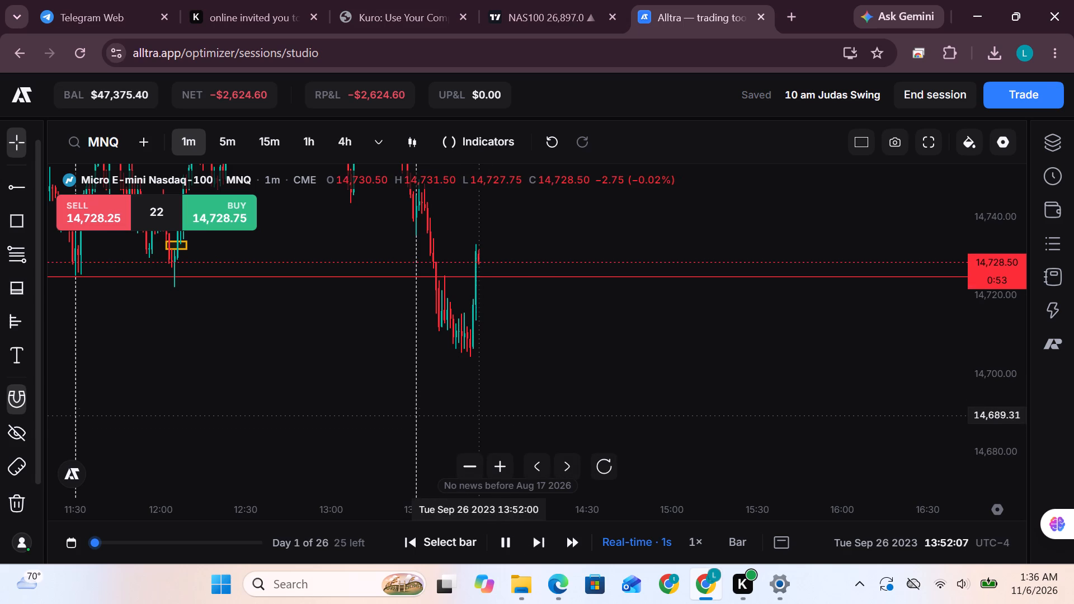
click(537, 541)
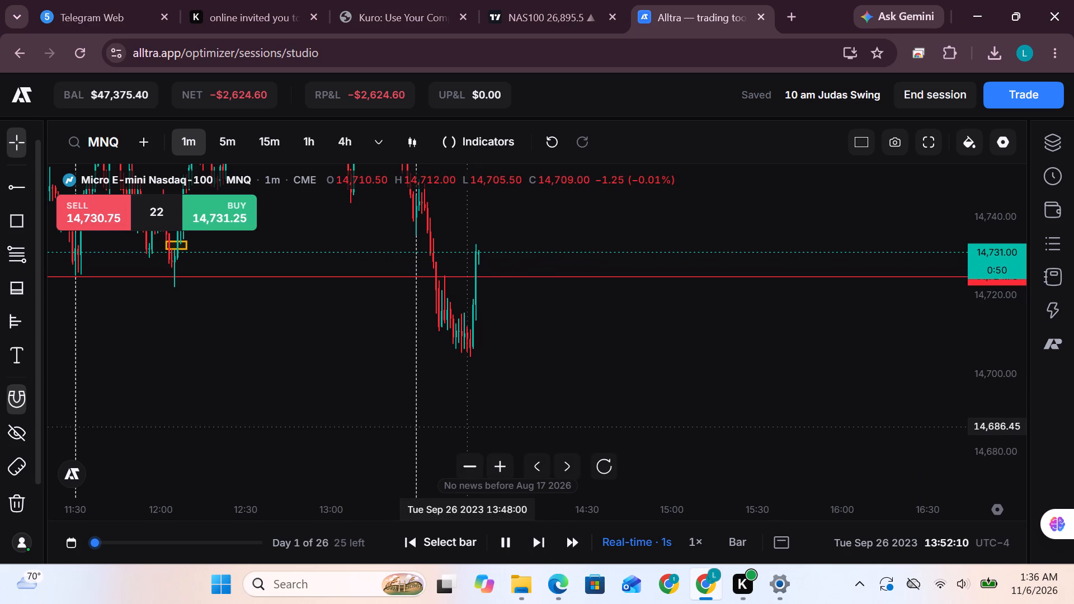
click(541, 538)
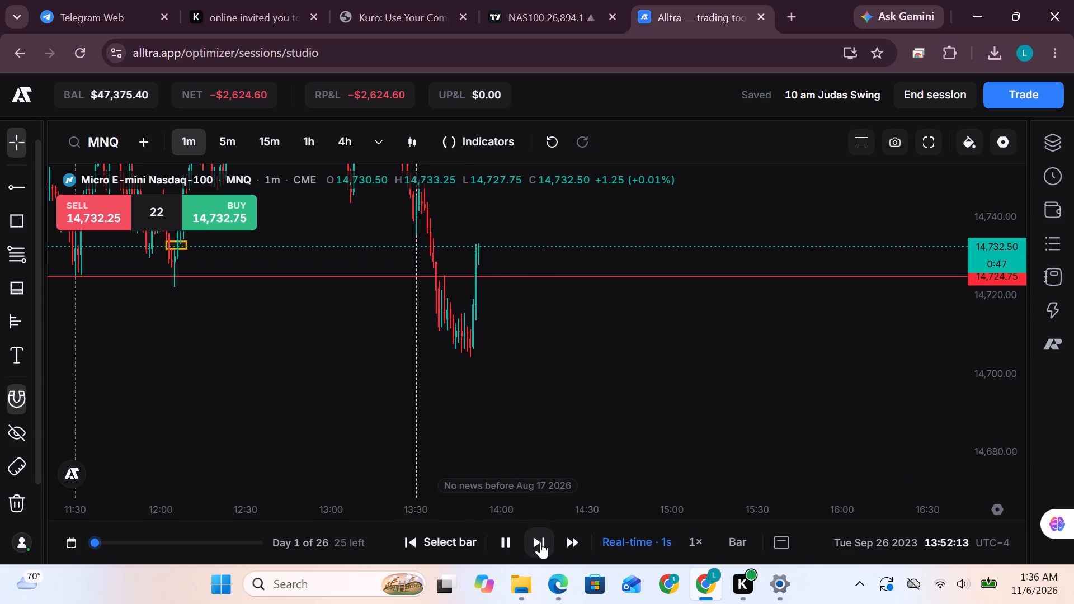
click(540, 543)
click(539, 543)
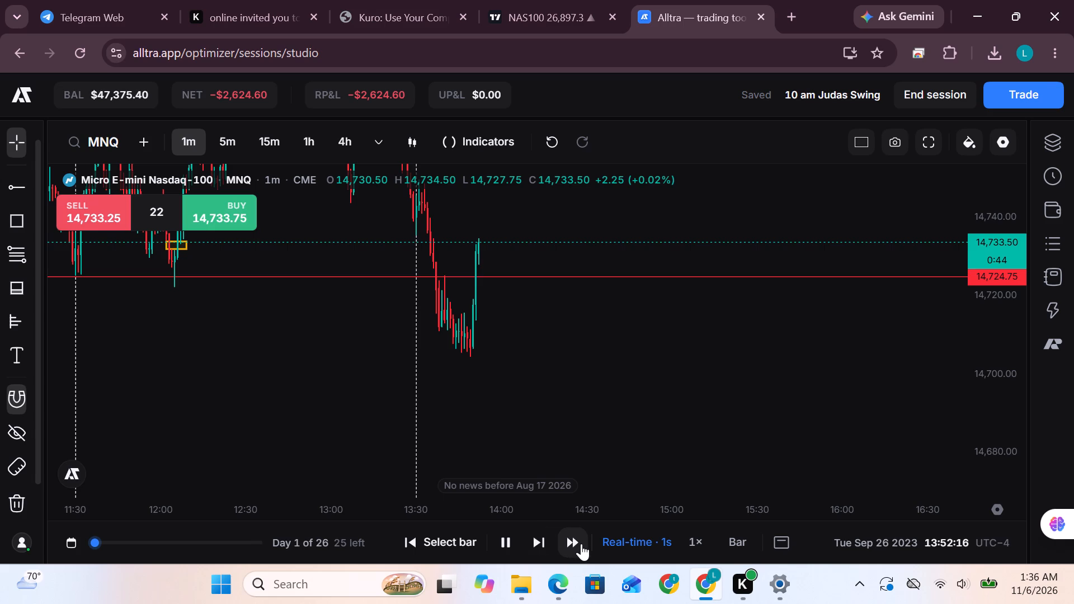
click(581, 544)
click(538, 542)
click(537, 542)
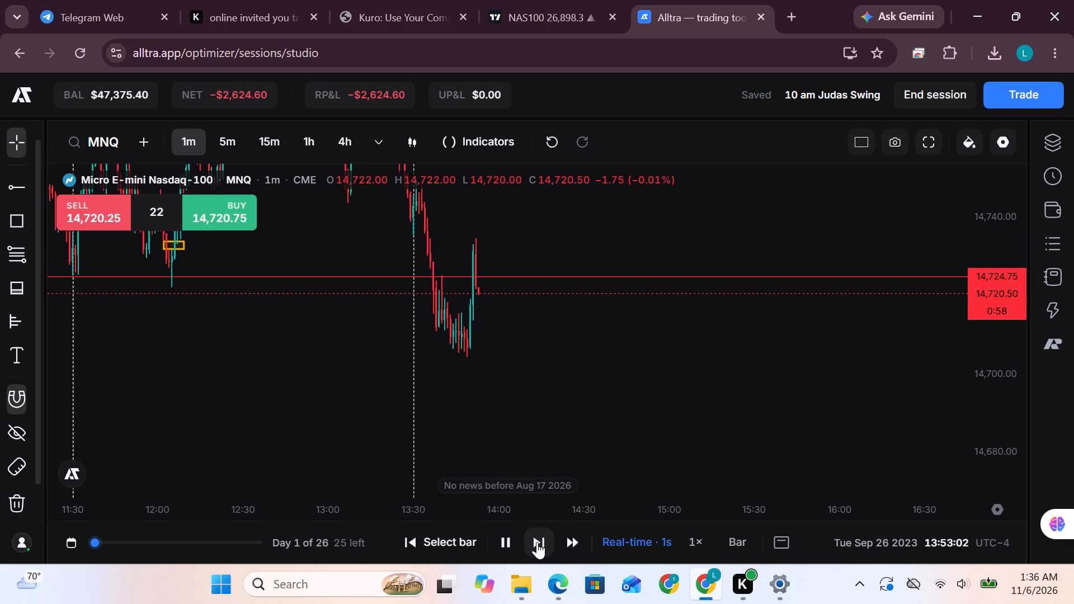
Enter a long position of 22 MNQ contracts at market during the 13:53 candle.
click(235, 233)
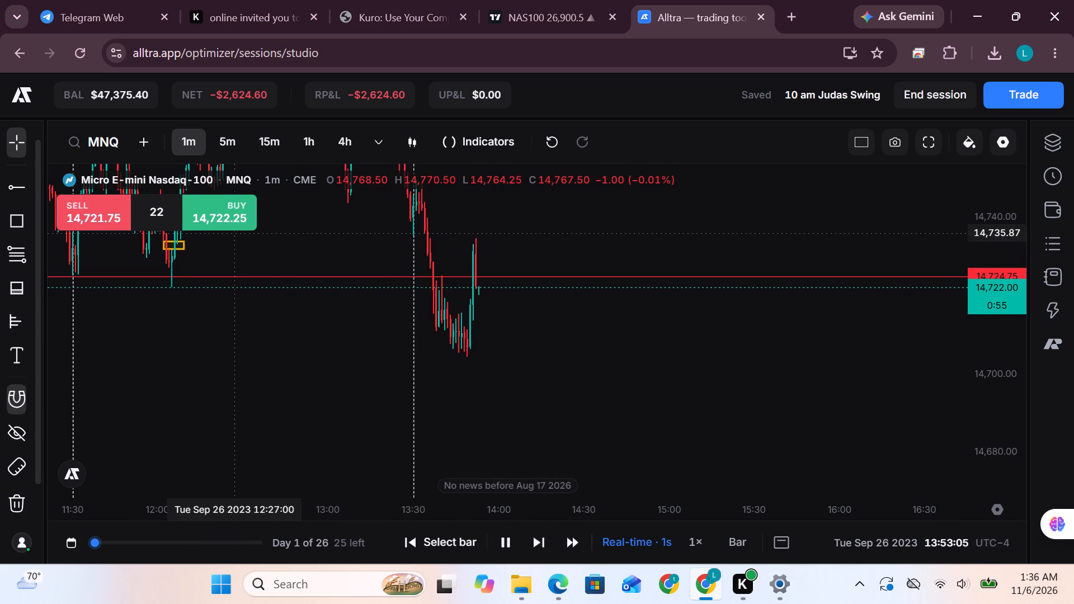
click(215, 226)
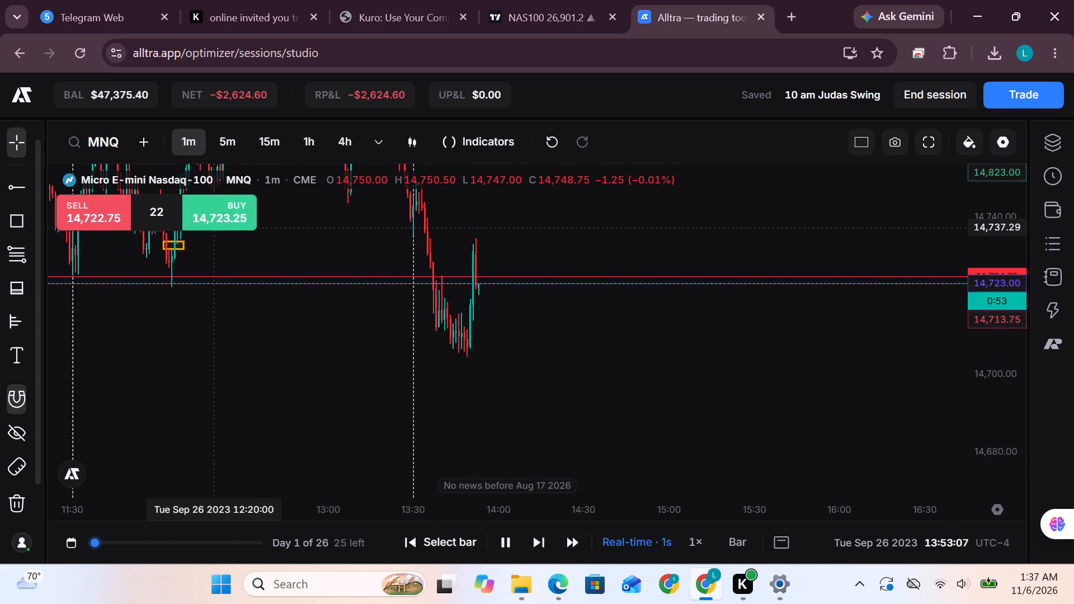
click(805, 484)
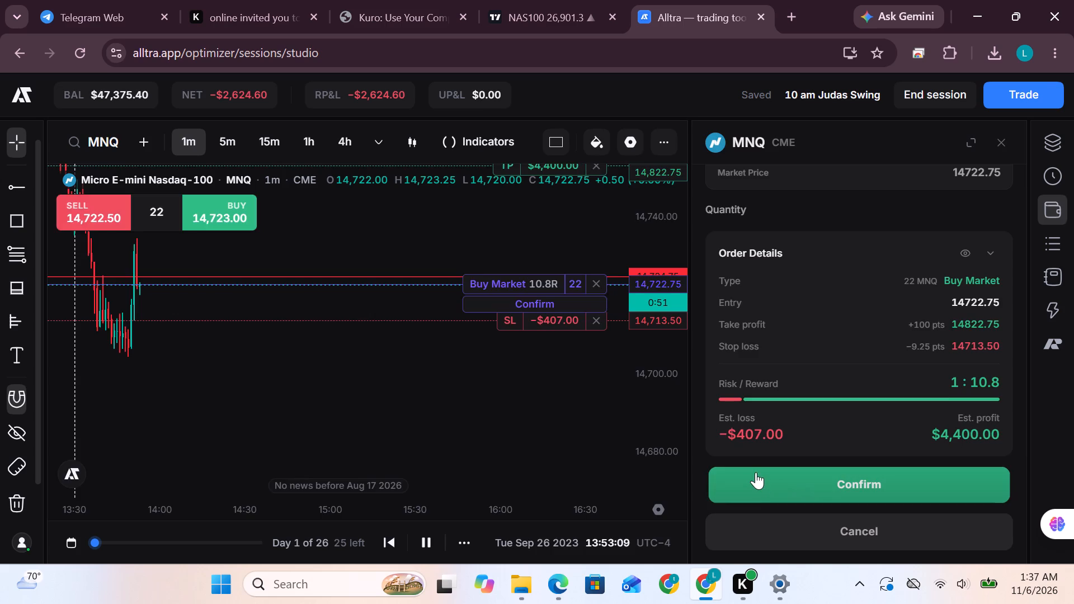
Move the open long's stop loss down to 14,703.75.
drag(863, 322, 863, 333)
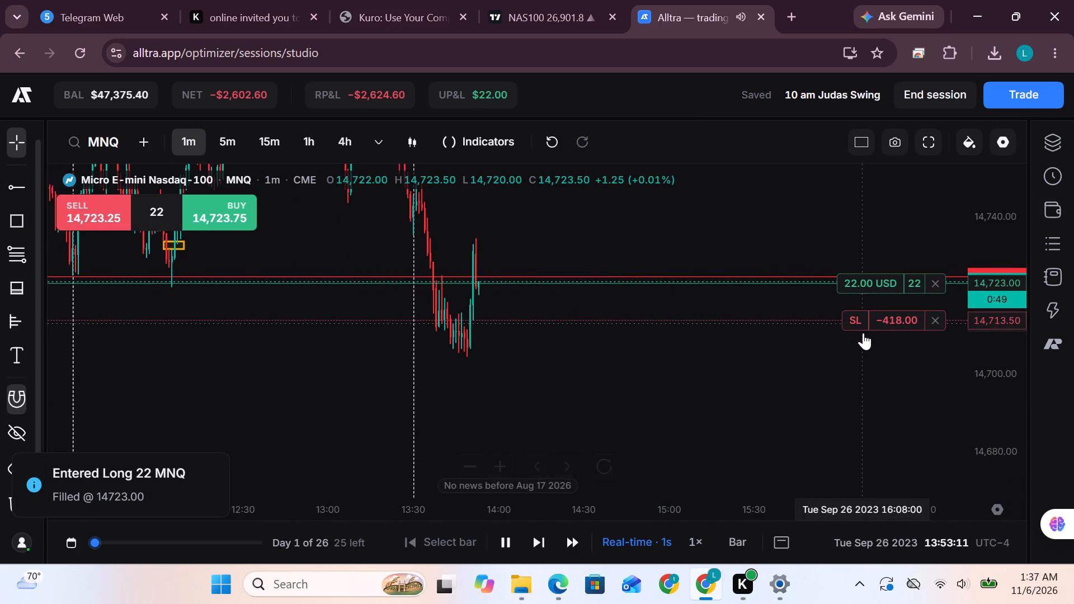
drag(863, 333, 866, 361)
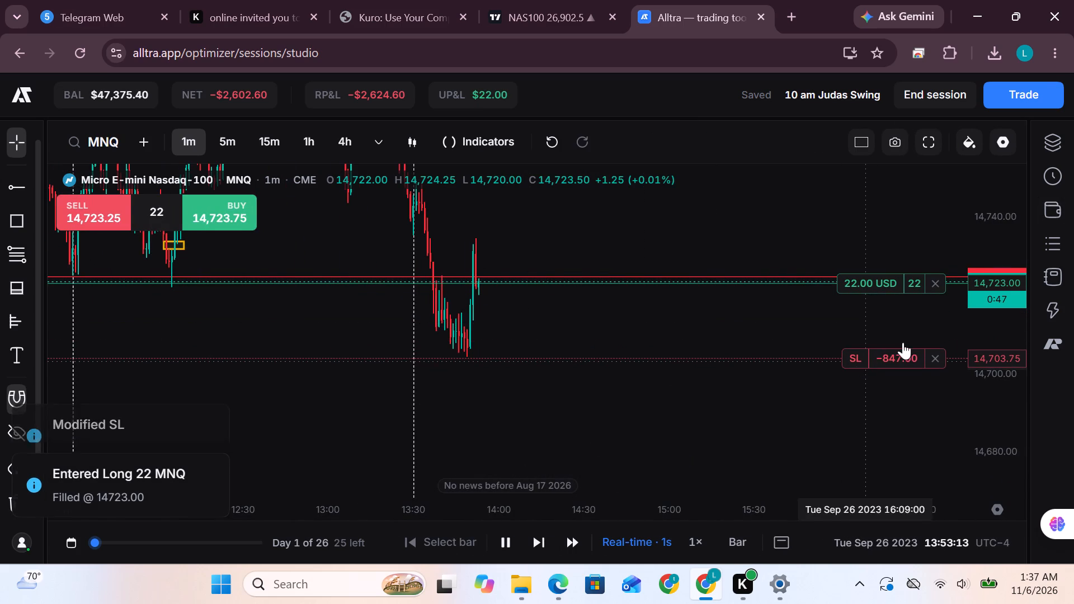
Lower the open long's take profit to 14,783.75, above the blue 14,765.50 ray.
scroll(1006, 271, down, 10)
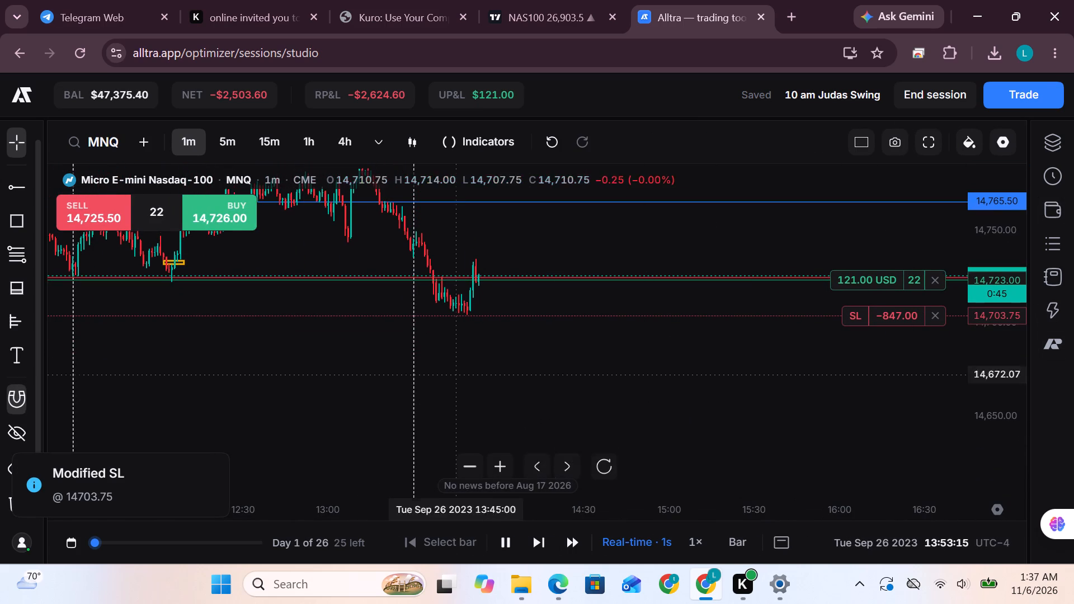
scroll(539, 377, down, 6)
drag(600, 405, 609, 454)
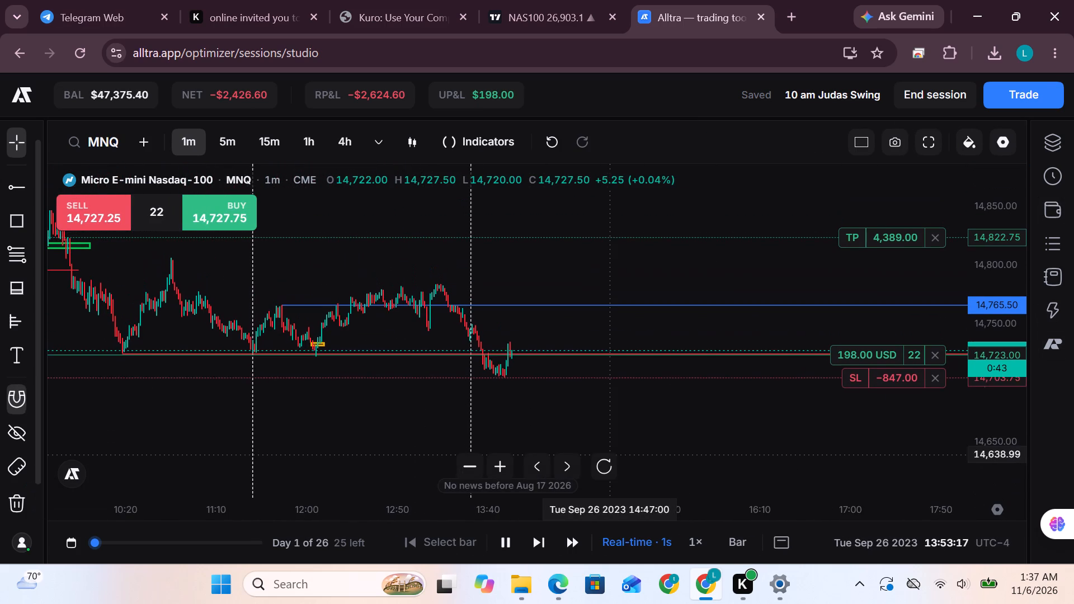
drag(861, 236, 840, 279)
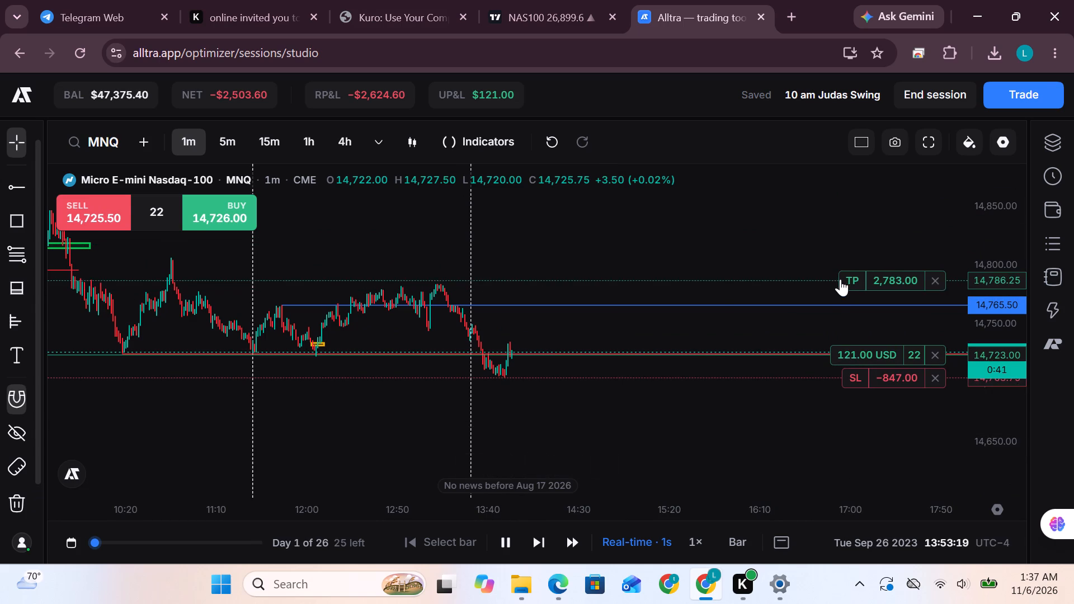
drag(840, 279, 830, 258)
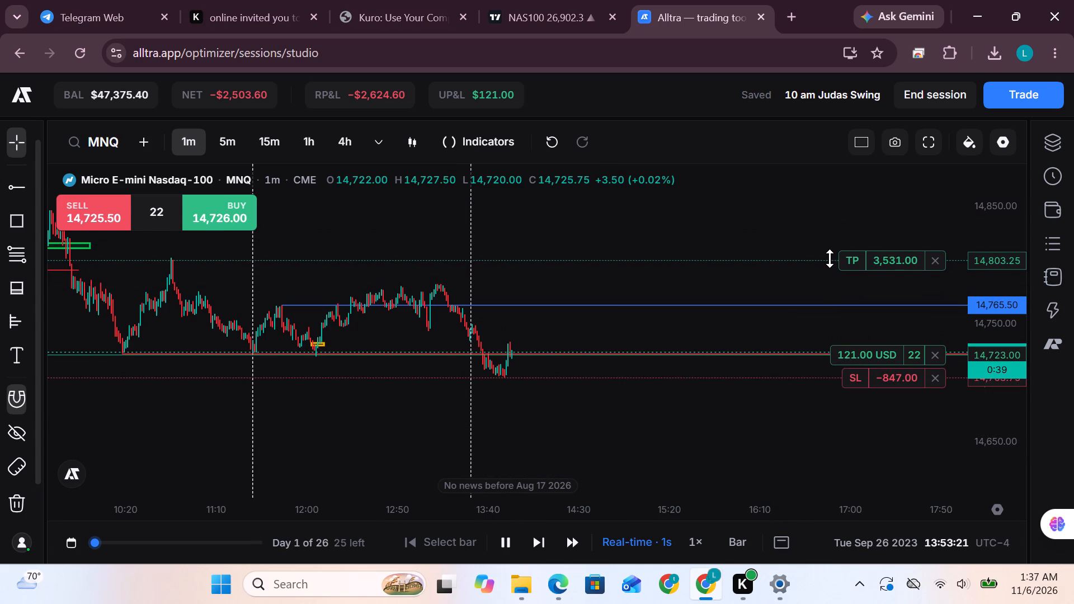
drag(830, 258, 835, 287)
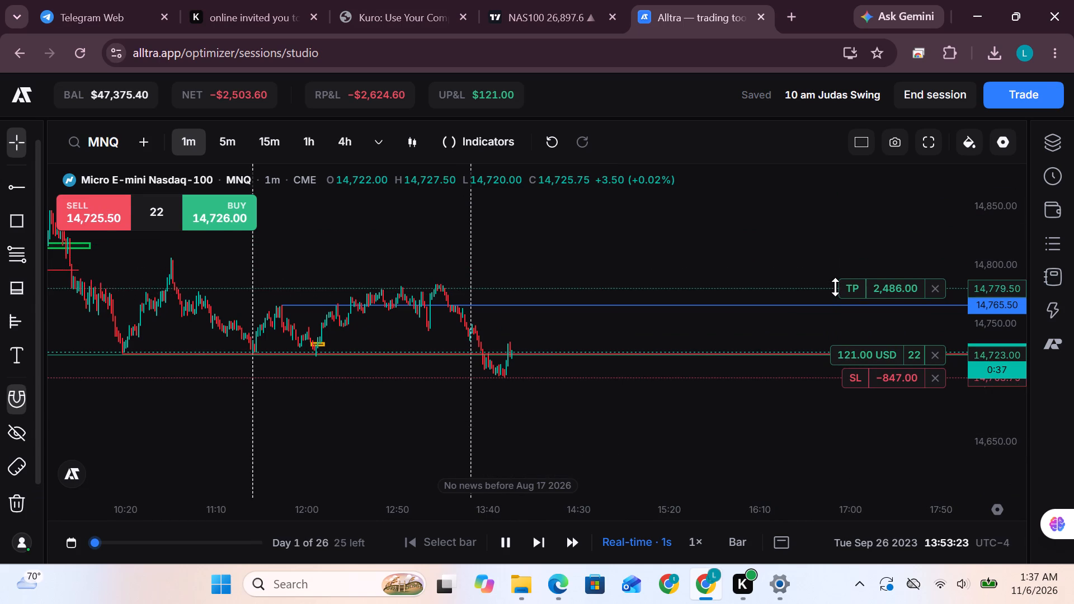
drag(835, 287, 842, 280)
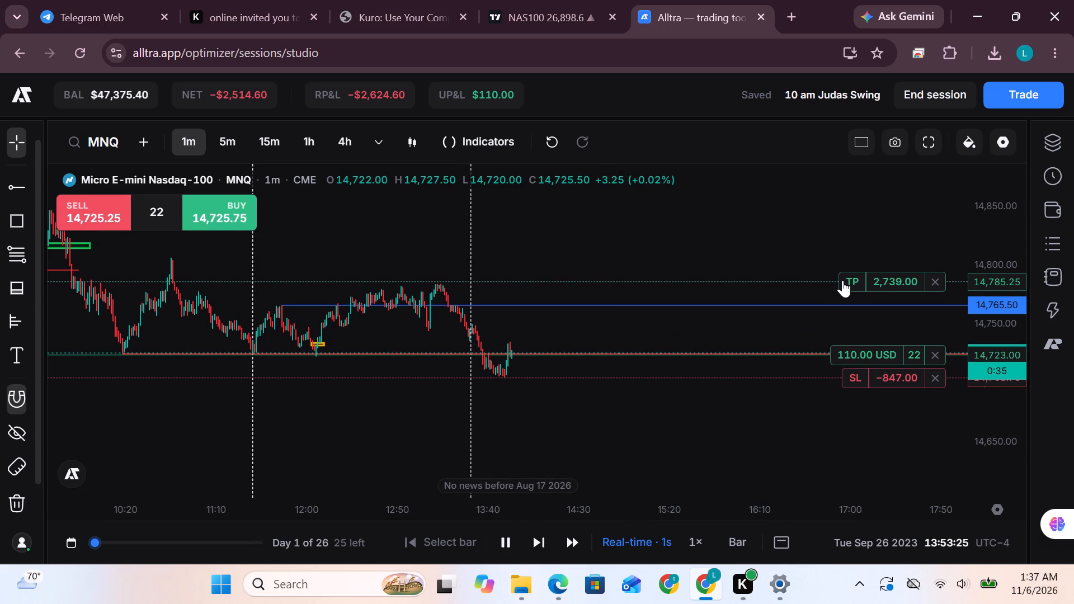
drag(842, 280, 850, 281)
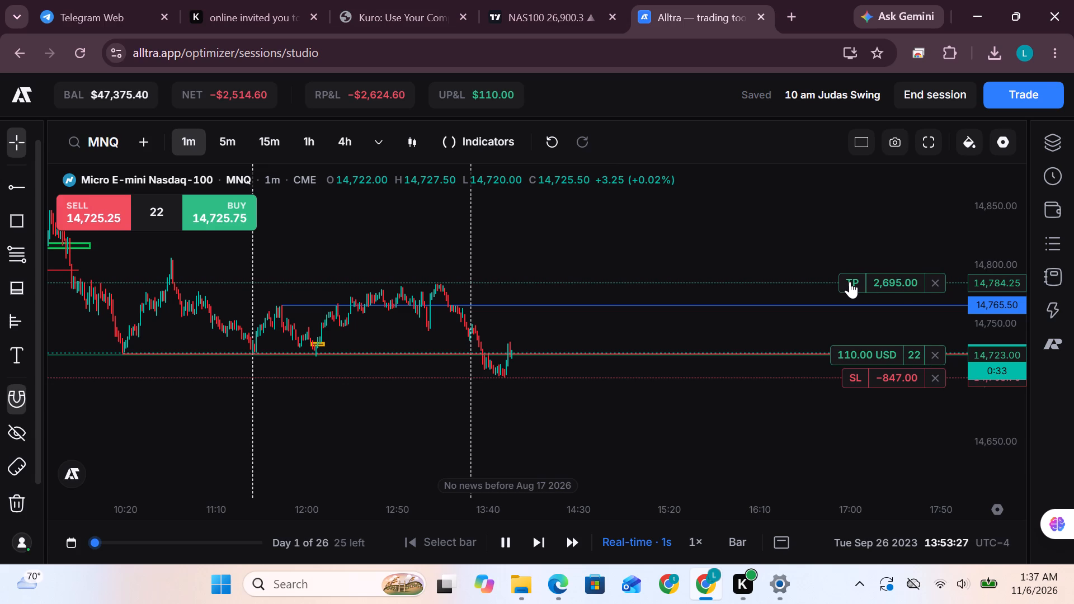
drag(850, 281, 849, 282)
Raise the open long's stop loss to 14,712.50.
scroll(992, 415, up, 12)
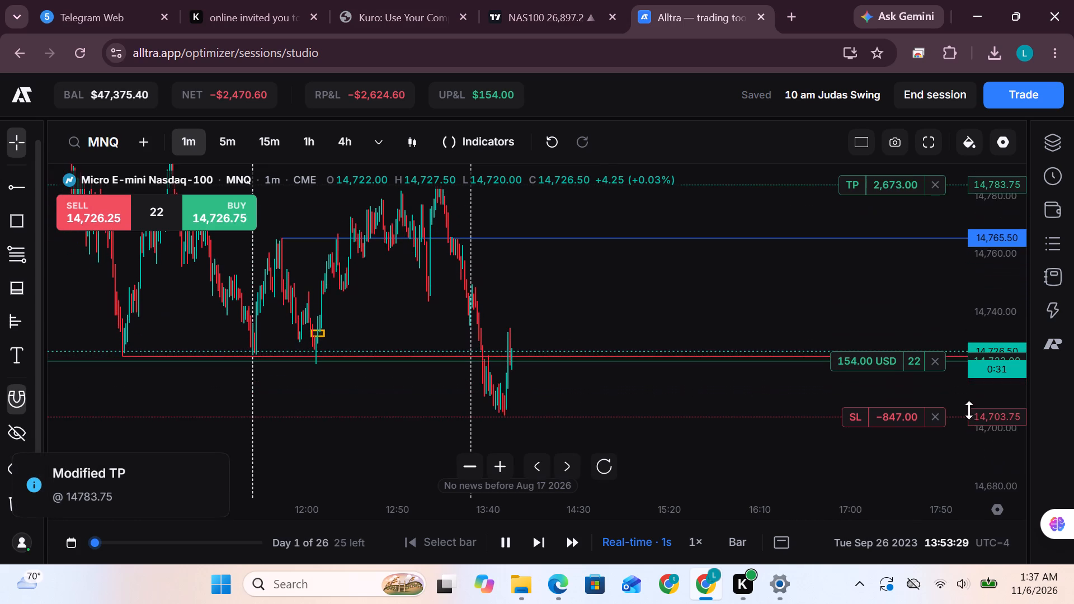
scroll(774, 476, up, 3)
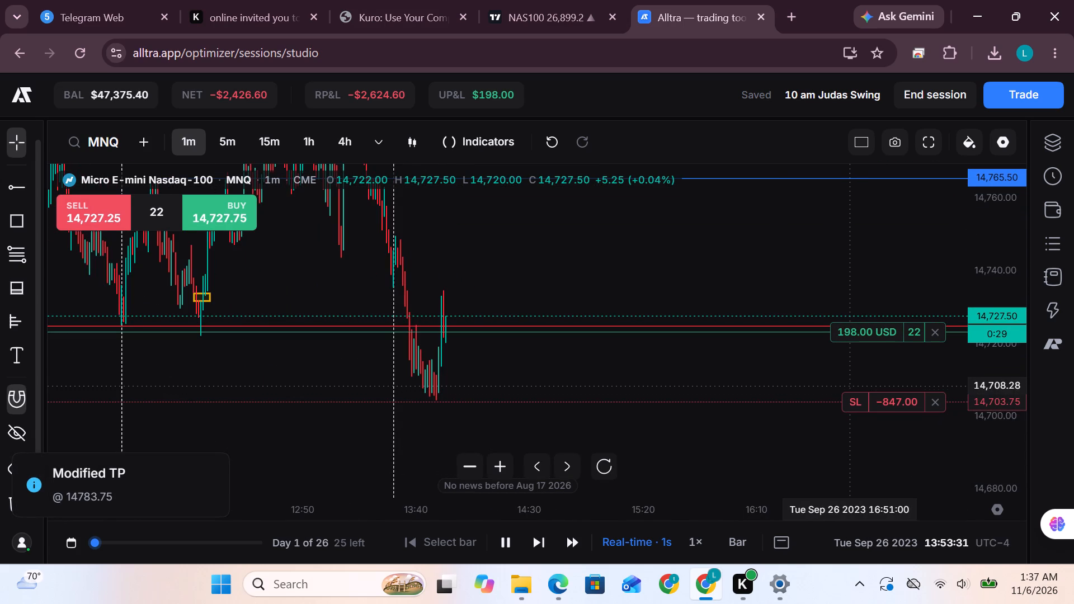
drag(859, 405, 869, 402)
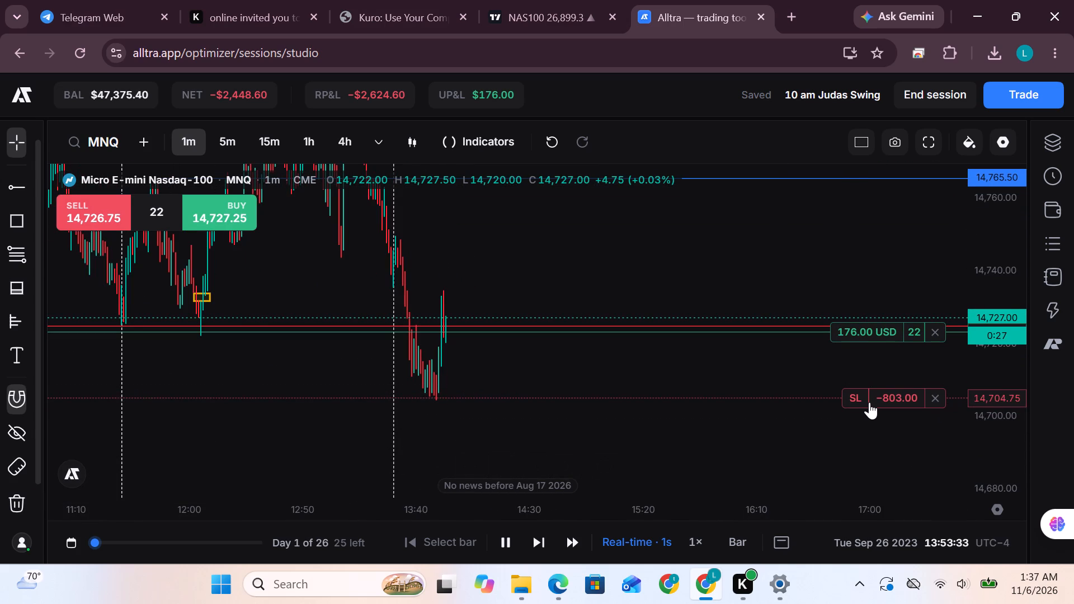
drag(869, 402, 878, 377)
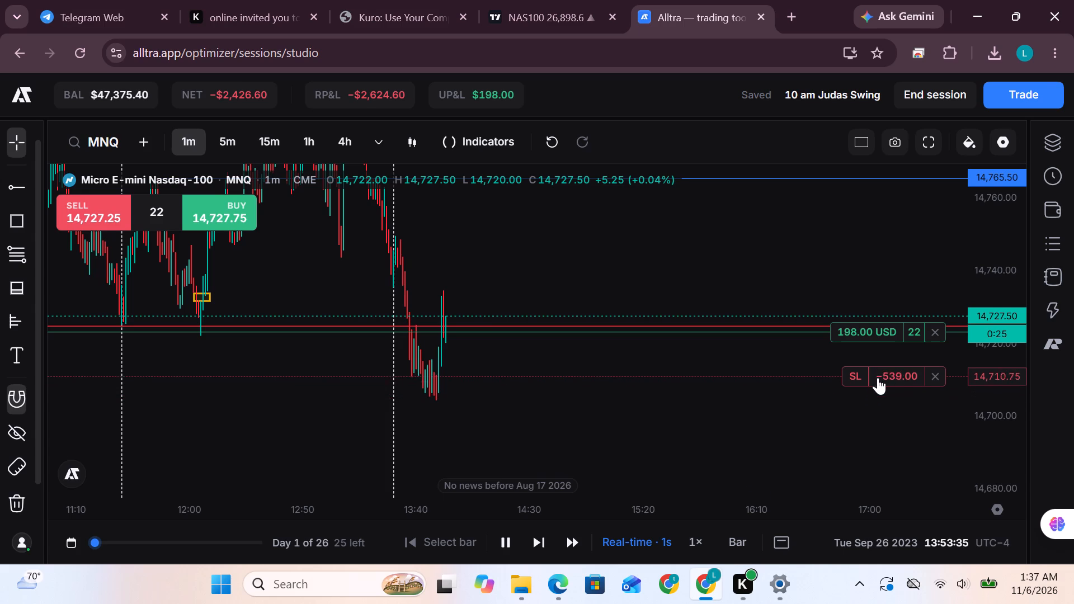
drag(878, 377, 885, 374)
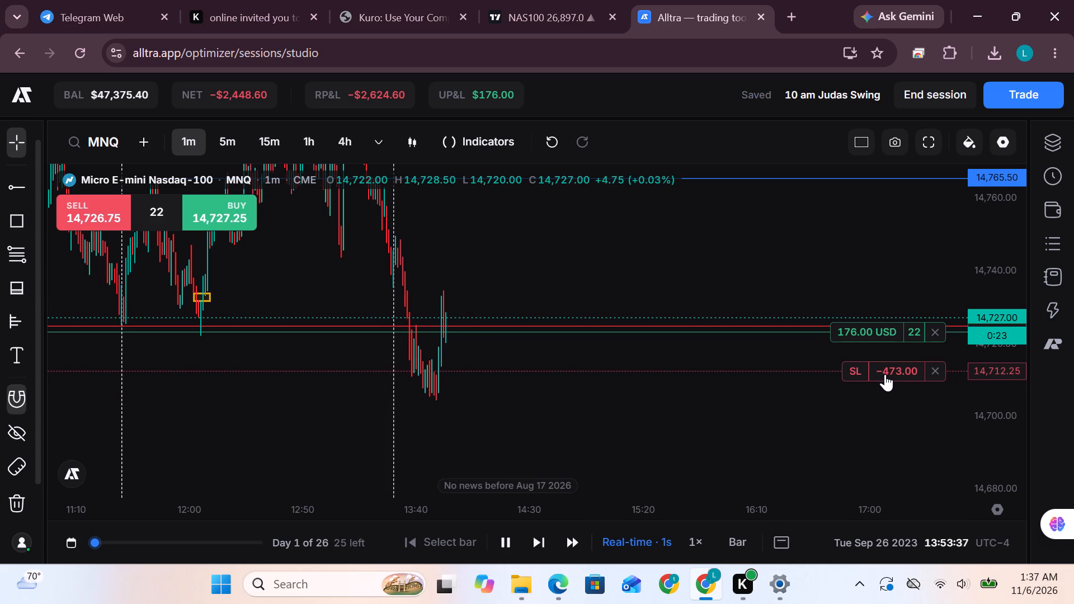
drag(885, 374, 886, 374)
Advance the MNQ replay candle by candle to 14:07 with the long position open.
drag(830, 429, 802, 483)
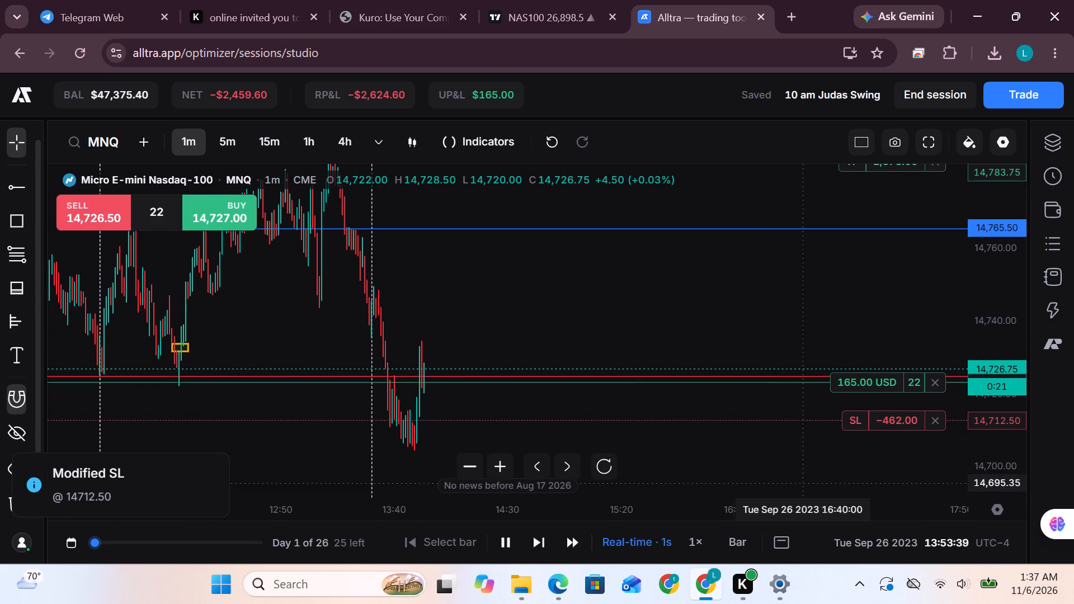
click(585, 537)
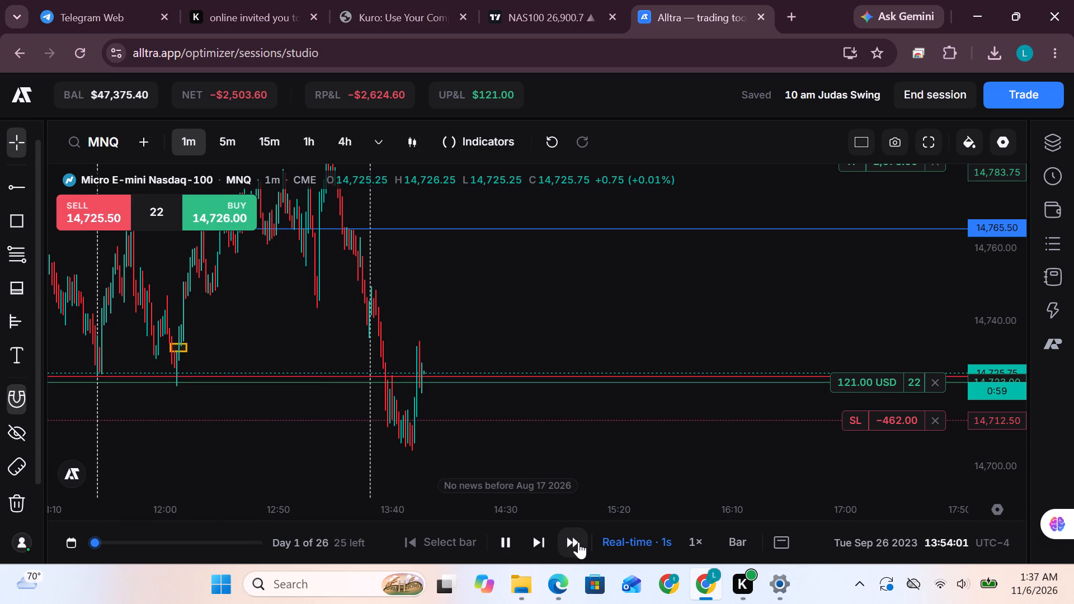
click(578, 542)
click(578, 542)
click(578, 542)
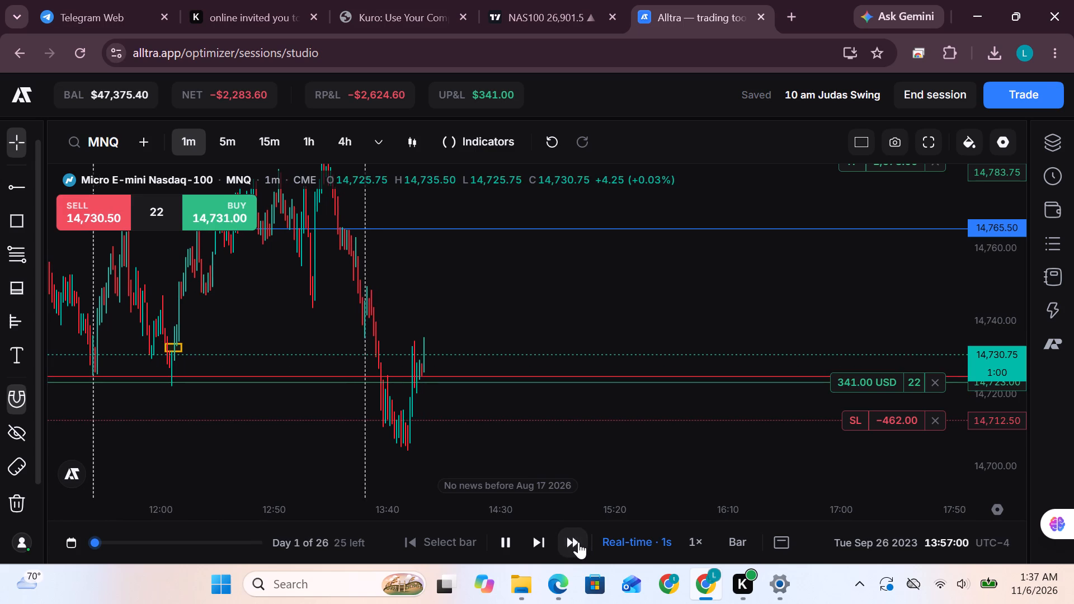
click(578, 542)
click(578, 542)
click(578, 542)
click(578, 542)
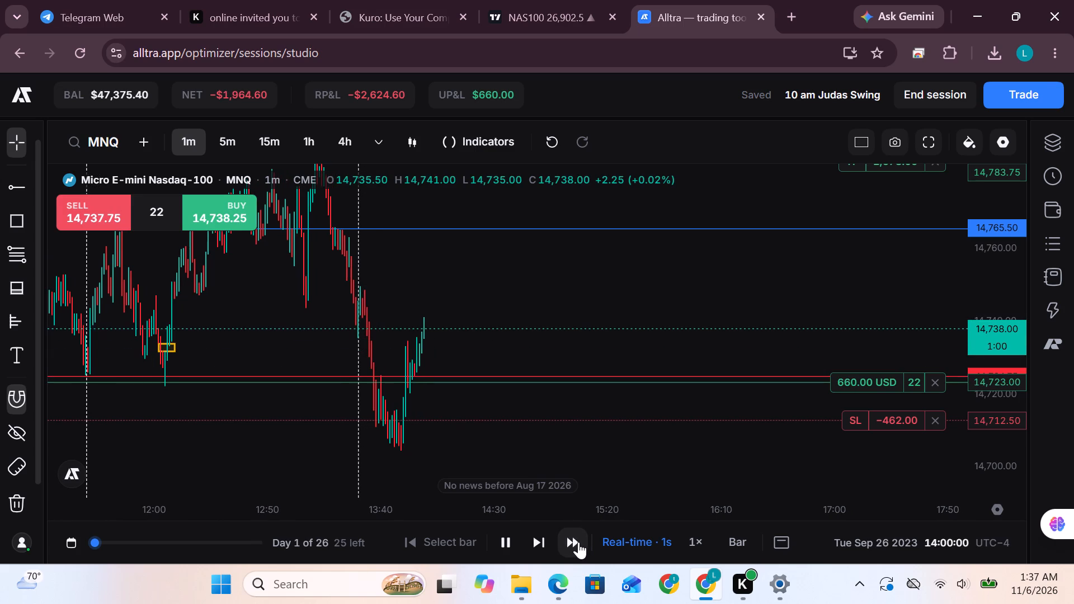
click(578, 542)
click(578, 542)
click(578, 542)
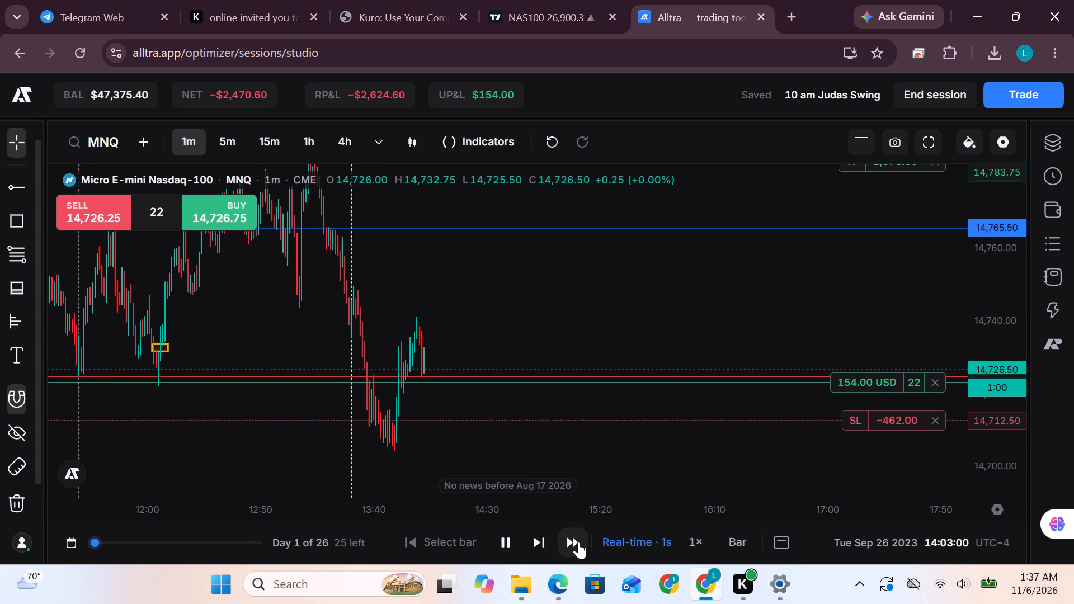
click(578, 542)
click(578, 542)
click(578, 542)
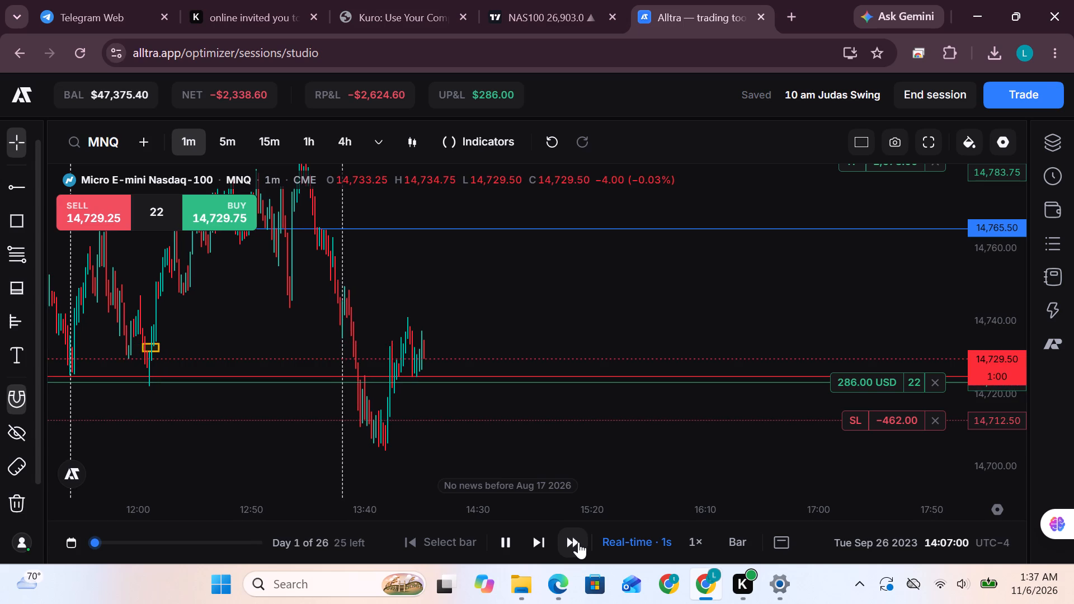
Advance the MNQ replay minute by minute to 14:14 with the long position still open.
click(578, 542)
click(578, 542)
click(578, 542)
click(578, 542)
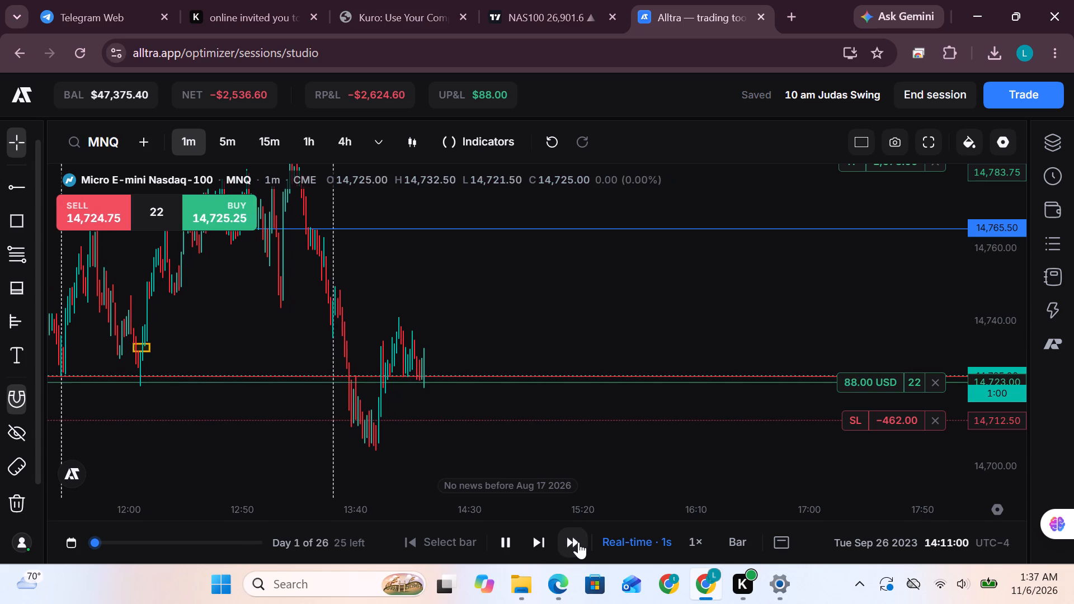
click(578, 542)
click(578, 542)
click(578, 542)
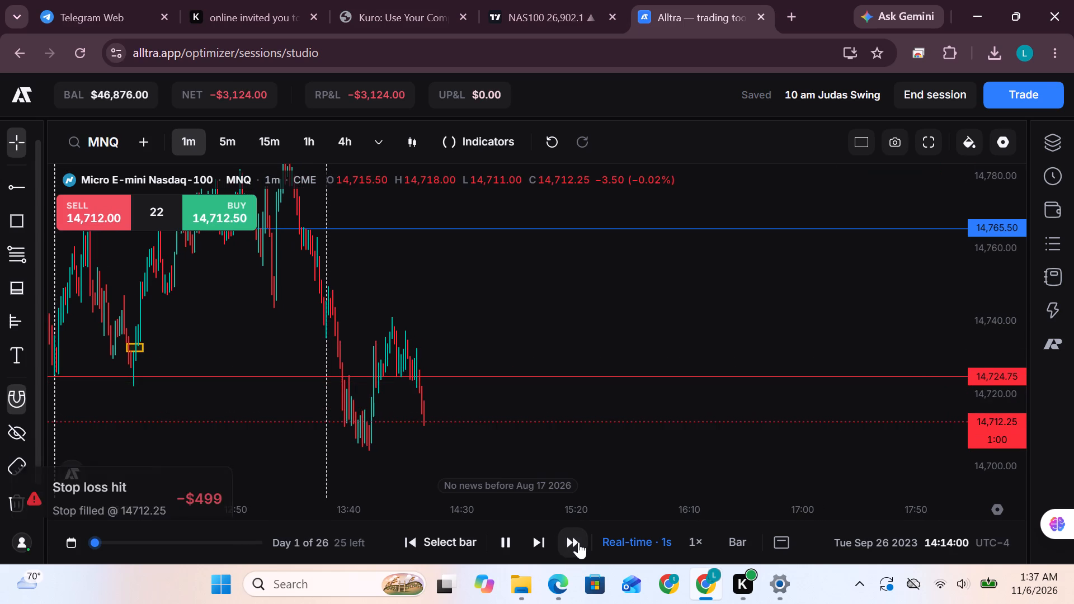
Continue advancing the 1-minute MNQ replay candle by candle to 14:42.
click(578, 542)
click(578, 542)
triple_click(578, 542)
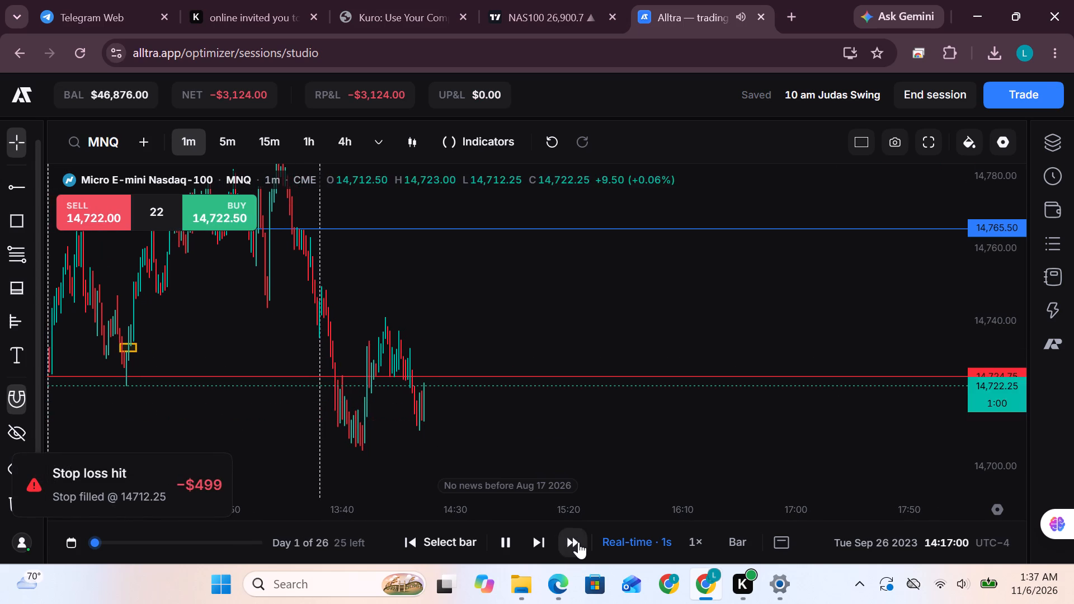
triple_click(578, 542)
triple_click(578, 542)
triple_click(578, 542)
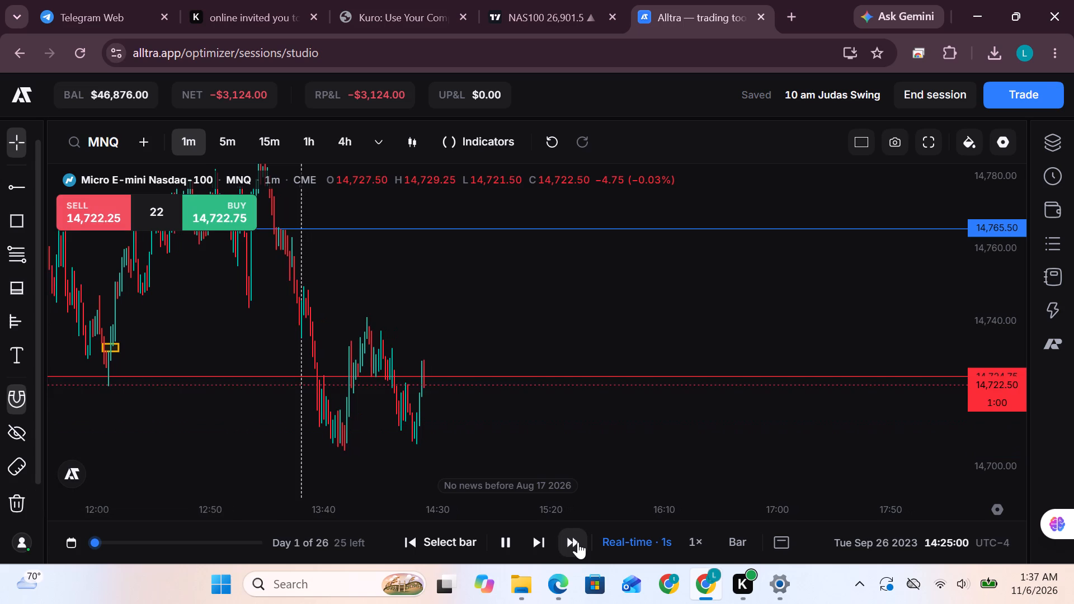
triple_click(578, 542)
click(578, 544)
click(577, 551)
triple_click(572, 550)
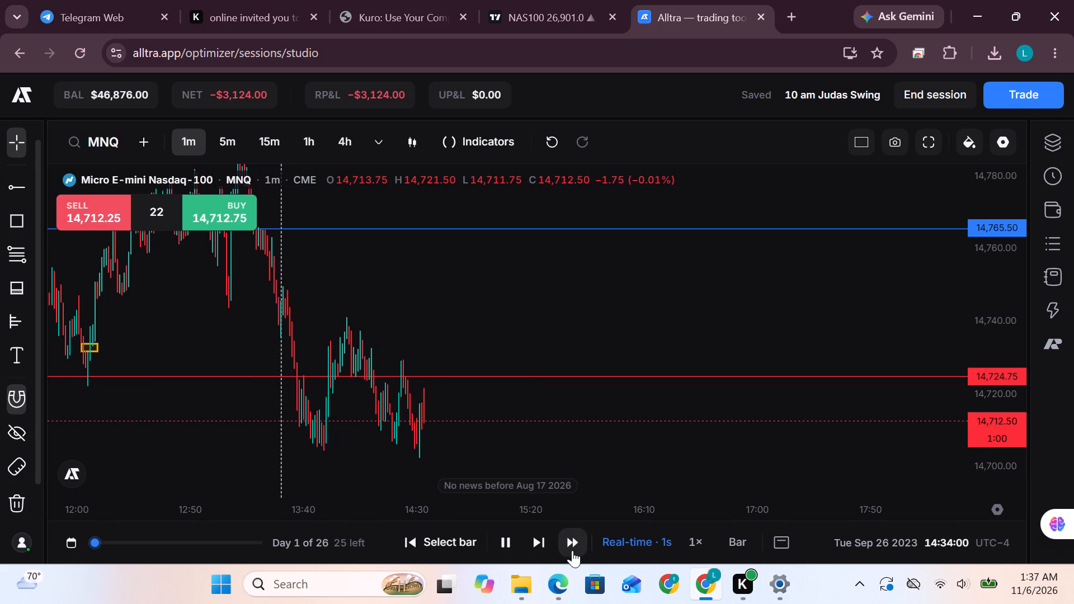
triple_click(572, 550)
triple_click(572, 550)
click(572, 550)
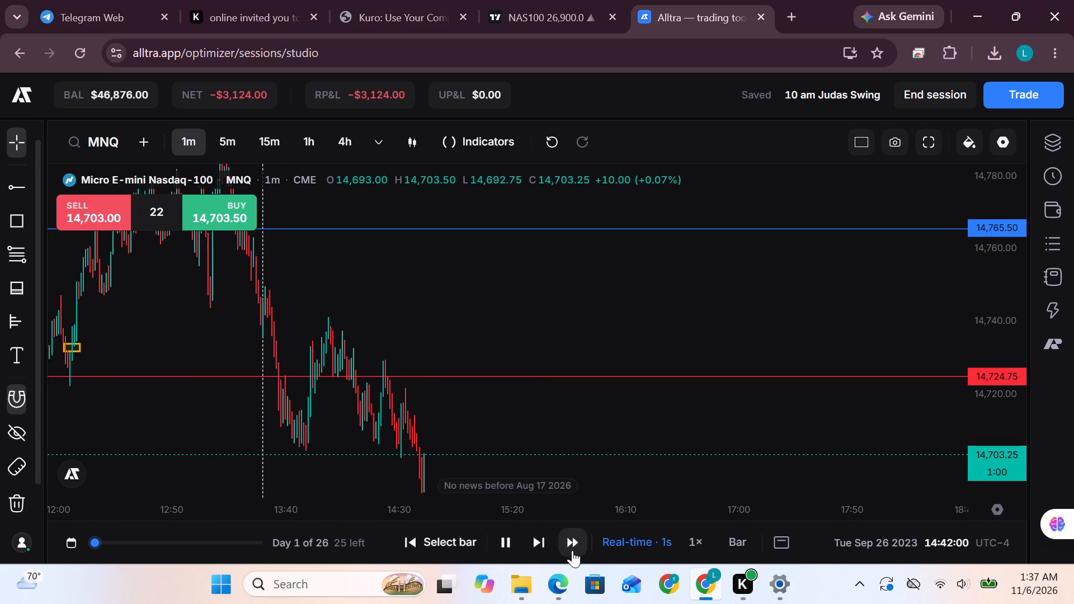
Switch the MNQ chart to the 1-hour timeframe.
drag(714, 304, 563, 281)
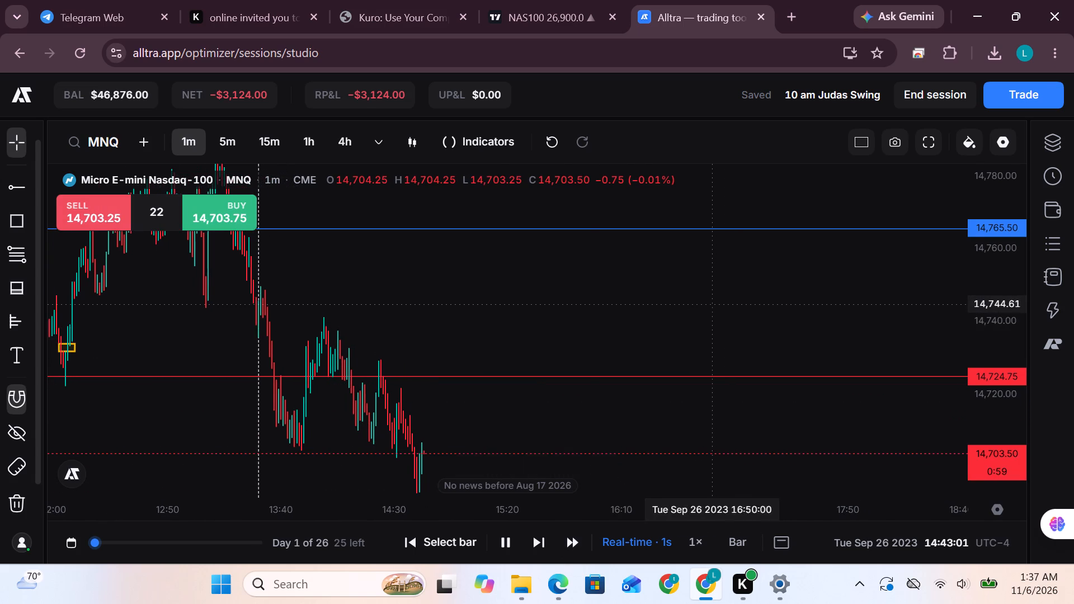
drag(563, 281, 515, 221)
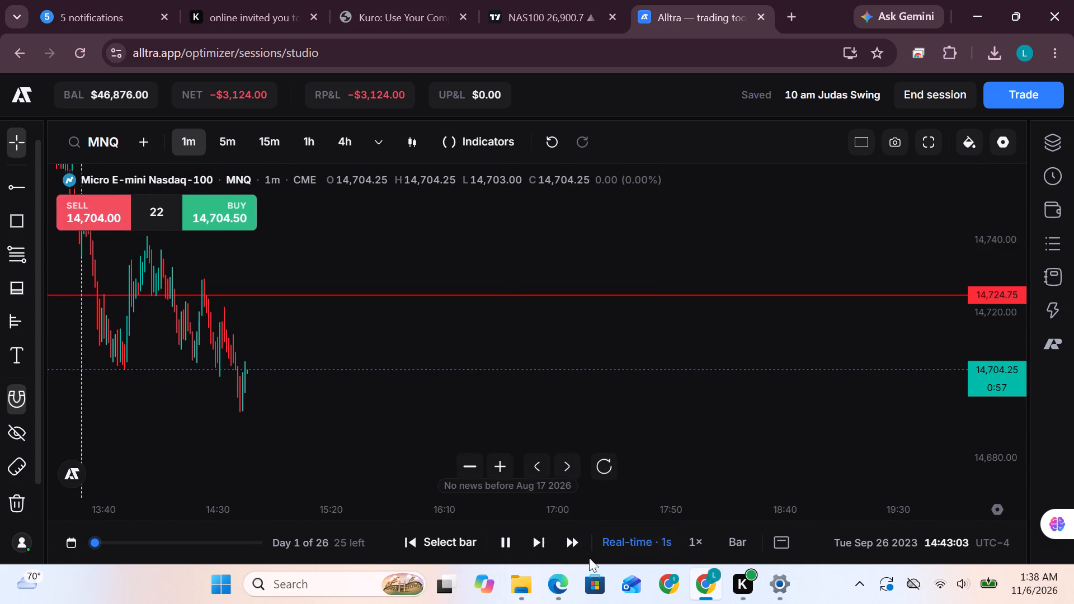
click(318, 149)
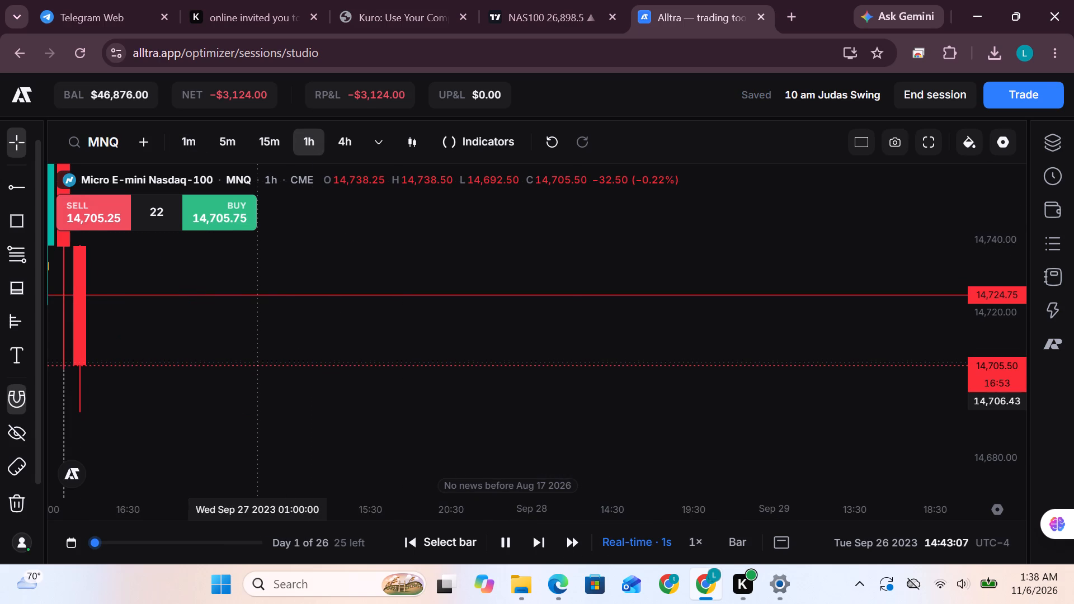
drag(275, 393, 535, 368)
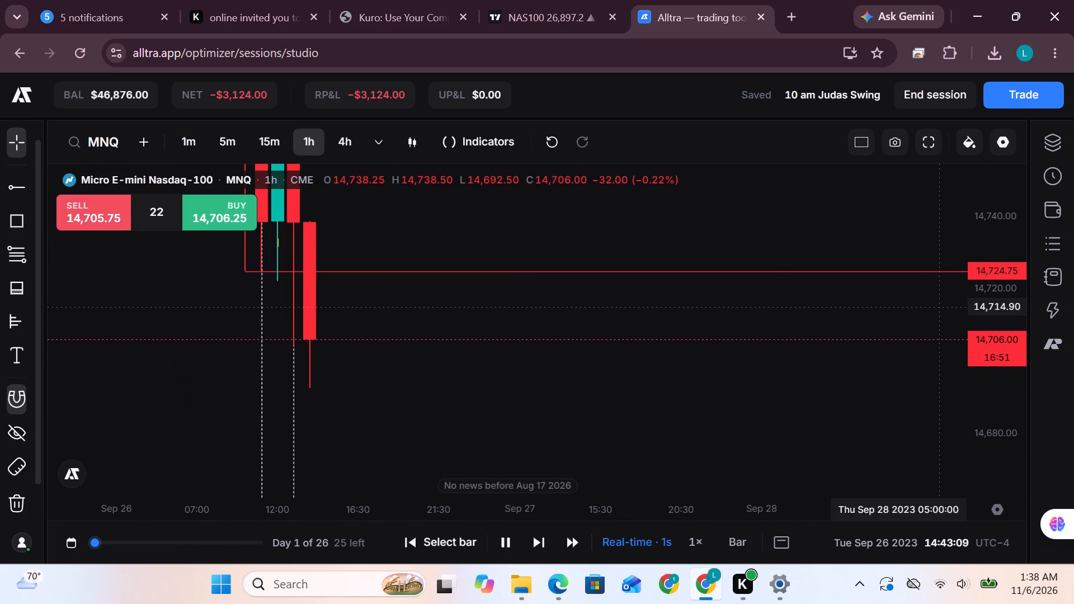
scroll(985, 277, down, 11)
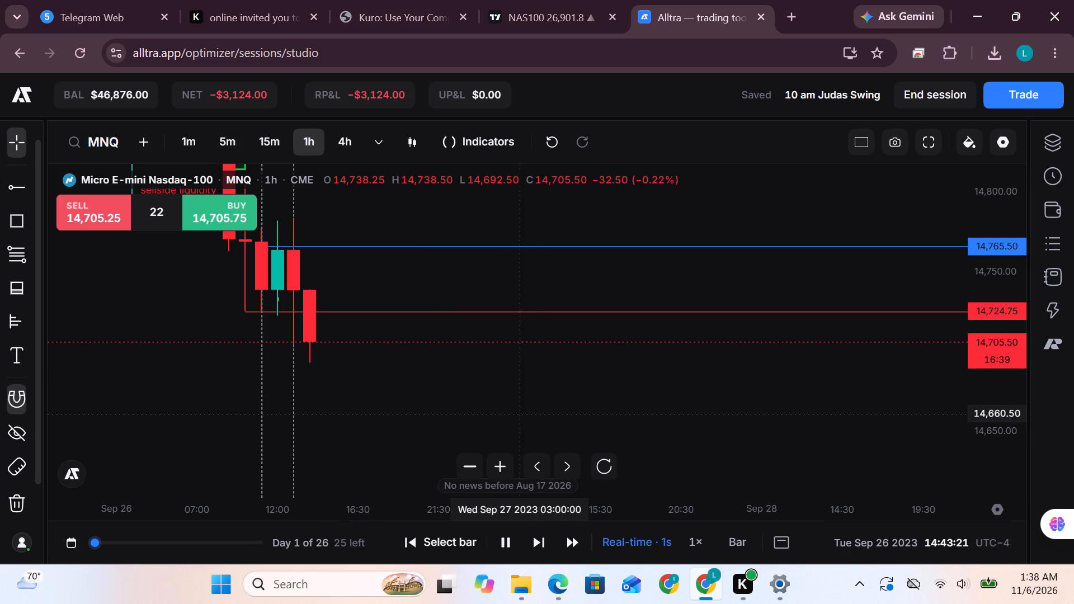
Step the running MNQ replay forward in one-second increments to about 14:43:40.
click(695, 539)
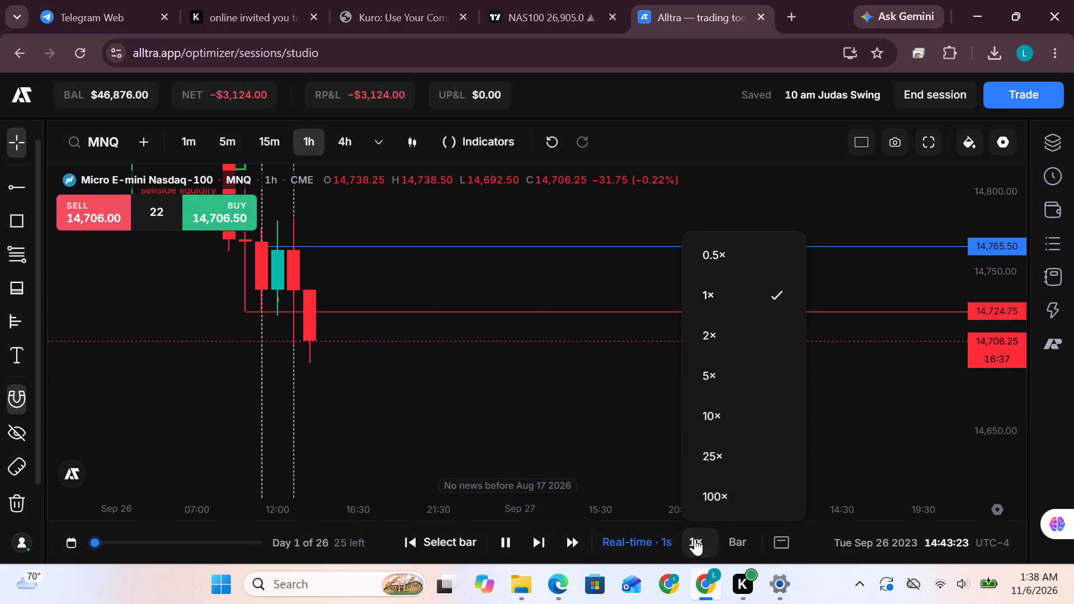
click(536, 538)
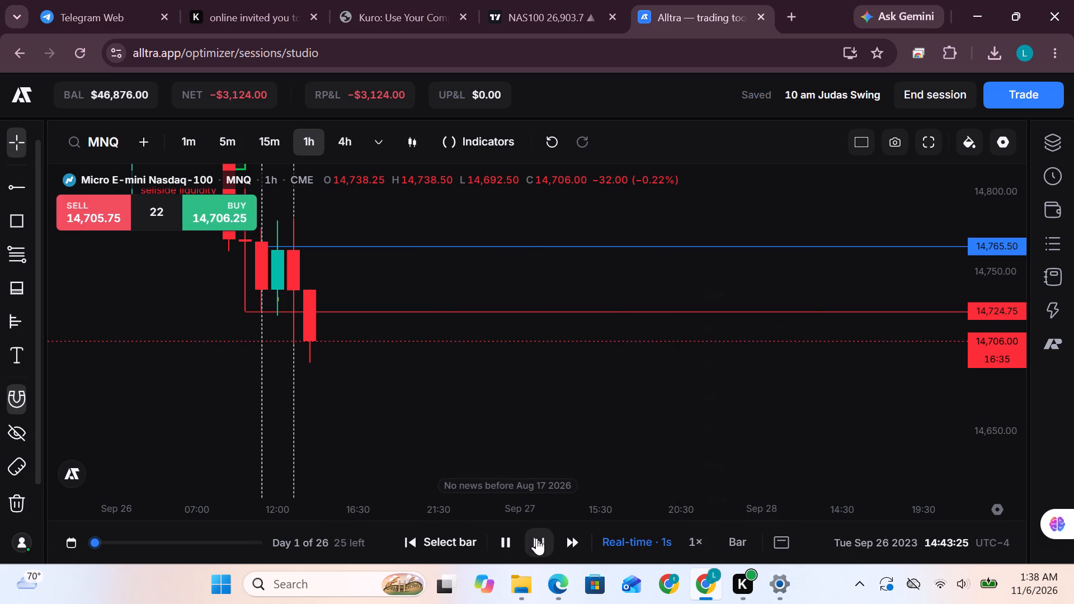
click(536, 538)
click(536, 538)
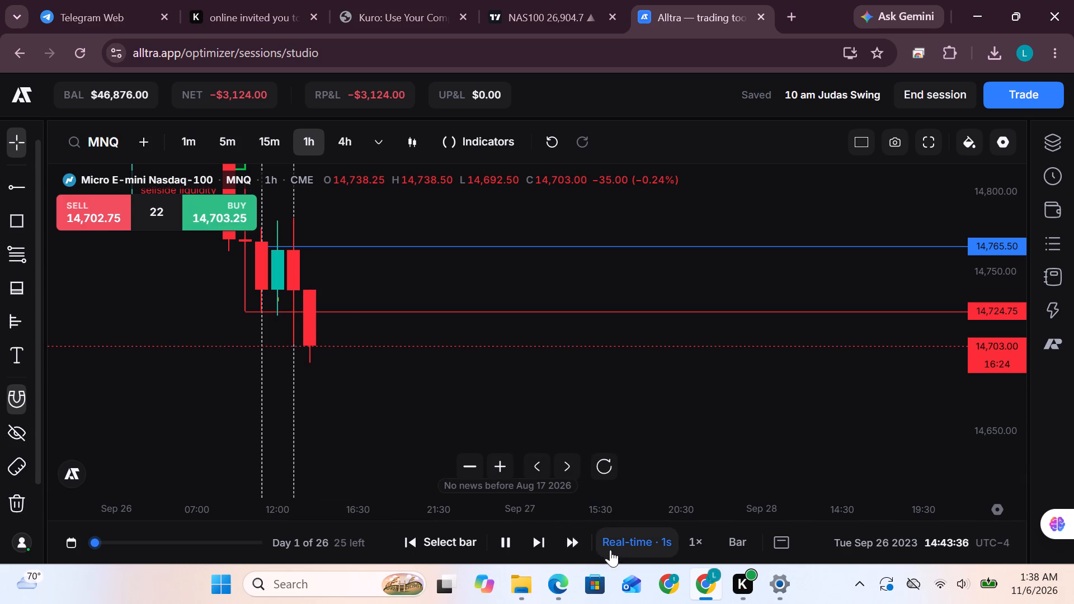
click(543, 536)
click(545, 536)
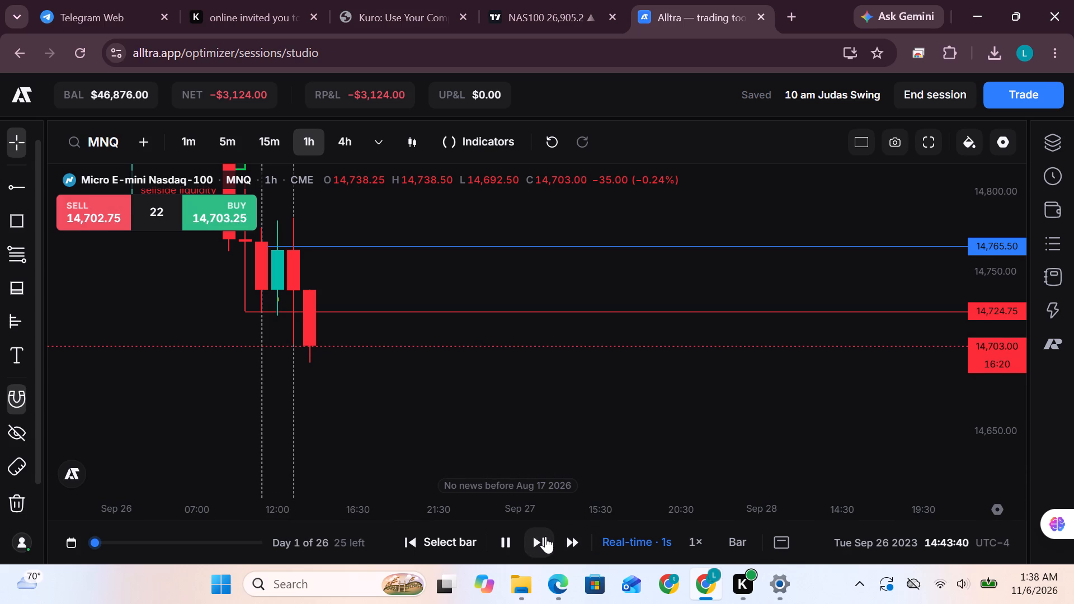
click(545, 536)
Advance the 1-hour MNQ replay to the 16:00 candle on Sep 26 2023.
click(569, 545)
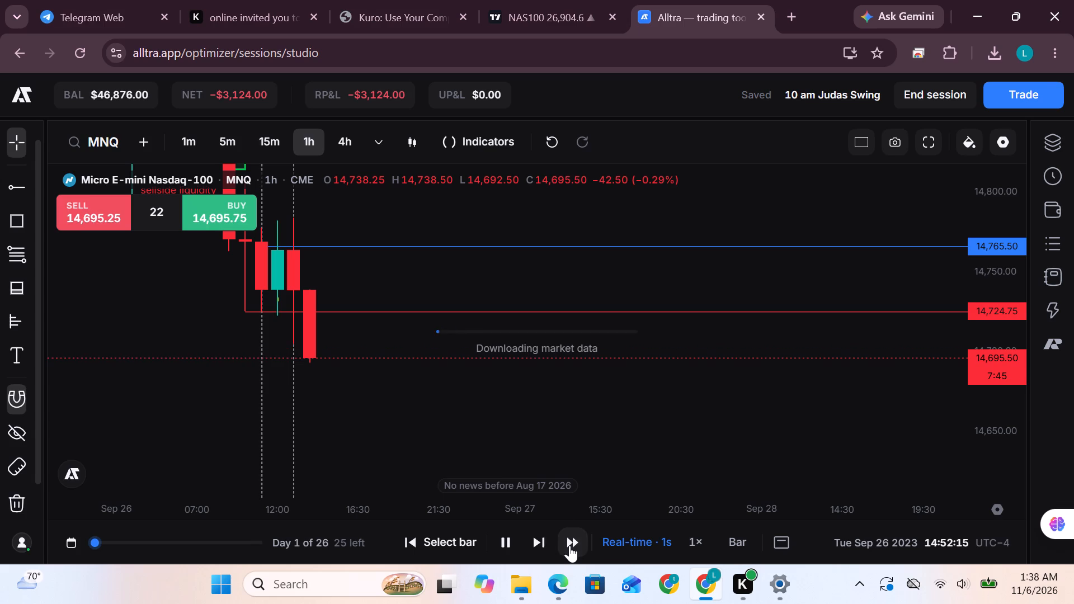
double_click(569, 545)
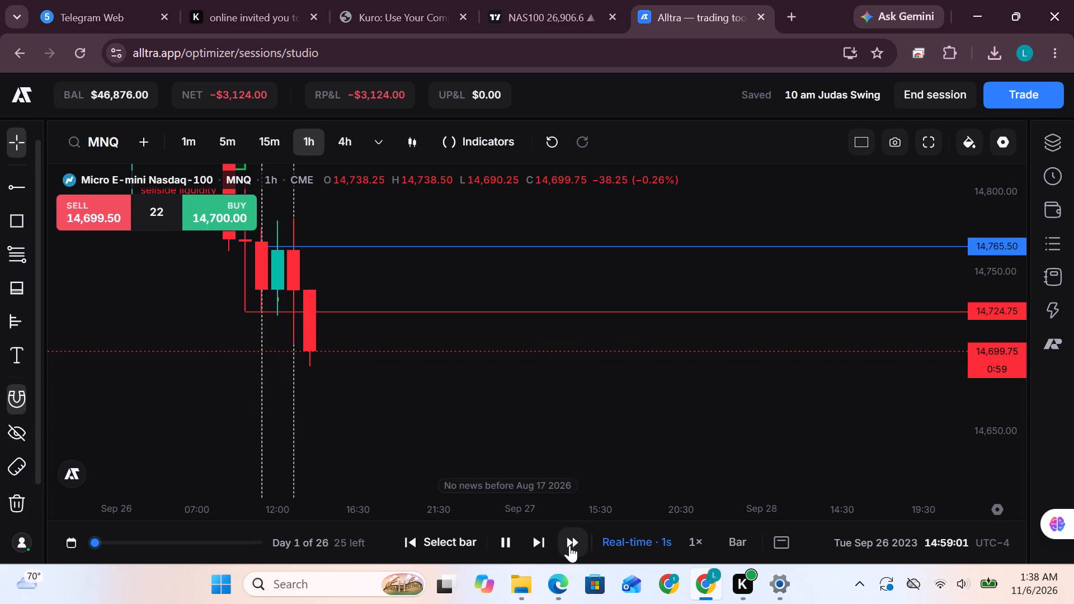
click(569, 545)
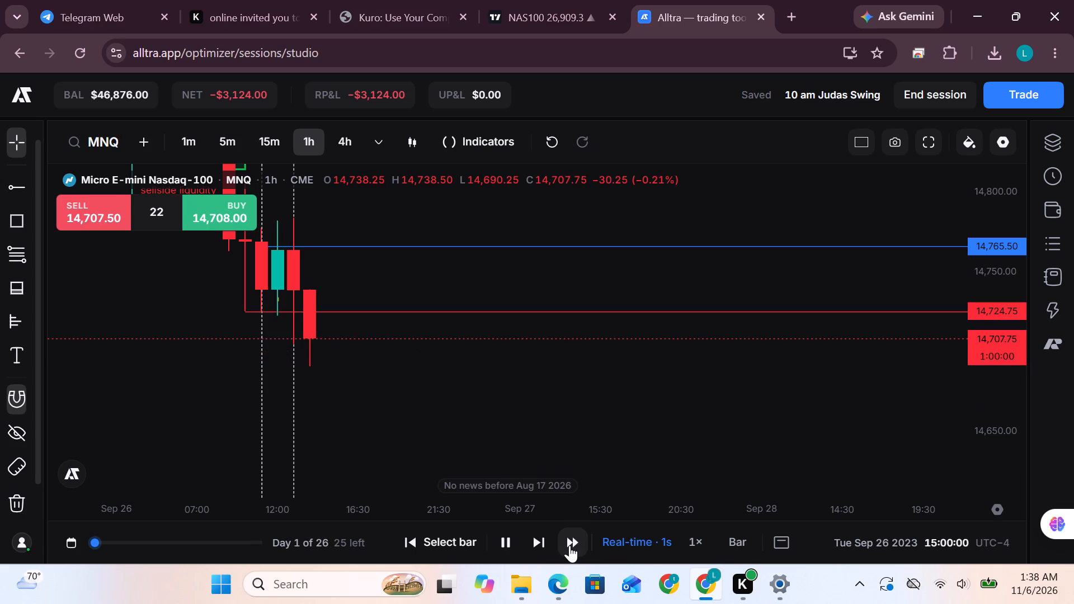
triple_click(569, 545)
click(569, 545)
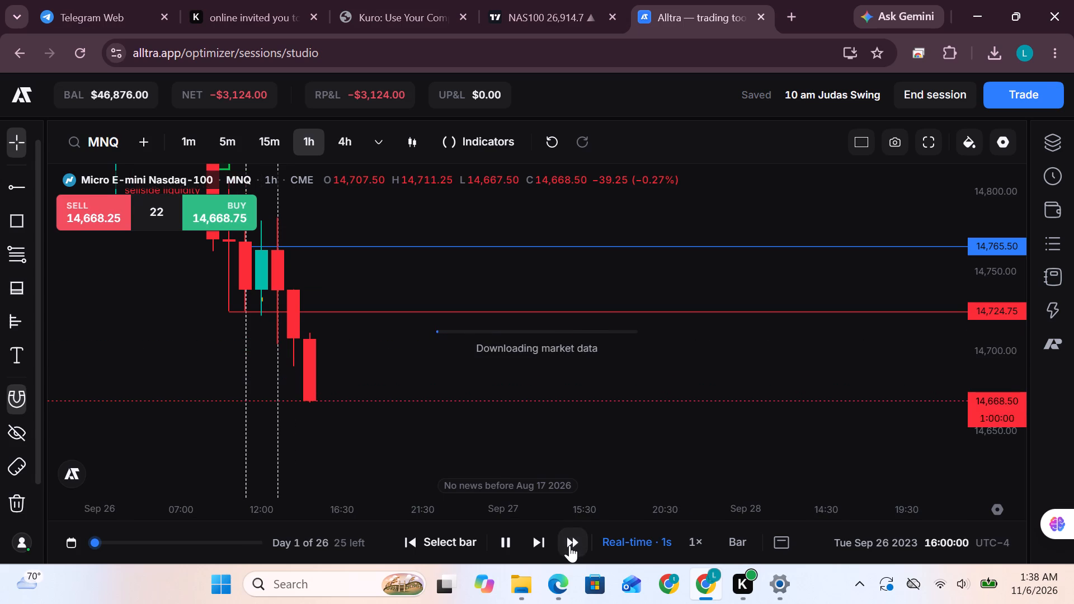
click(569, 545)
click(569, 545)
click(569, 545)
click(569, 545)
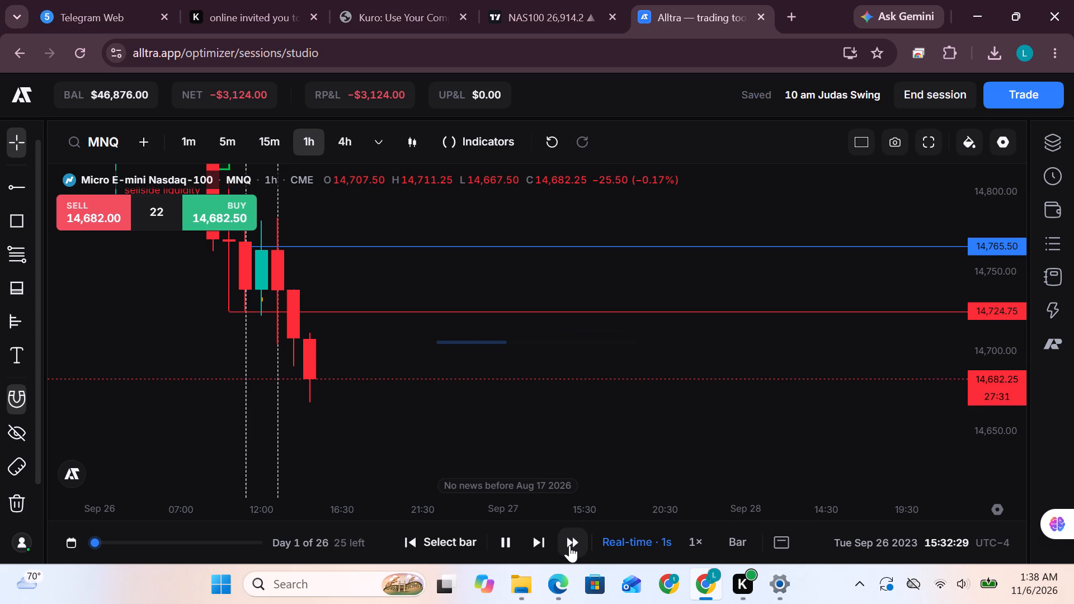
click(569, 545)
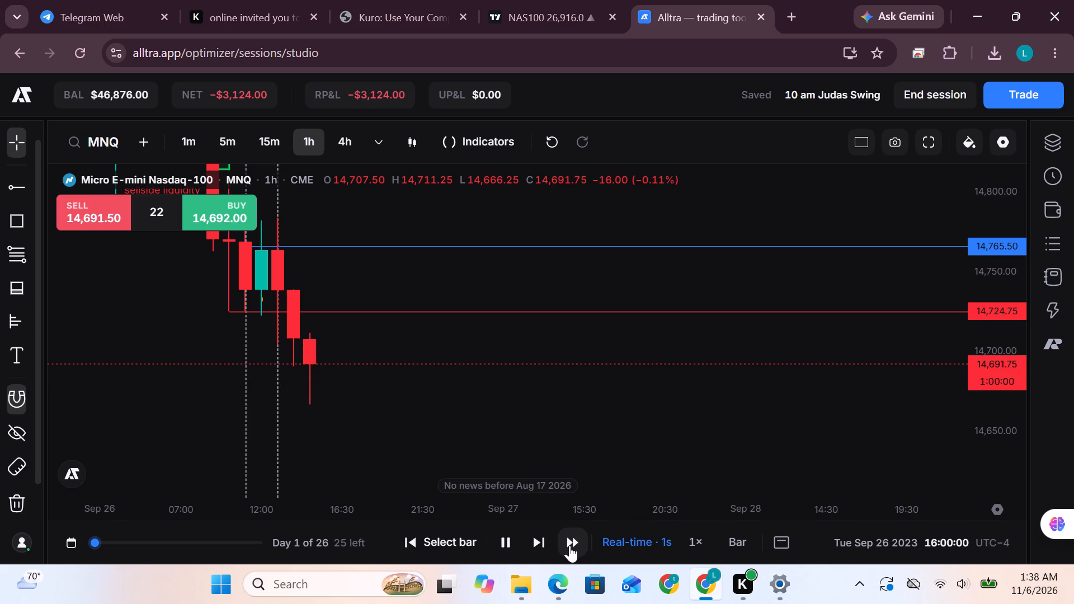
click(569, 545)
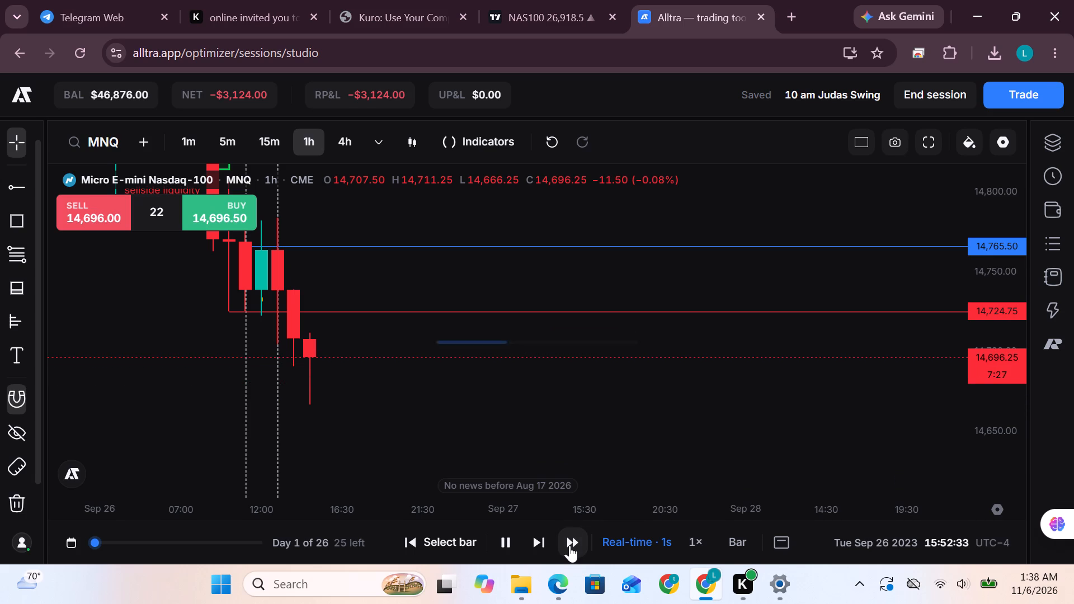
click(569, 545)
click(569, 545)
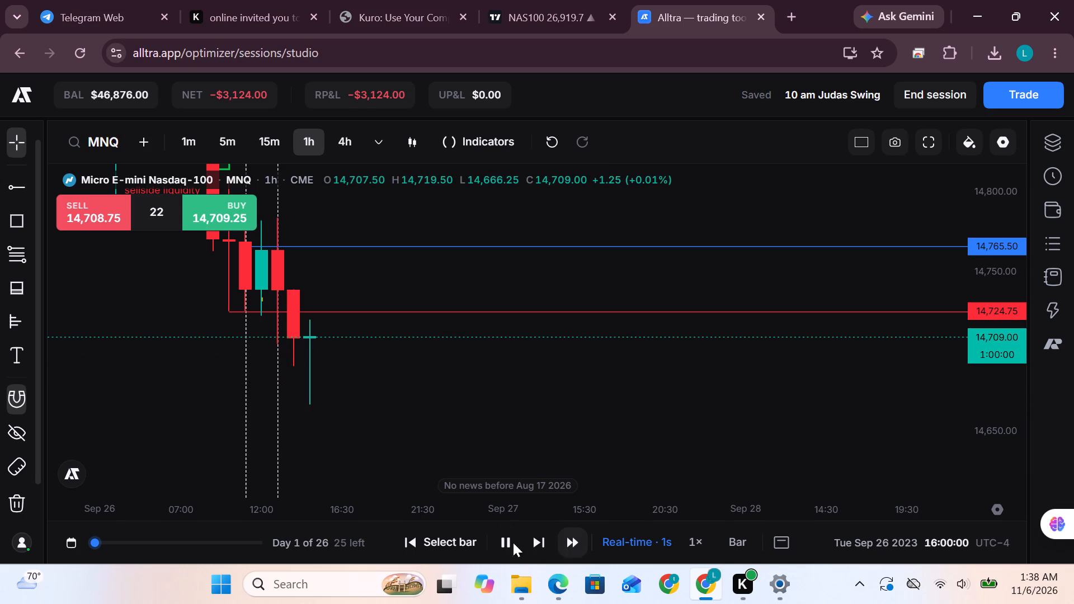
click(531, 545)
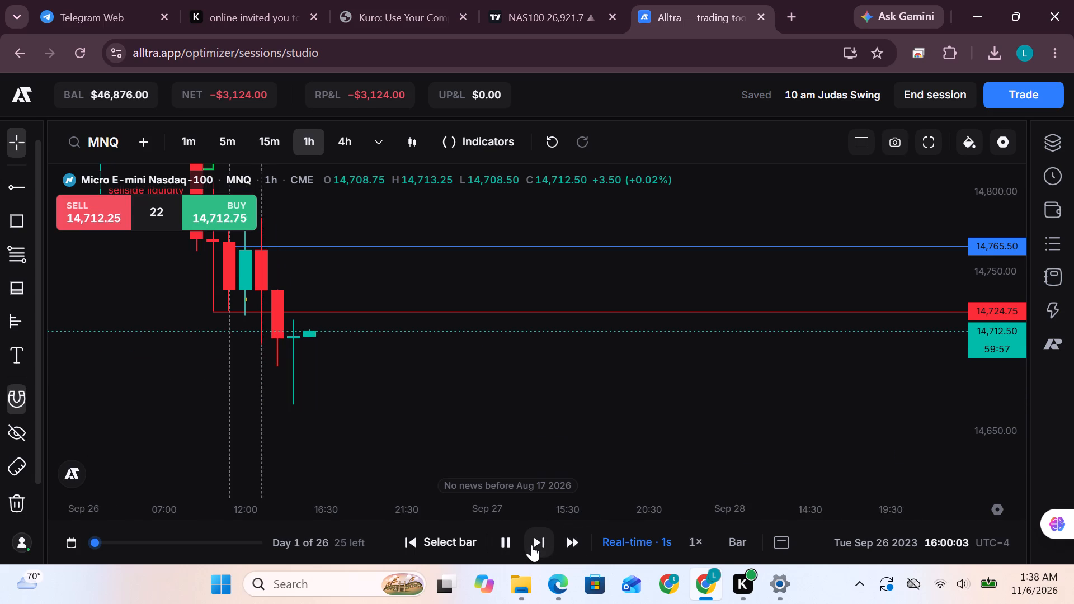
click(544, 541)
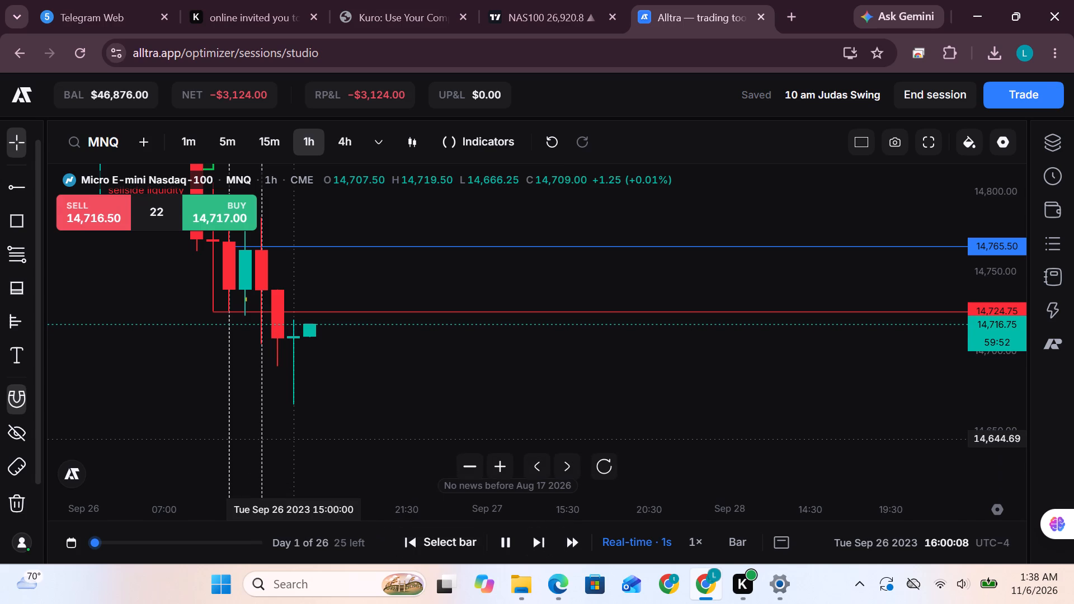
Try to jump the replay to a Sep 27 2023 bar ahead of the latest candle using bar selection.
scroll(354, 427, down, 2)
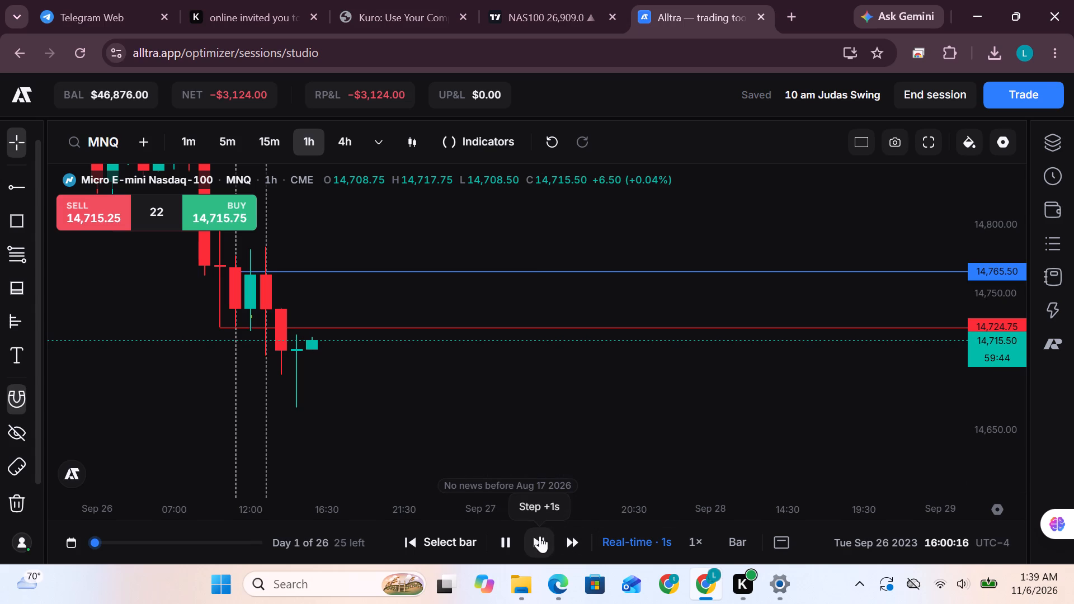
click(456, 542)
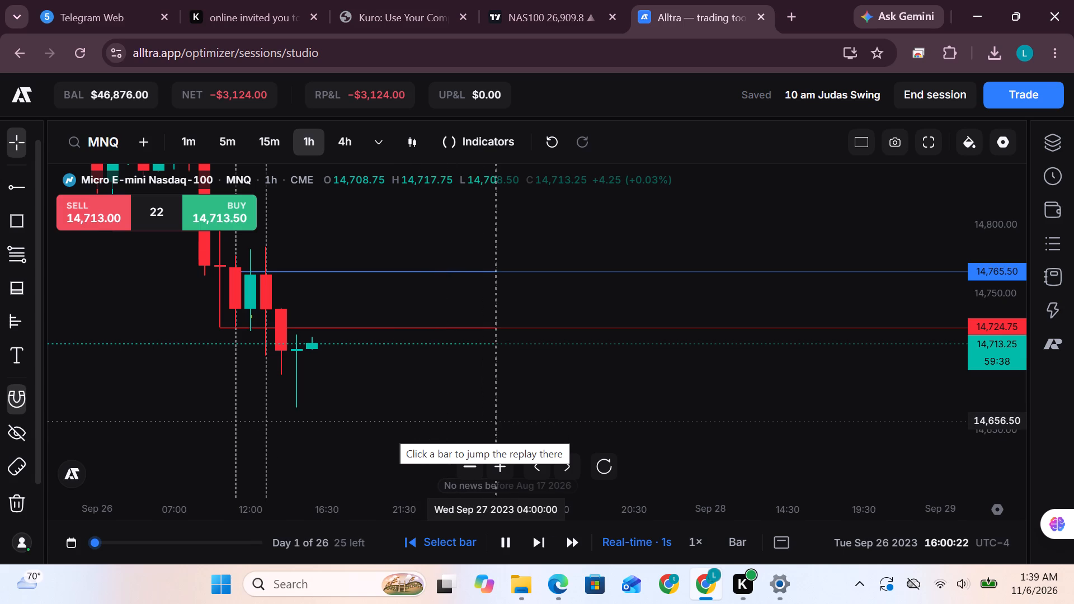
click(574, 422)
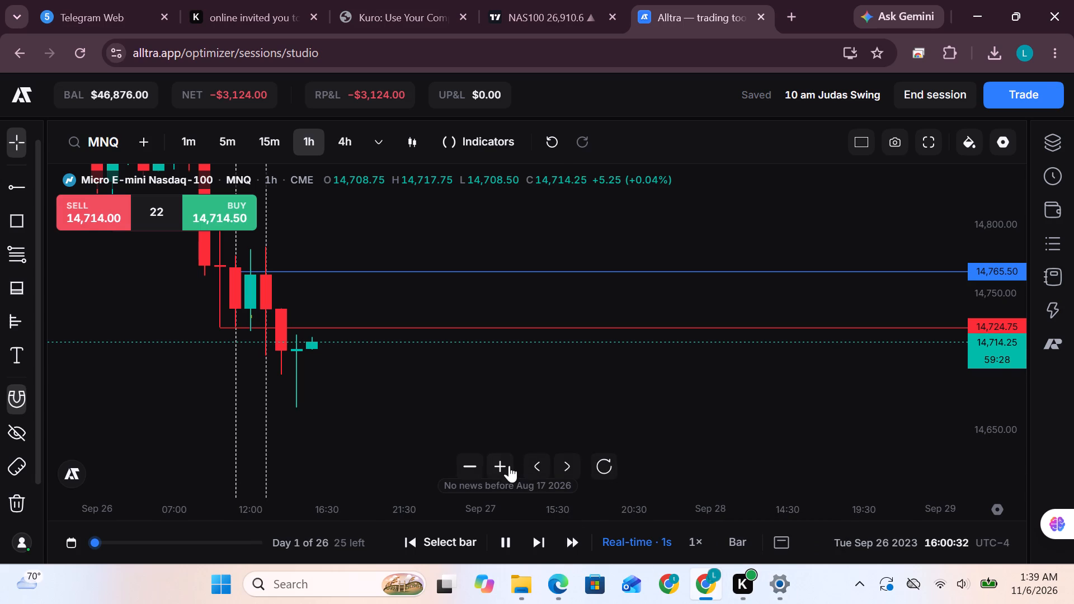
Advance the 1-hour MNQ replay to 19:00 on Sep 26 2023.
click(562, 539)
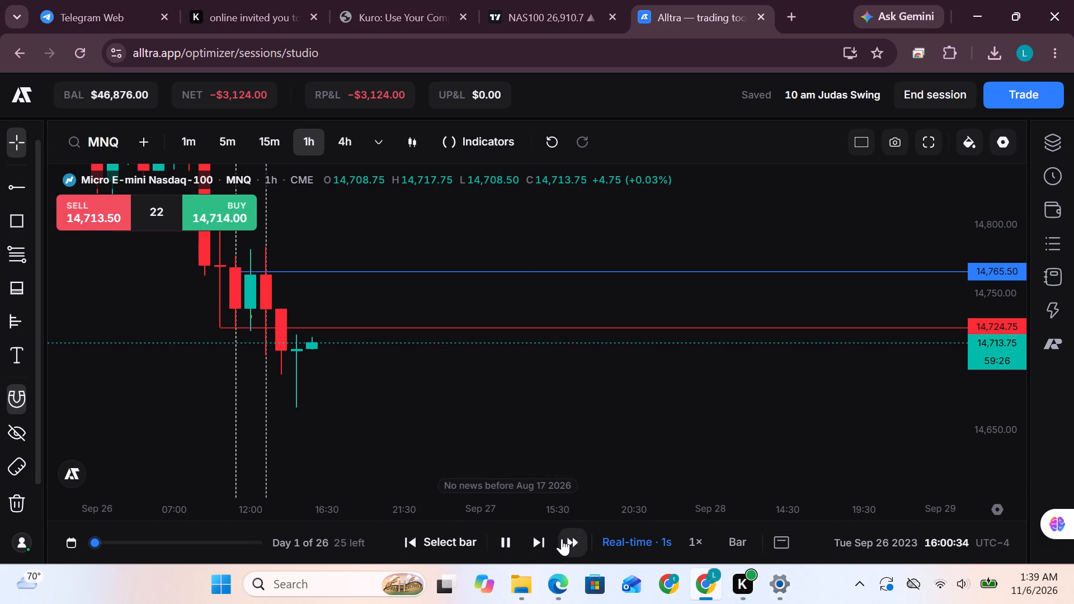
click(562, 539)
click(562, 539)
click(562, 539)
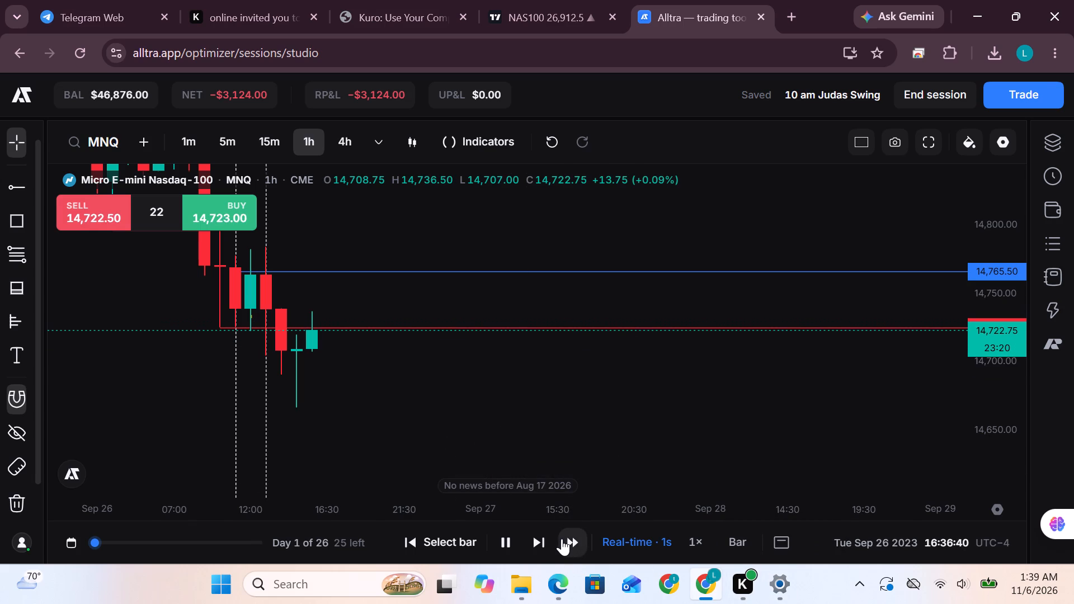
click(562, 539)
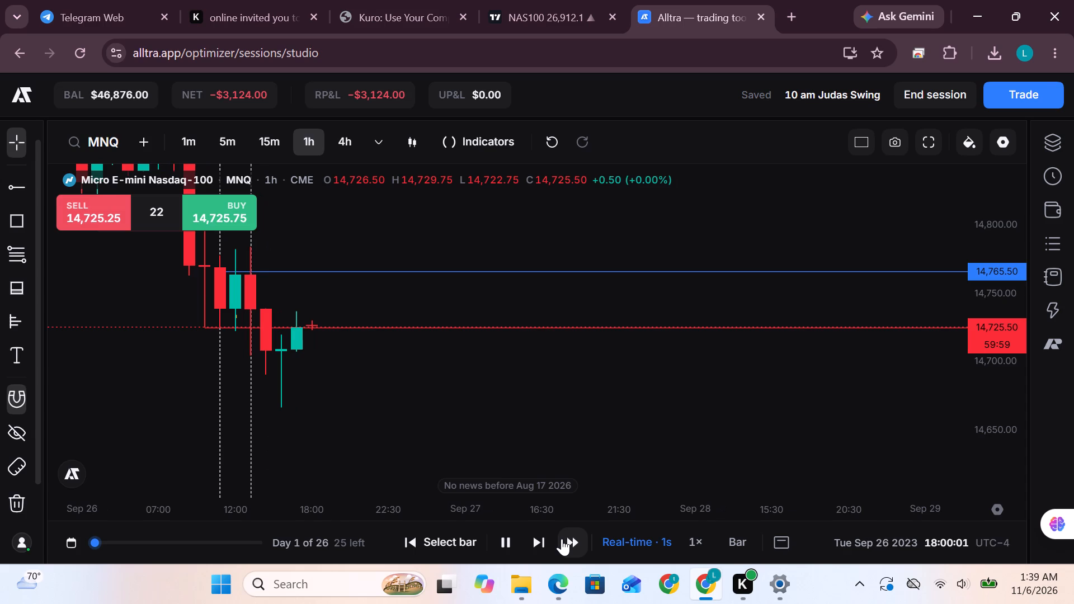
click(562, 539)
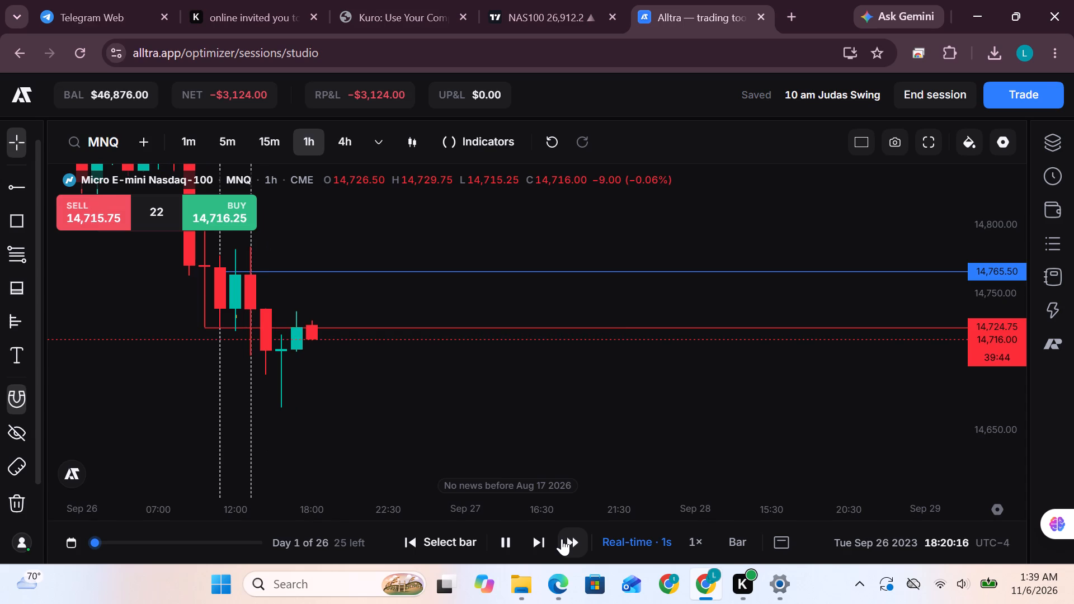
drag(562, 540, 556, 546)
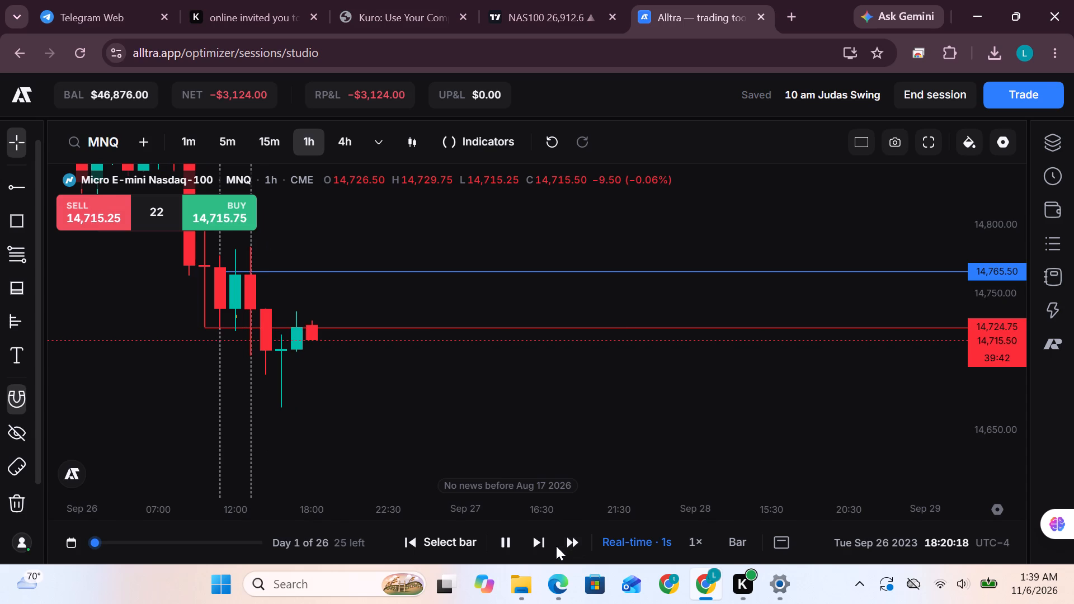
click(560, 544)
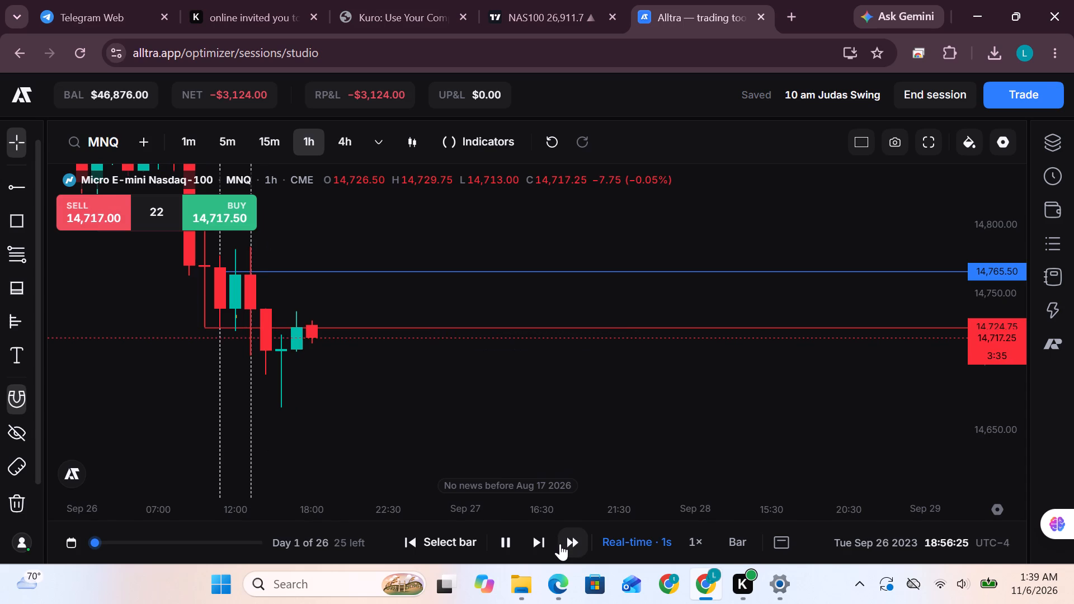
click(560, 544)
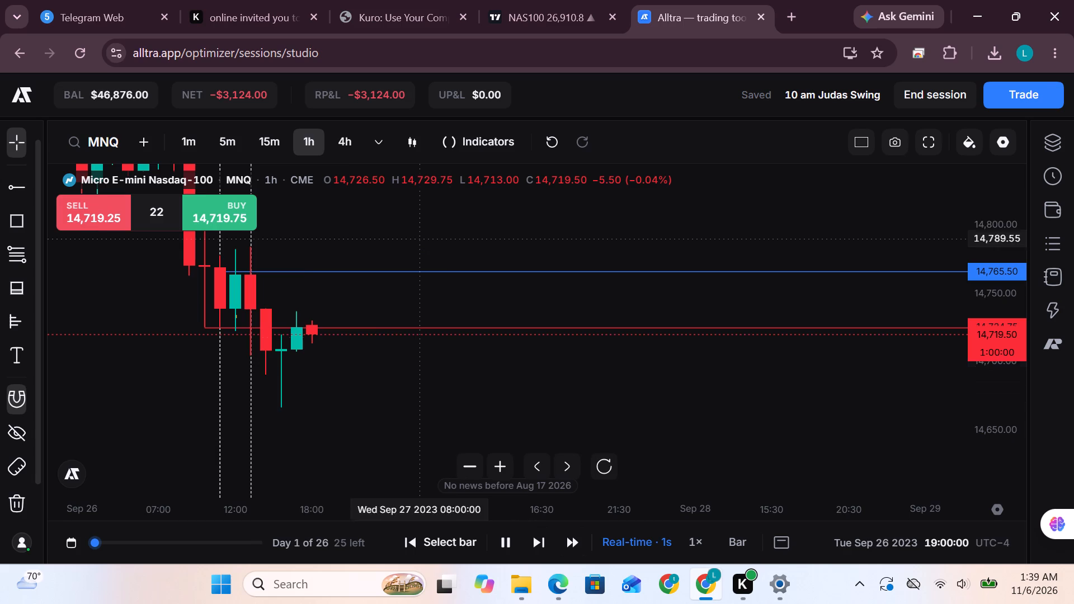
Switch the MNQ chart to the 4-hour timeframe and move the second vertical line to 06:00 on Sep 27 2023.
click(349, 152)
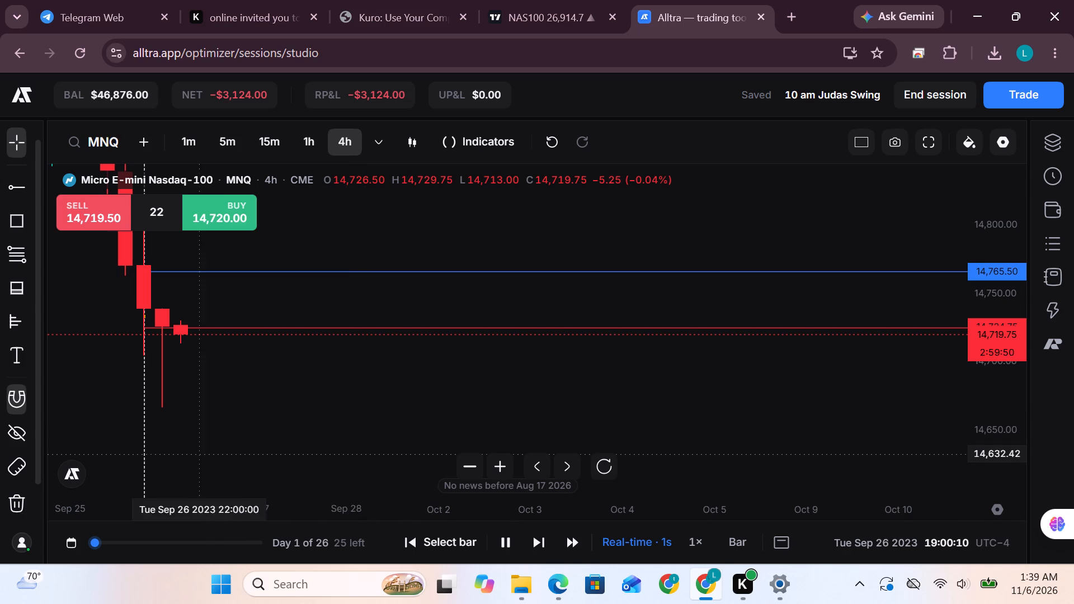
drag(143, 441, 152, 439)
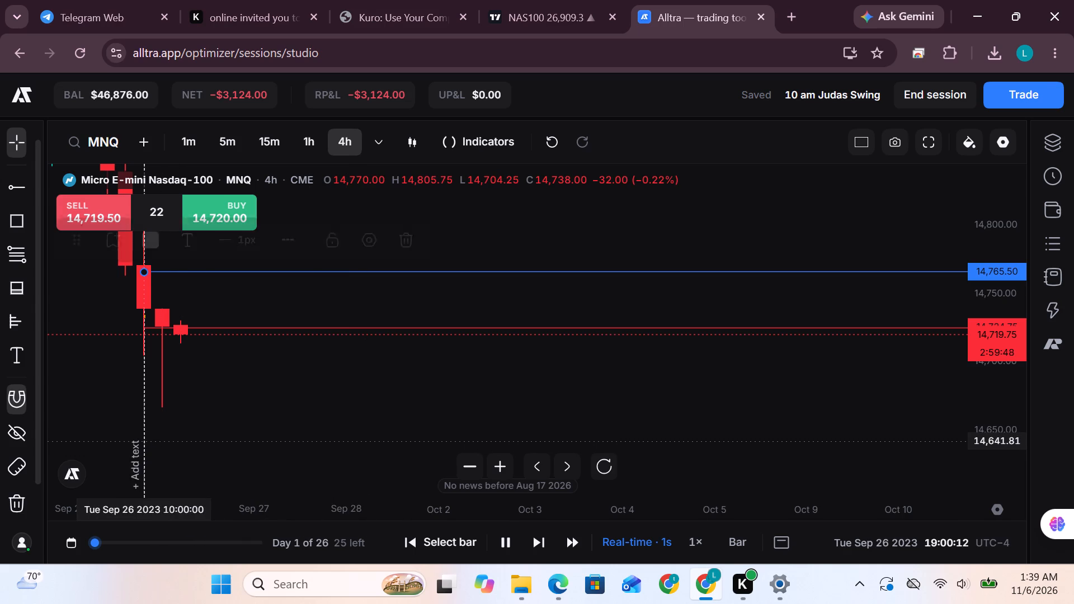
drag(152, 439, 308, 431)
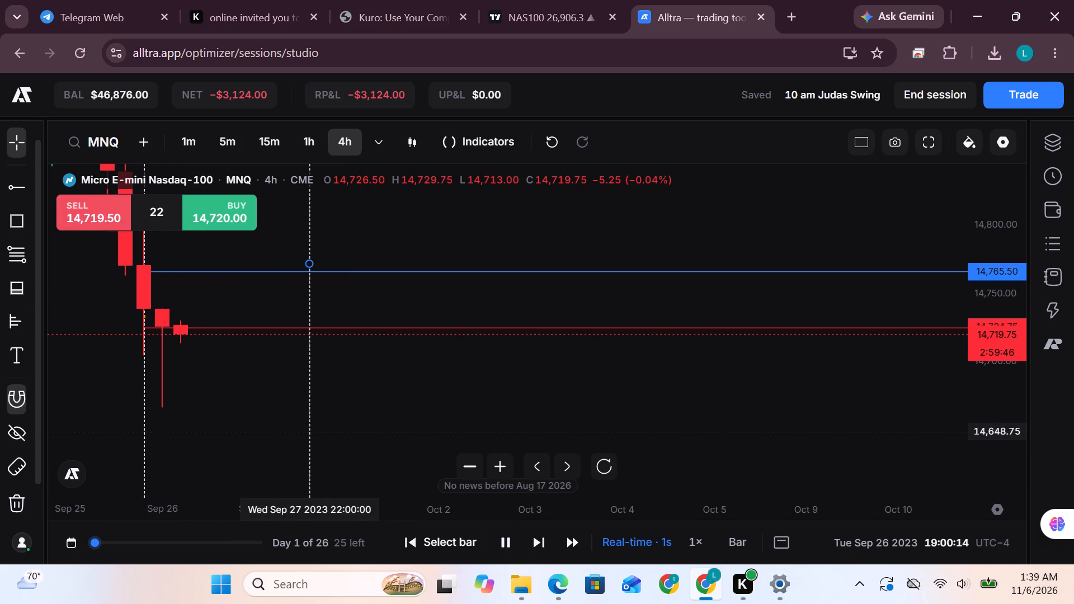
drag(308, 431, 254, 431)
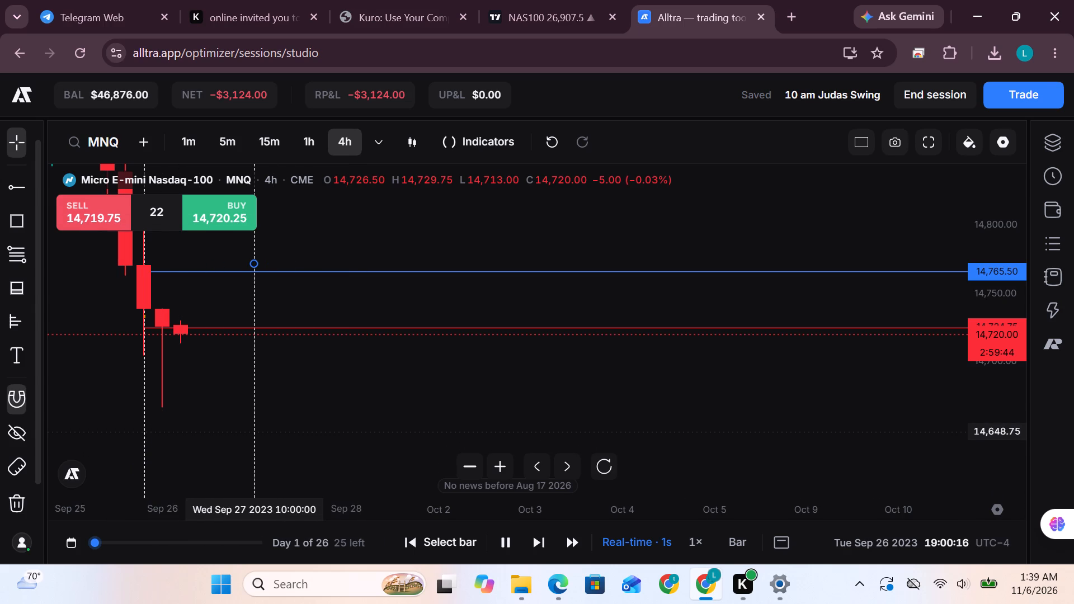
drag(254, 431, 243, 432)
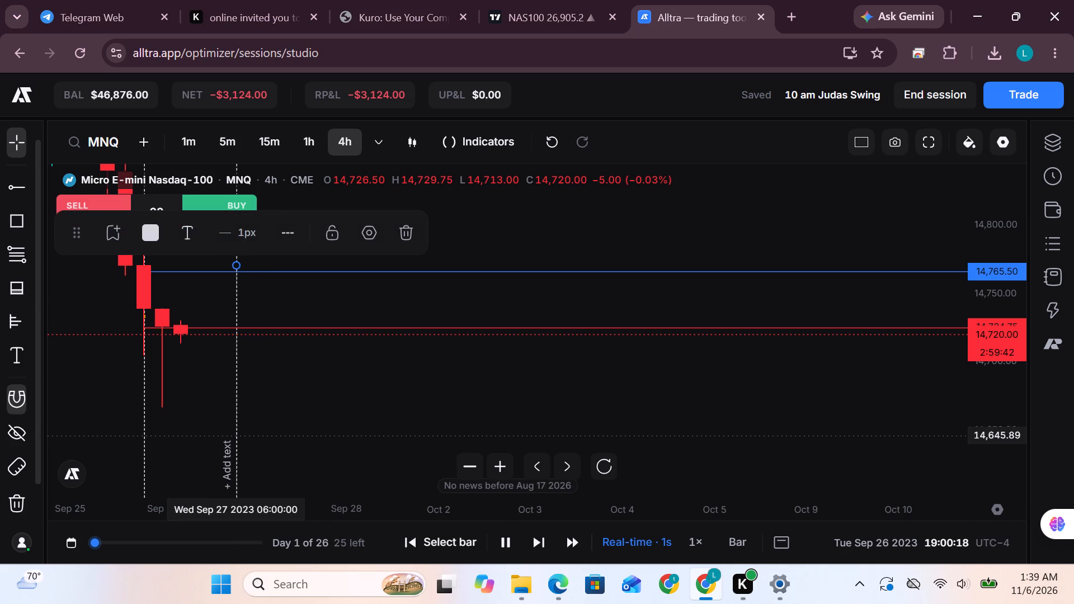
Fast-forward the 4-hour MNQ replay in real-time mode to 22:00 on Sep 26 2023.
click(569, 534)
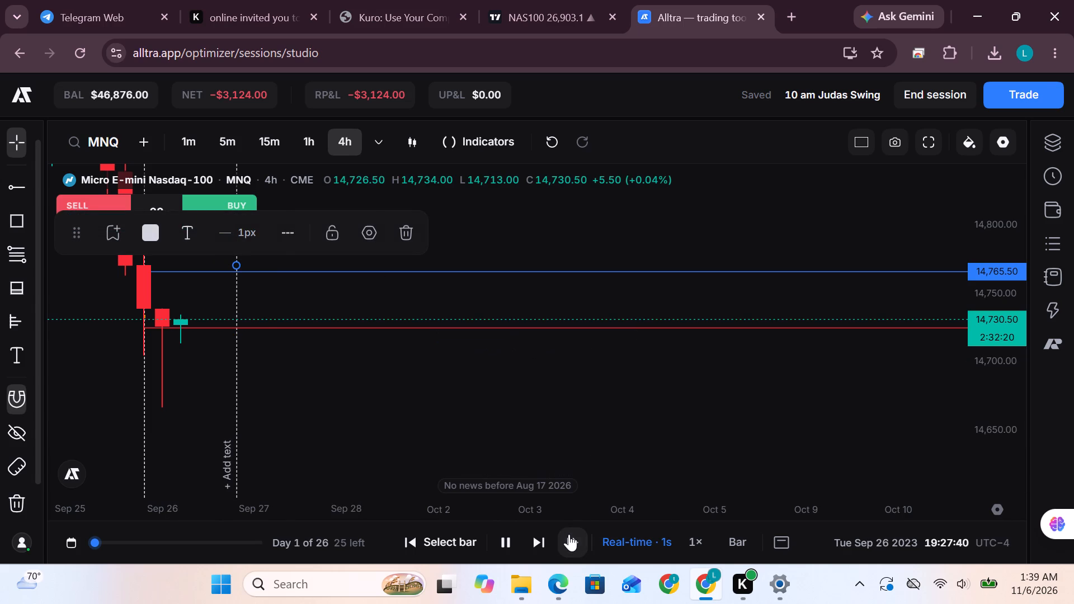
click(569, 534)
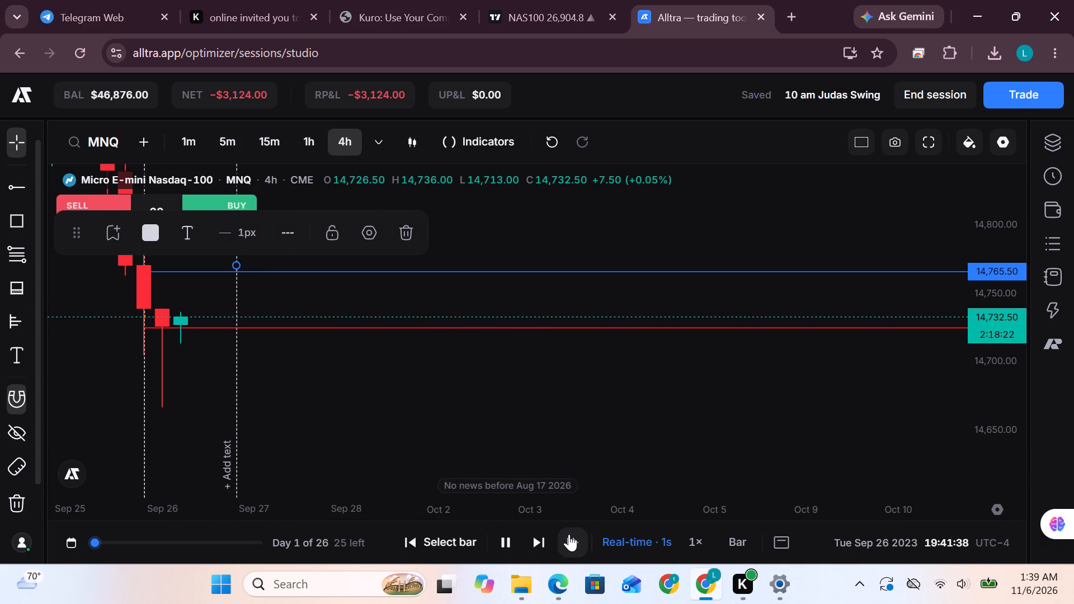
click(569, 534)
click(569, 535)
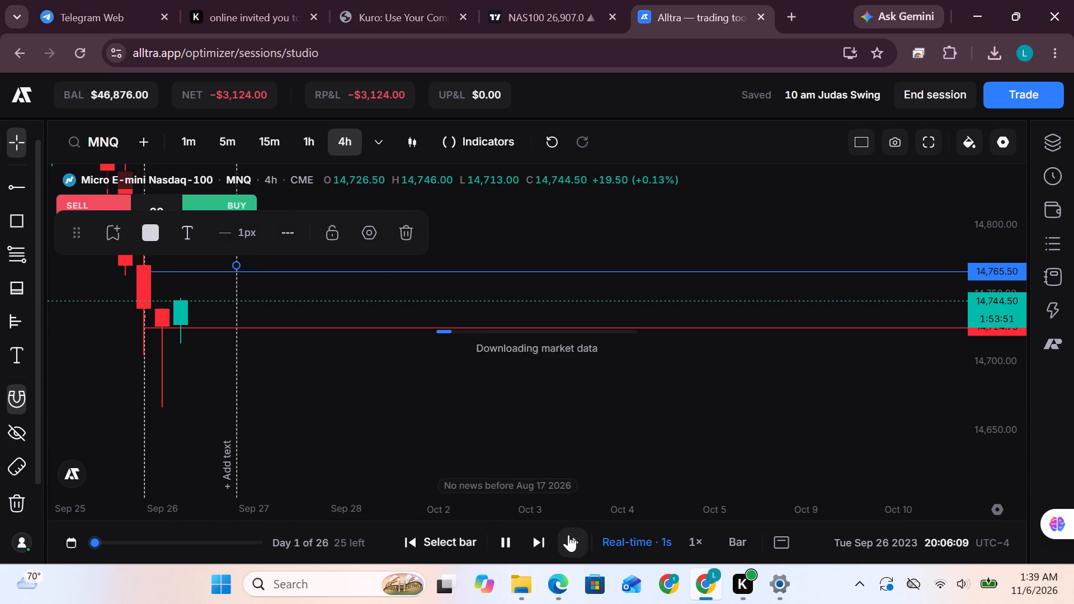
click(568, 535)
triple_click(568, 535)
triple_click(568, 535)
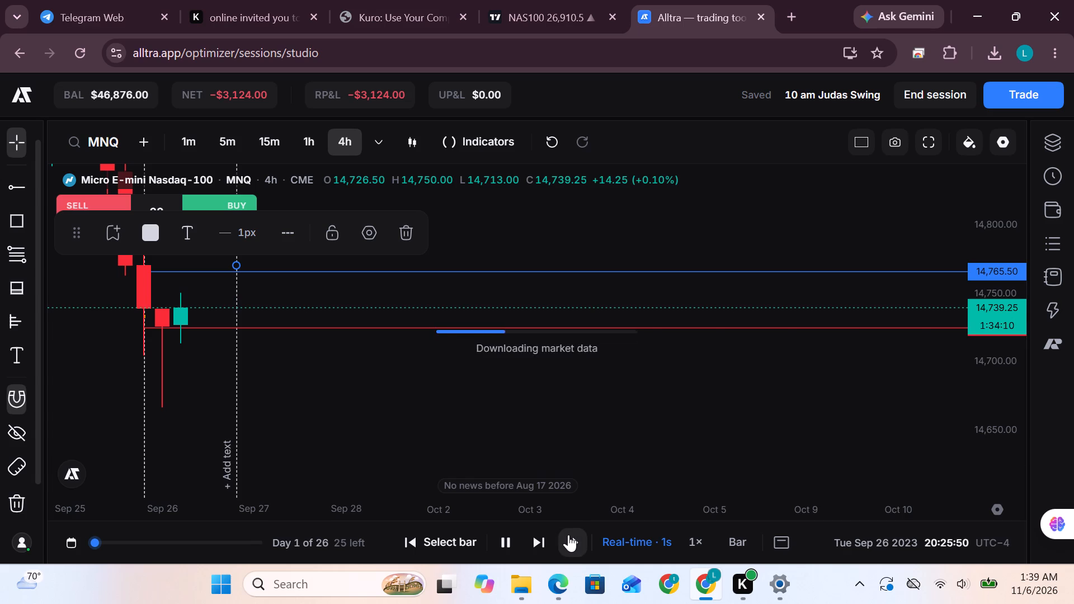
triple_click(568, 535)
triple_click(568, 535)
triple_click(568, 535)
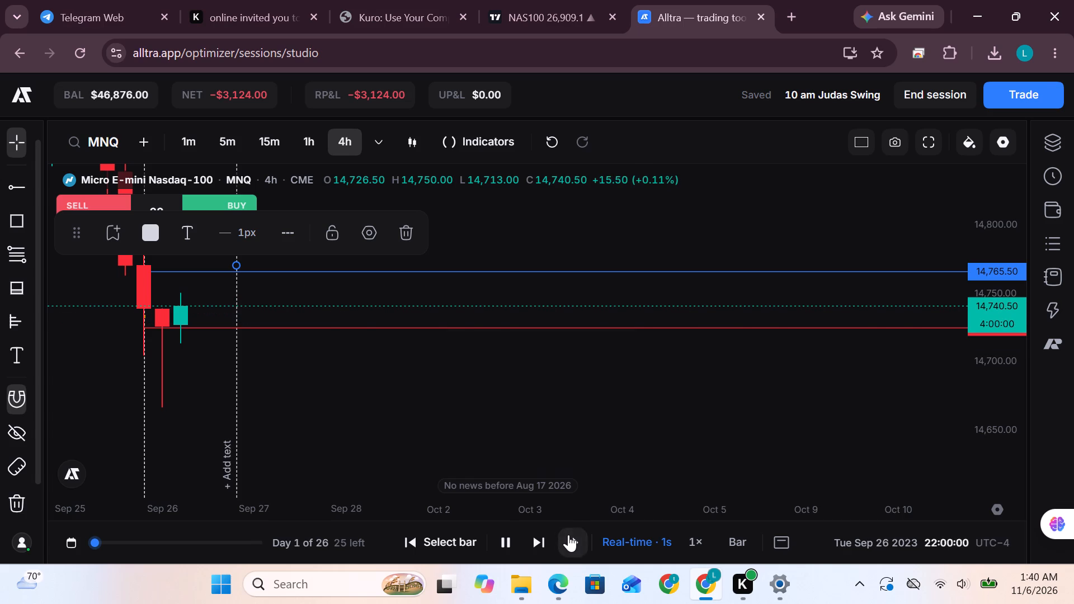
Turn off real-time mode, fast-forward the replay into Sep 29 2023 and pause it at 16:59:59.
click(650, 539)
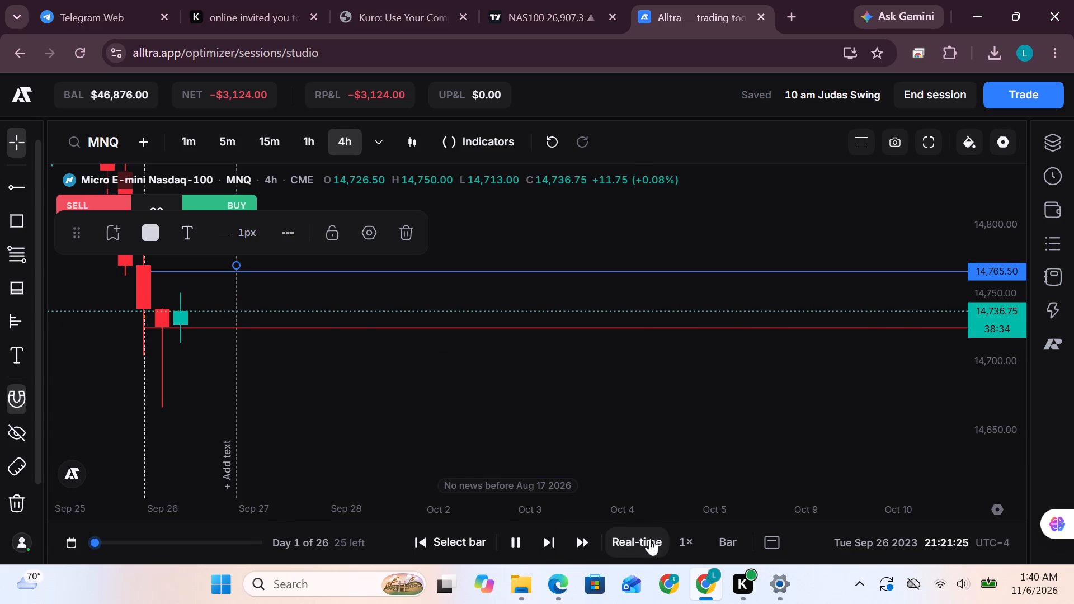
click(578, 548)
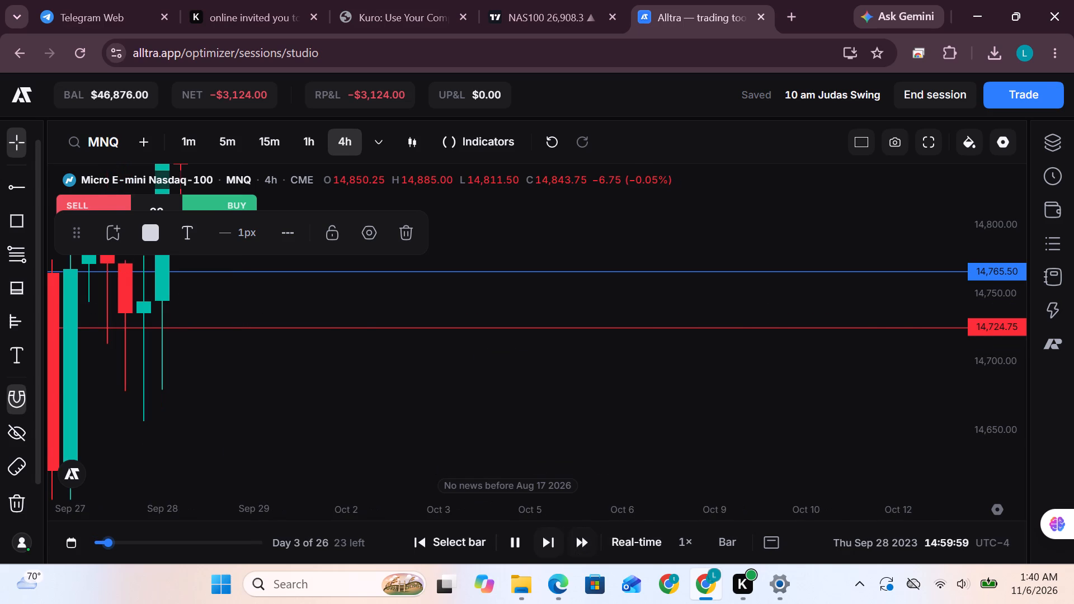
scroll(373, 432, down, 10)
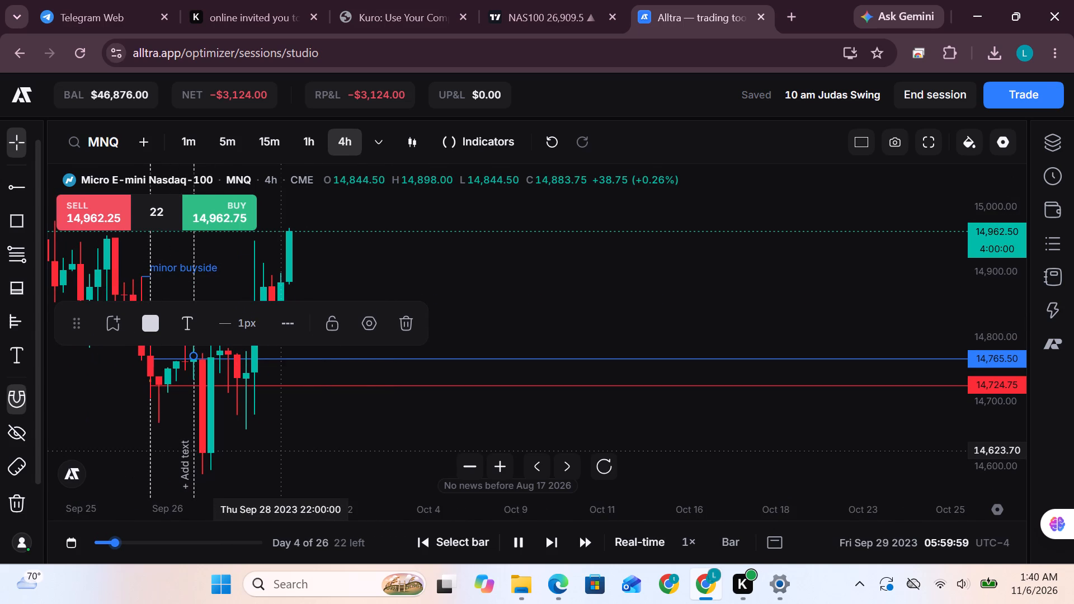
click(520, 541)
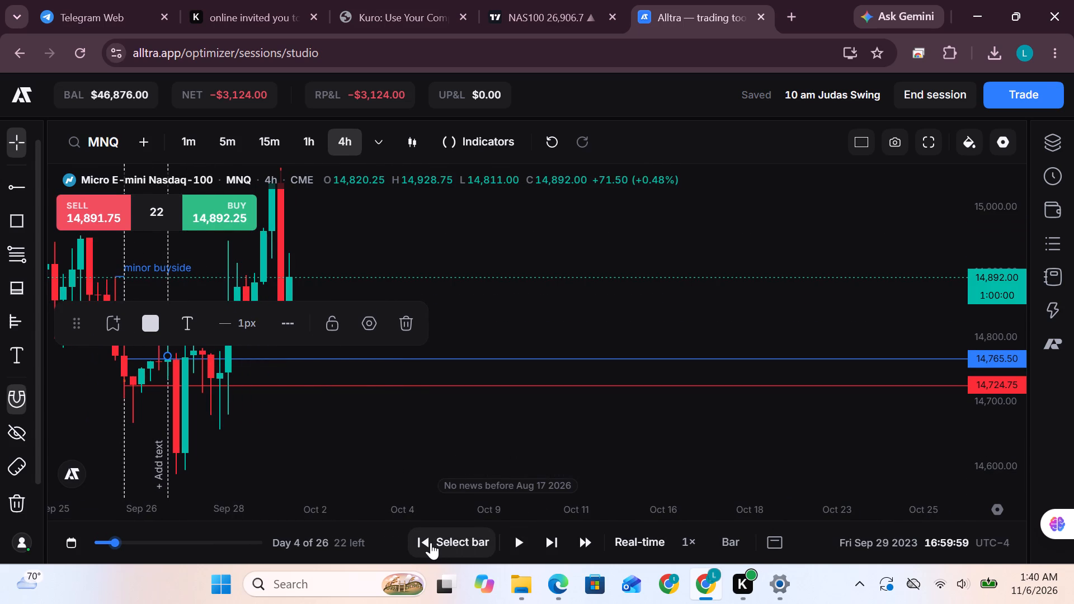
Jump the replay back to the 06:00 4-hour bar on Sep 27 2023, at the second vertical line.
click(423, 539)
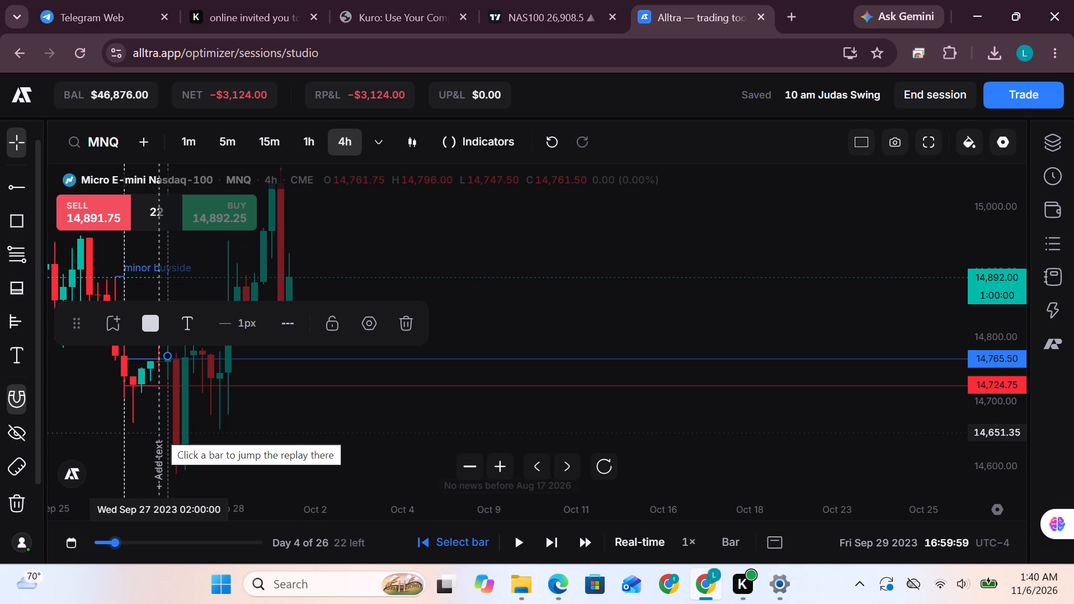
click(168, 441)
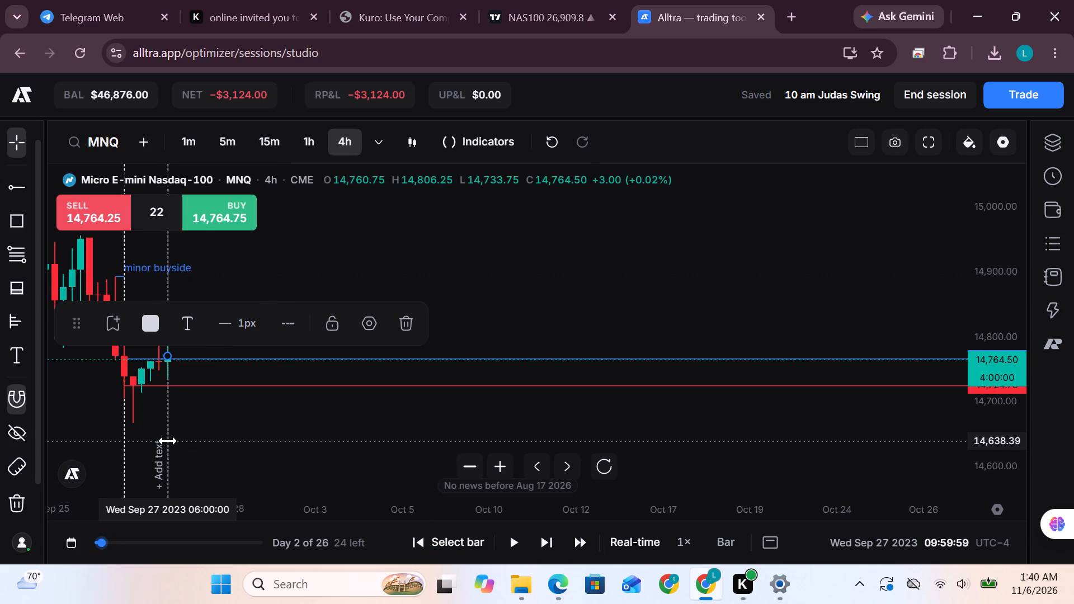
drag(244, 442, 545, 423)
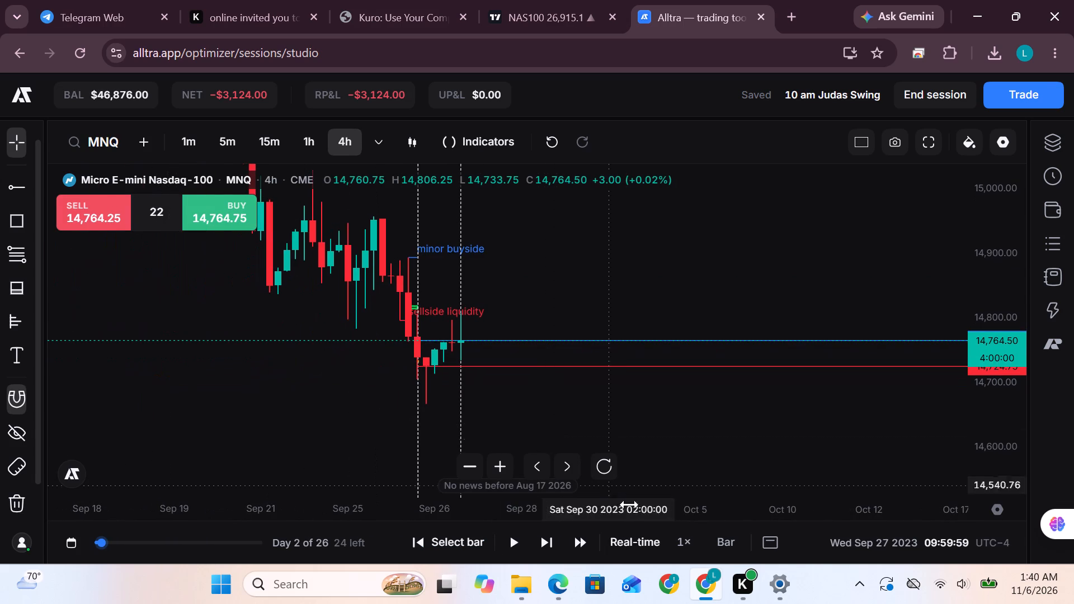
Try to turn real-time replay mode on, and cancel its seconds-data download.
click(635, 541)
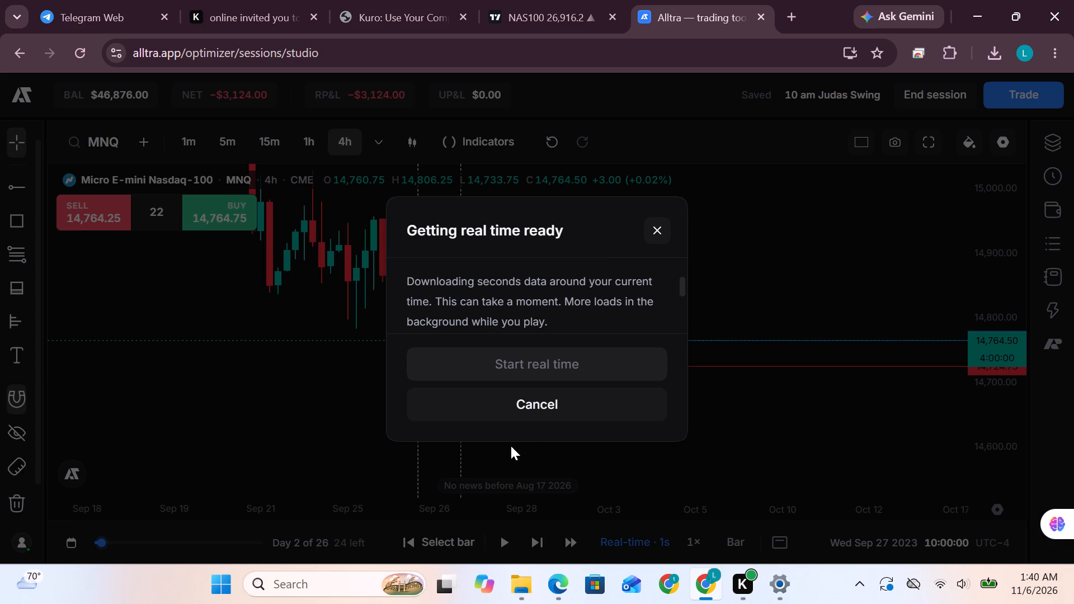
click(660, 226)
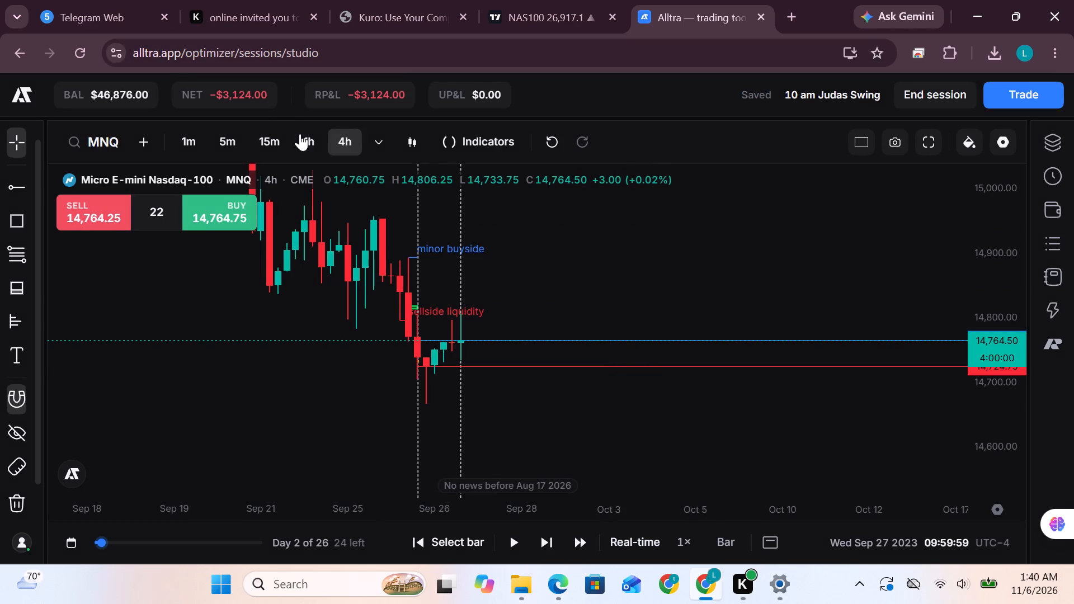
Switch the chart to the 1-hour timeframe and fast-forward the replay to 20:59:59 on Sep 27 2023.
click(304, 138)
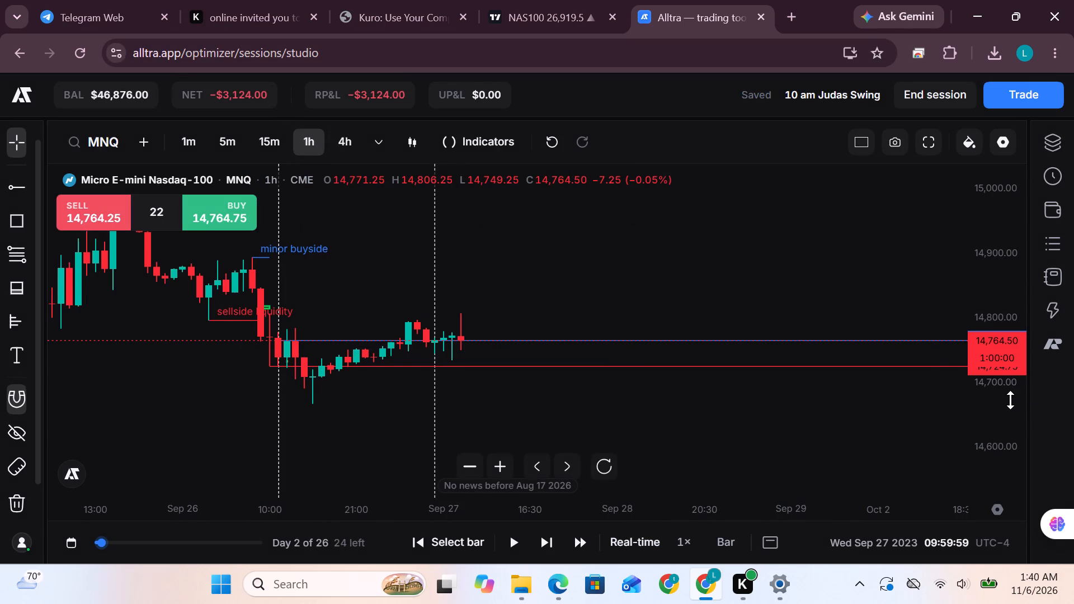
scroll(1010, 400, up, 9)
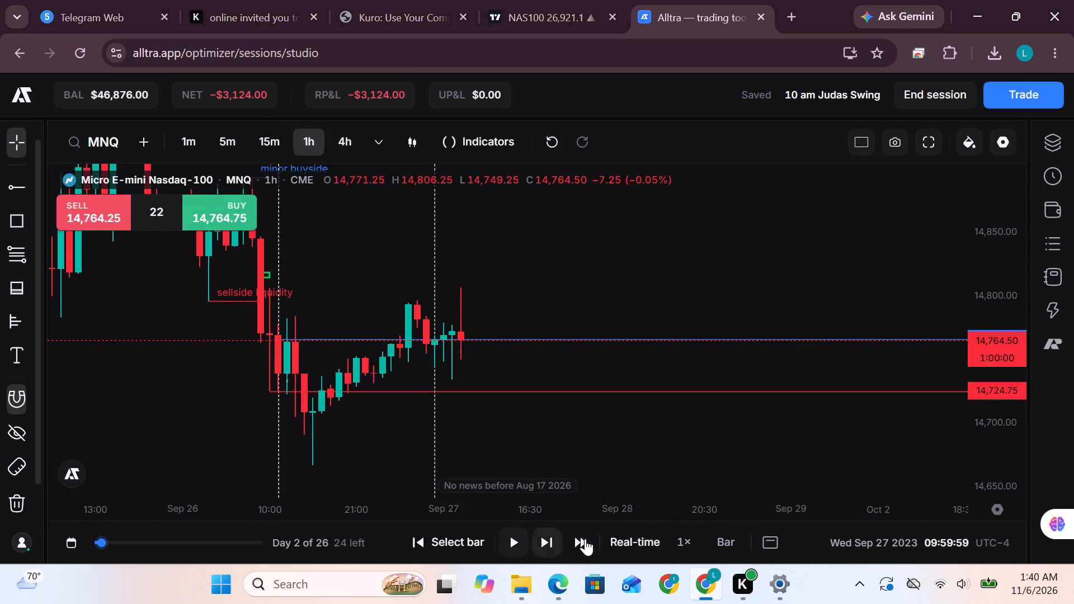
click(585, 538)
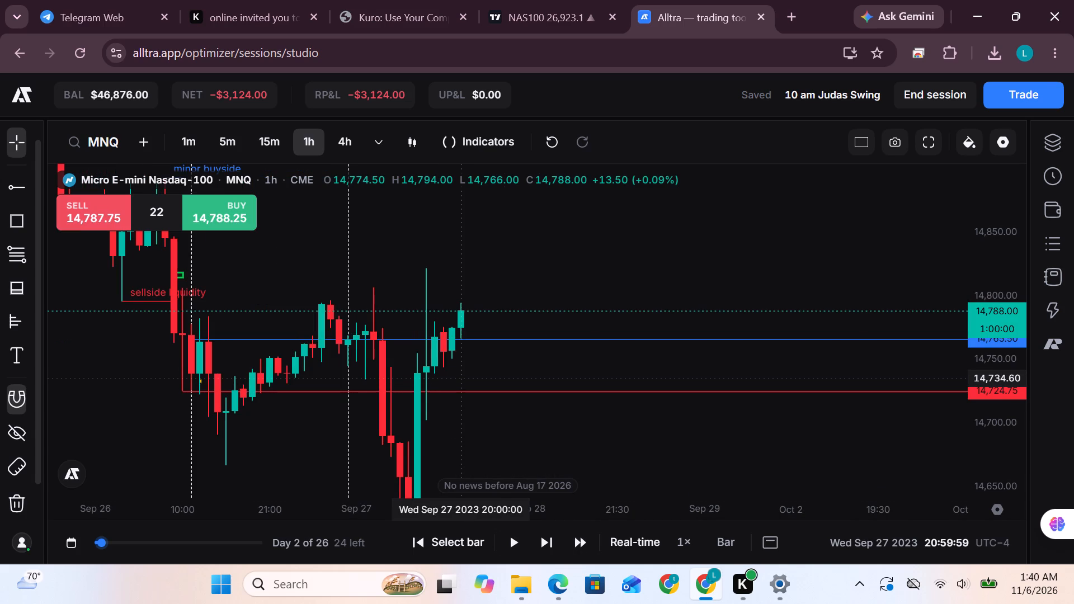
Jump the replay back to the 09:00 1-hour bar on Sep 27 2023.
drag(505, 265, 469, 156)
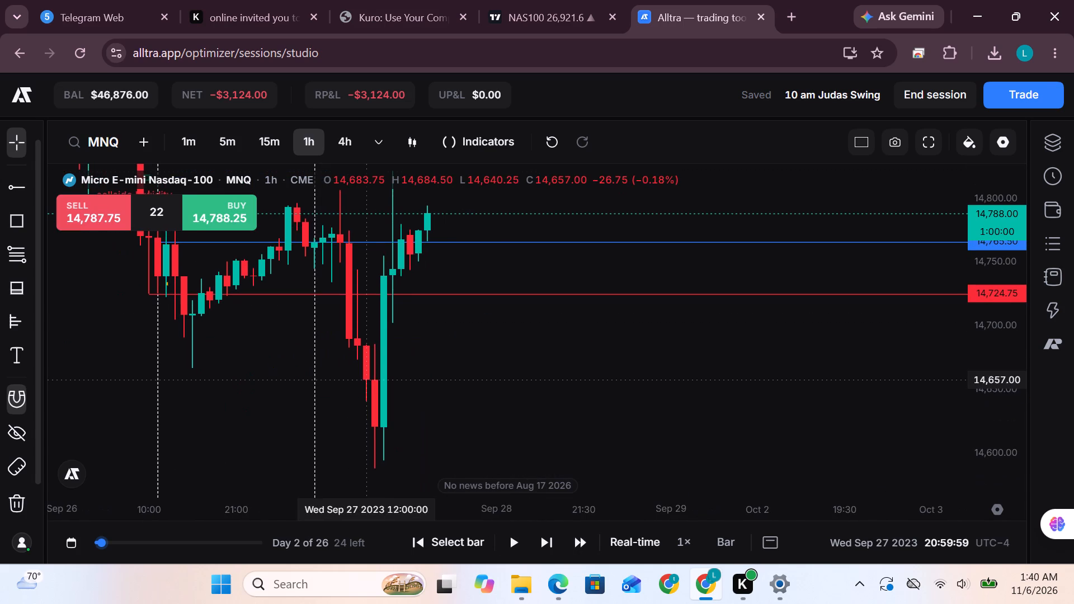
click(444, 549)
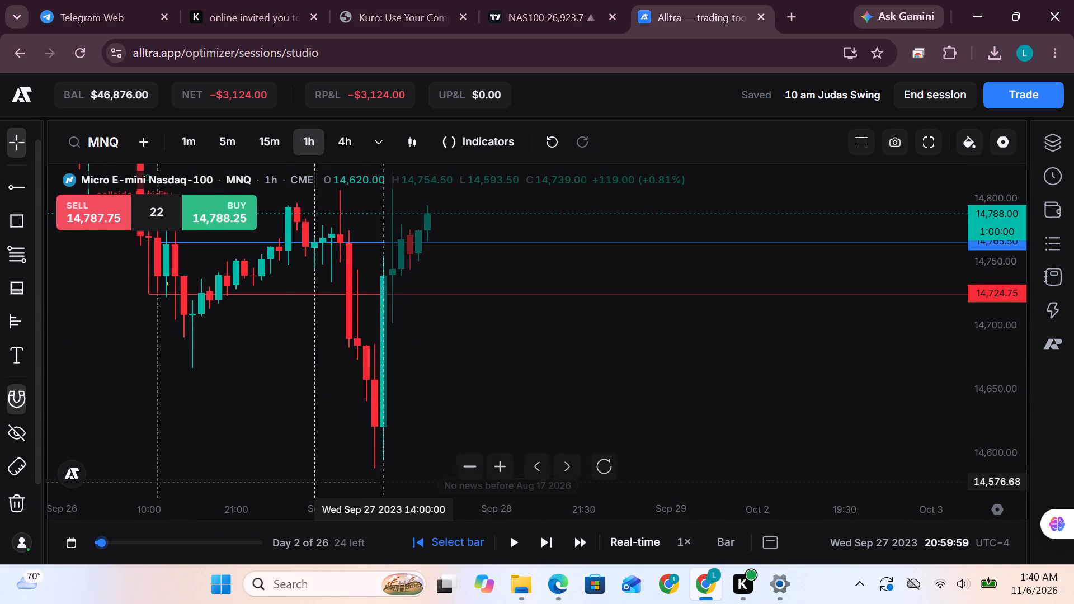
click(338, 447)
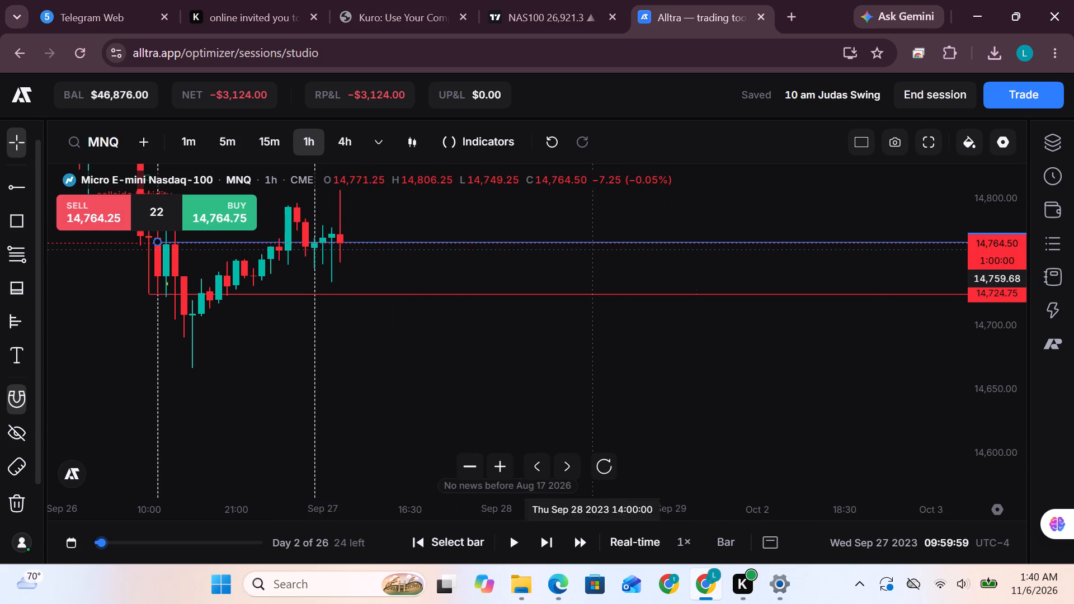
Switch the chart to the 5-minute timeframe and delete the blue 14,765.50 and red 14,724.75 horizontal lines.
click(224, 139)
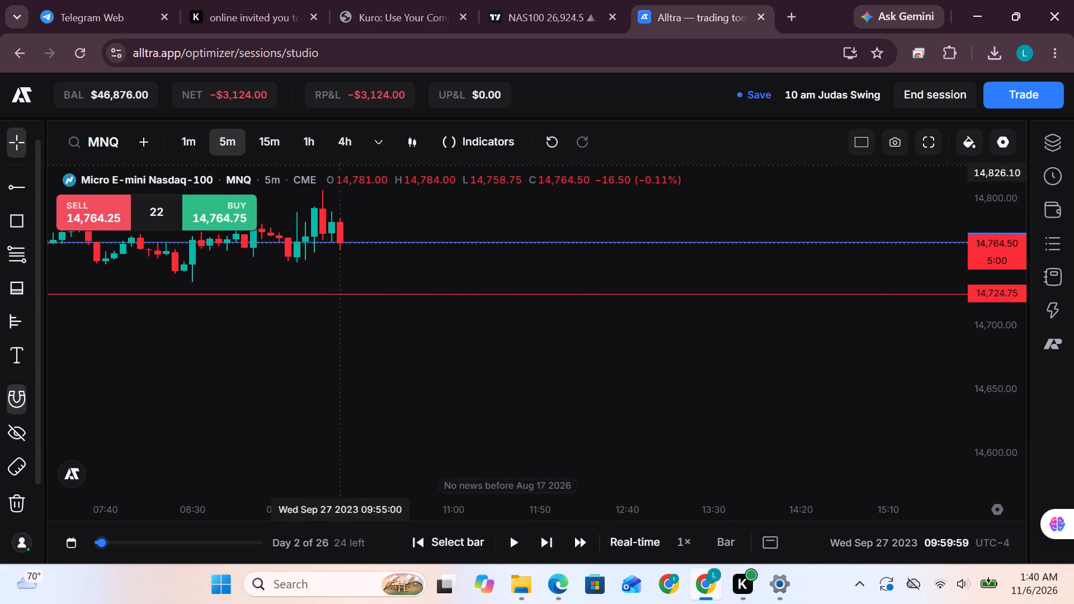
scroll(600, 375, down, 6)
scroll(479, 419, down, 4)
scroll(1012, 369, up, 4)
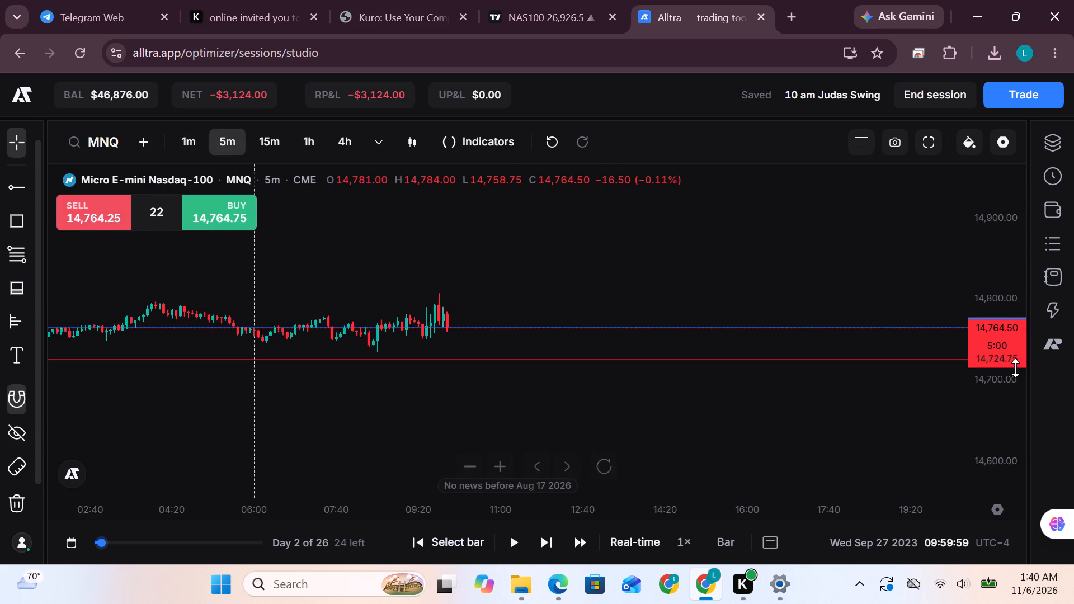
scroll(1006, 365, up, 15)
scroll(976, 356, up, 16)
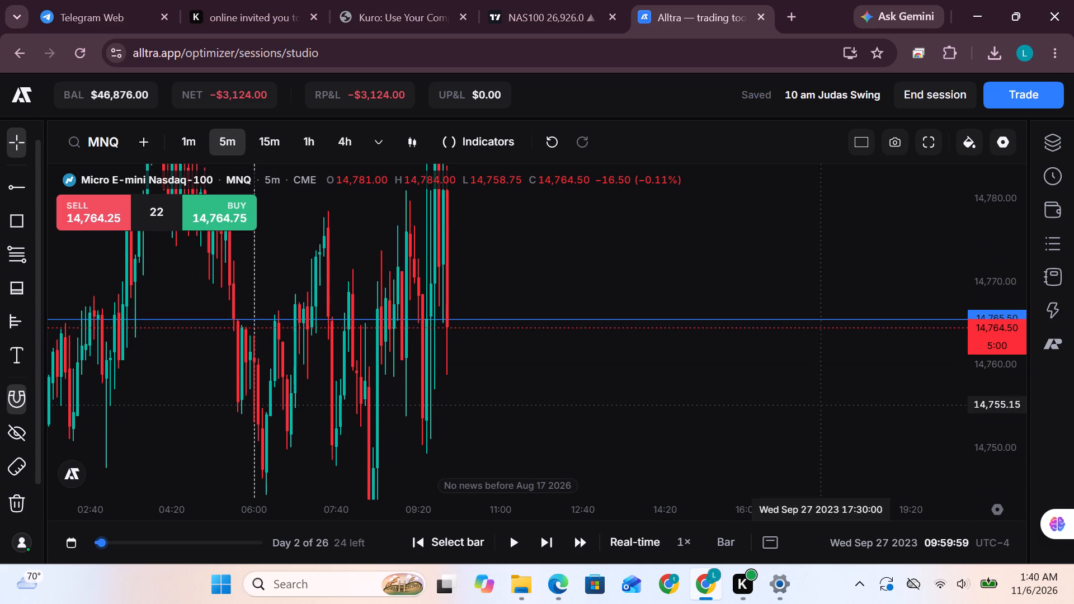
scroll(995, 246, down, 8)
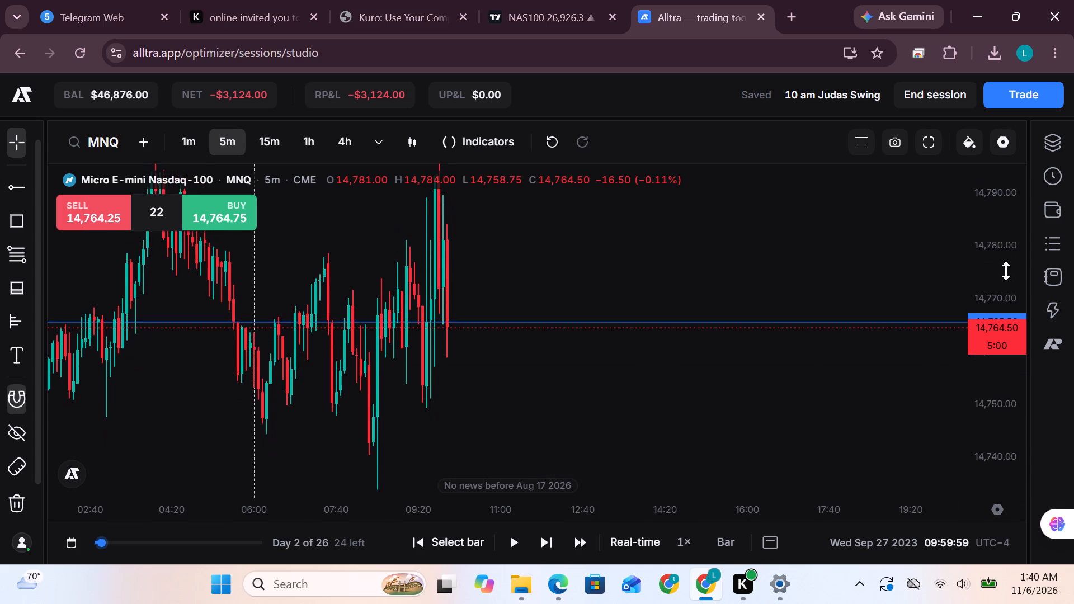
scroll(1006, 271, down, 6)
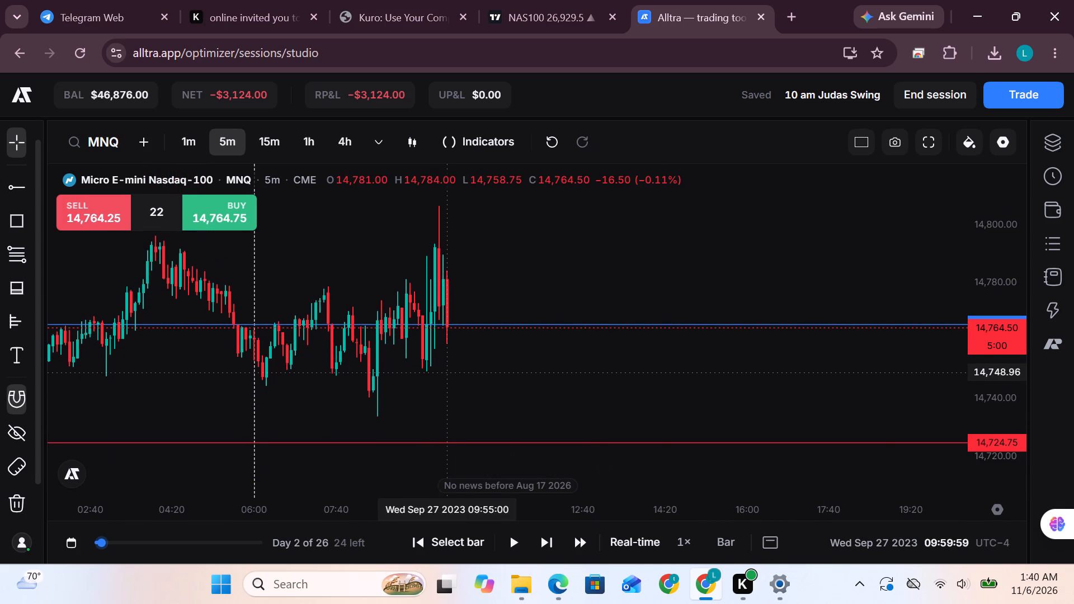
click(571, 322)
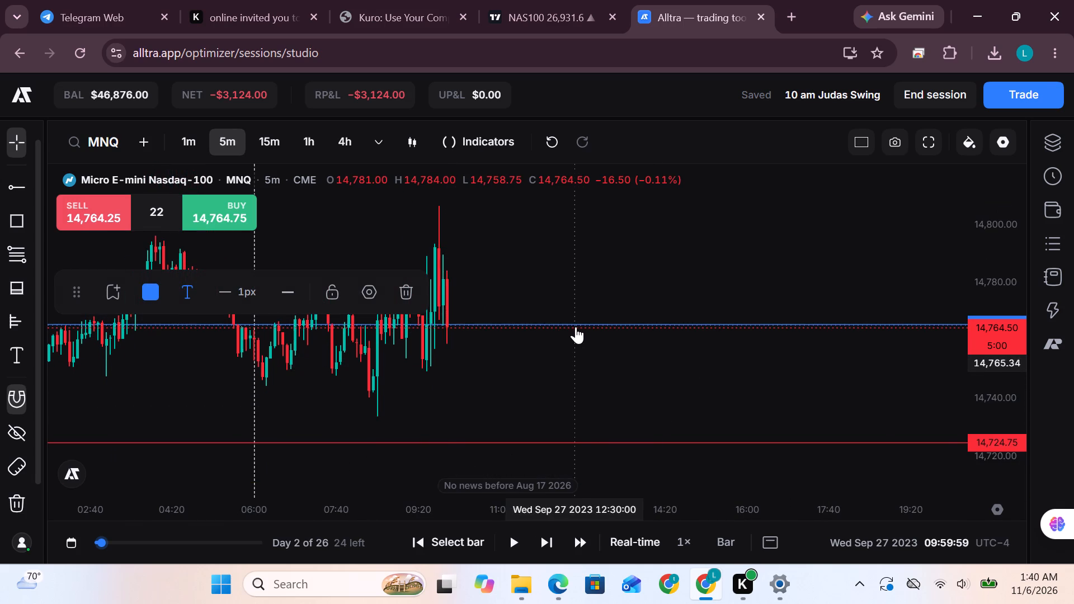
key(BackSpace)
click(505, 445)
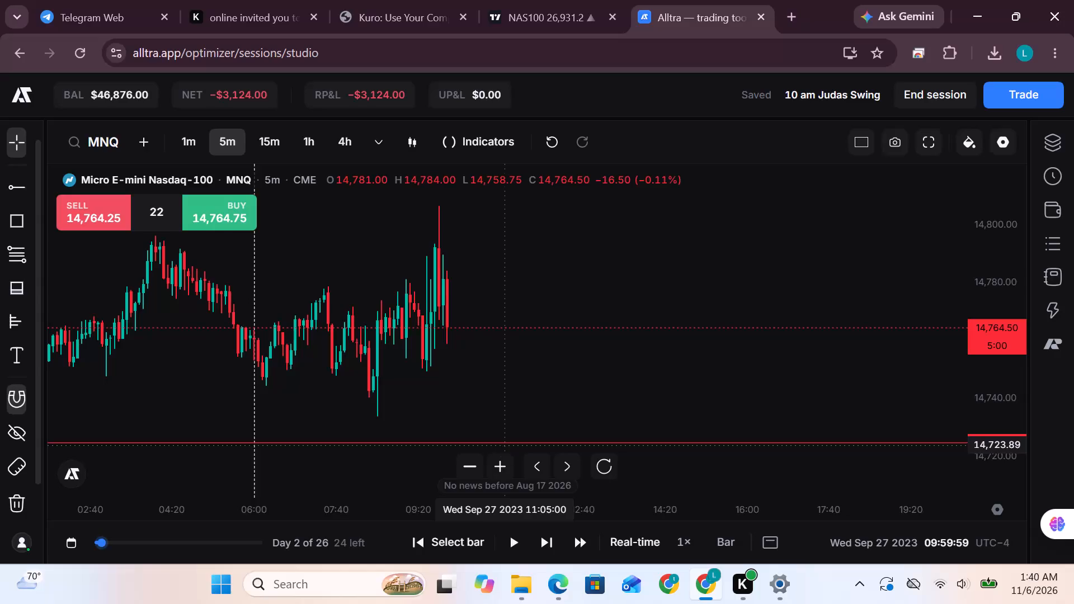
key(BackSpace)
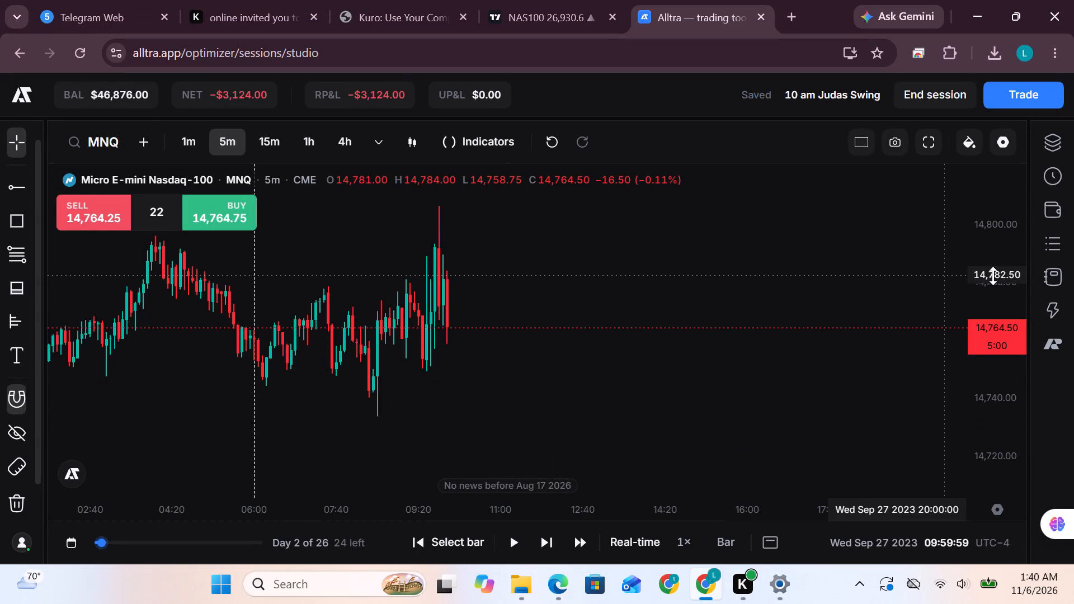
Move the vertical line at 06:00 to 09:30 on Sep 27 2023.
scroll(992, 276, down, 5)
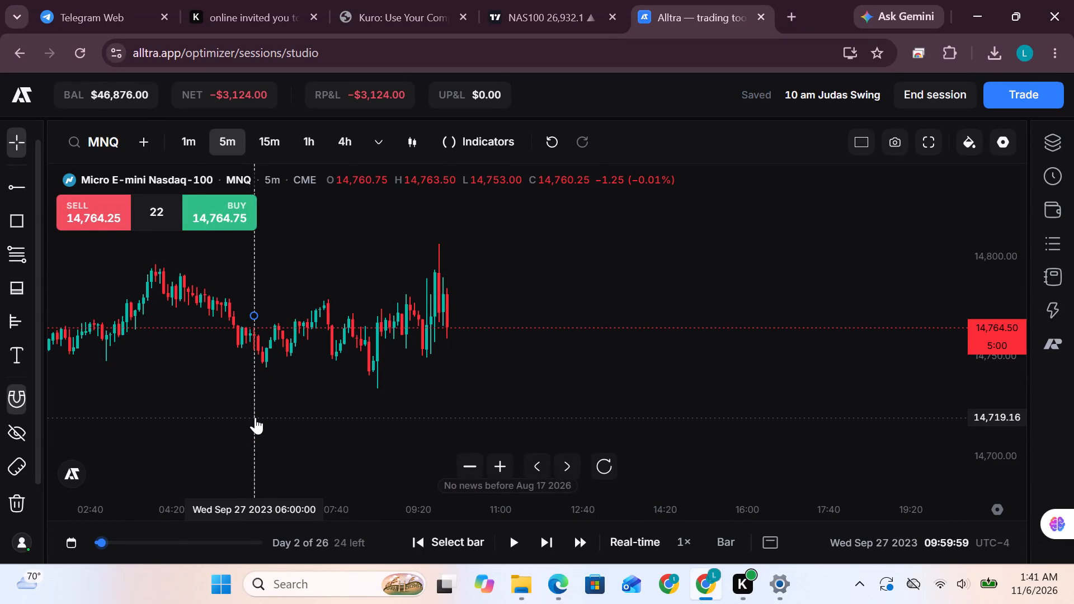
drag(255, 417, 431, 432)
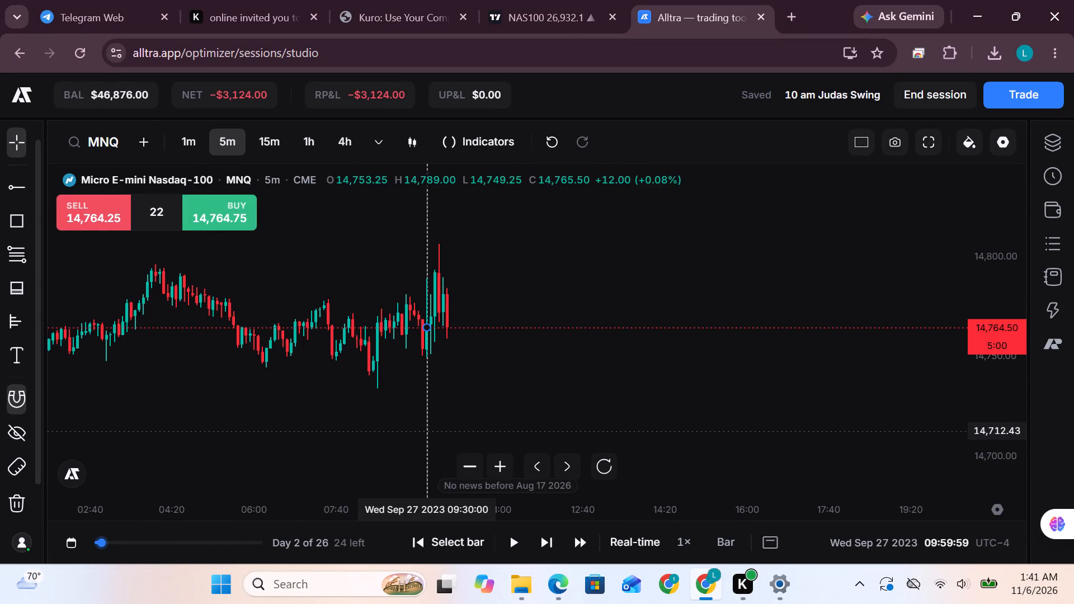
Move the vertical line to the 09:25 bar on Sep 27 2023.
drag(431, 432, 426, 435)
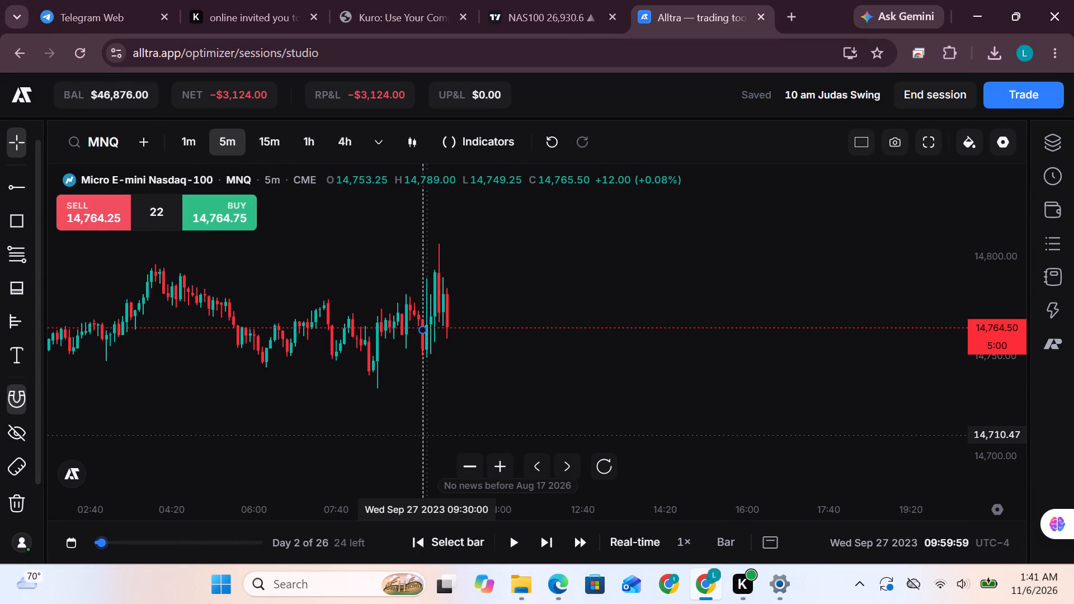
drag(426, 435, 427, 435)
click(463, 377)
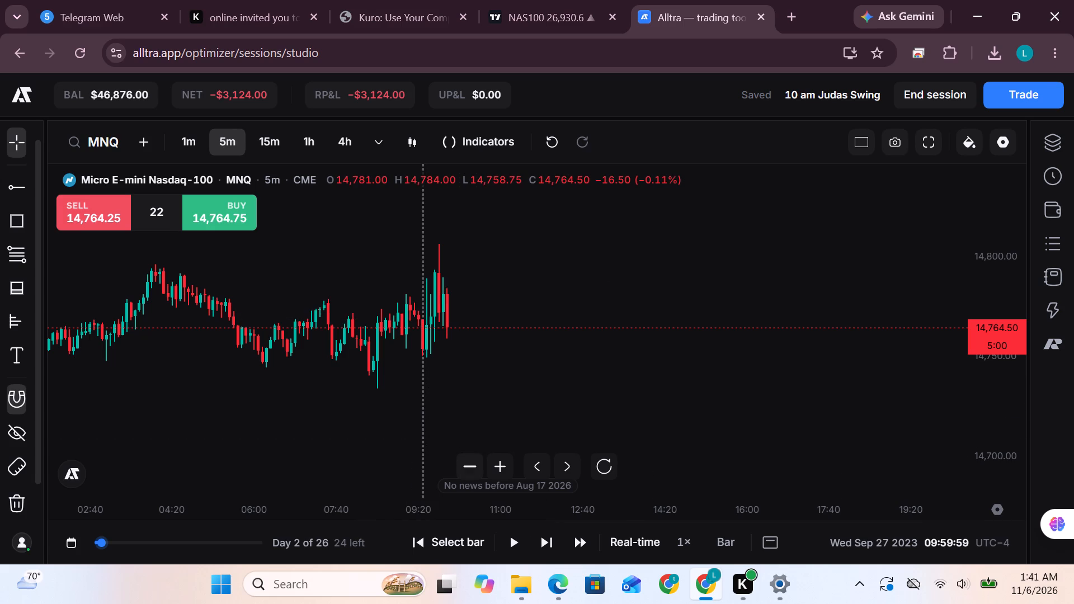
Jump the replay back to the 09:25 5-minute bar on Sep 27 2023.
click(440, 540)
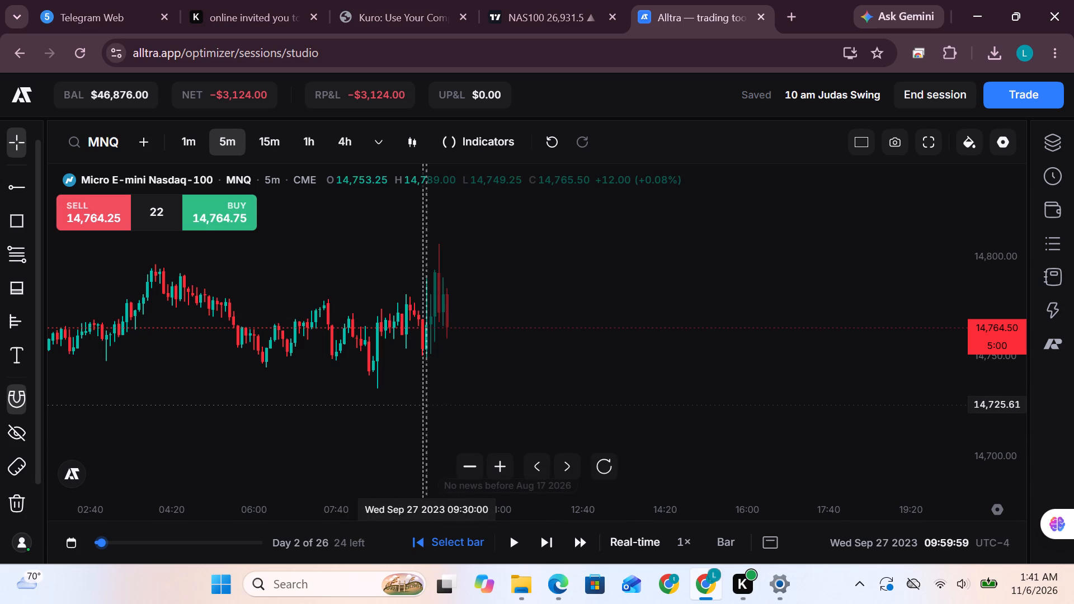
click(425, 404)
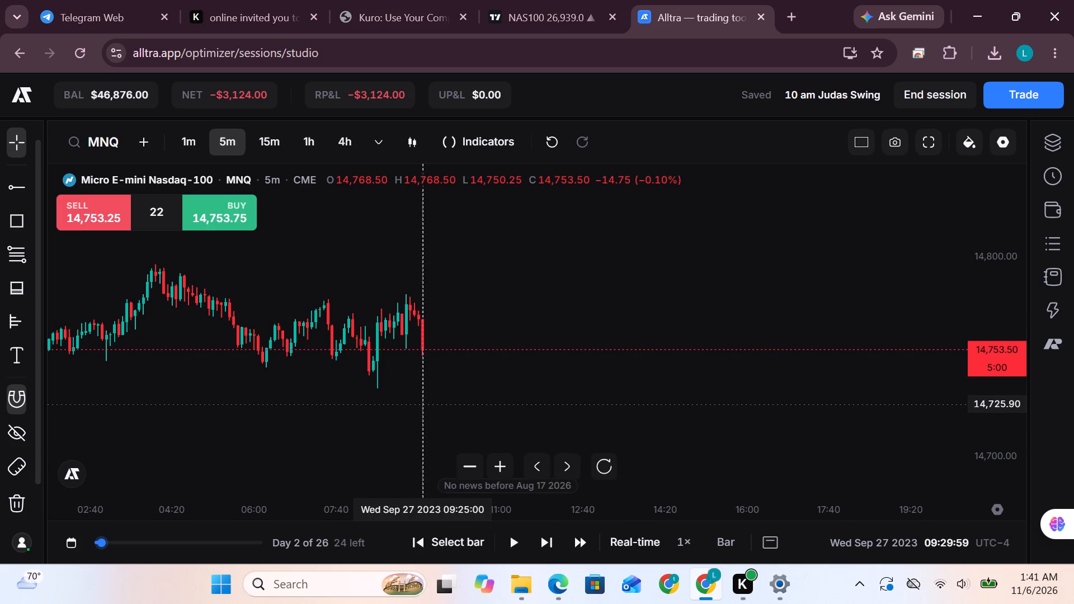
Draw a horizontal ray at 14,796.00 from the high of the 04:00 bar on Sep 27 2023.
scroll(1004, 355, up, 7)
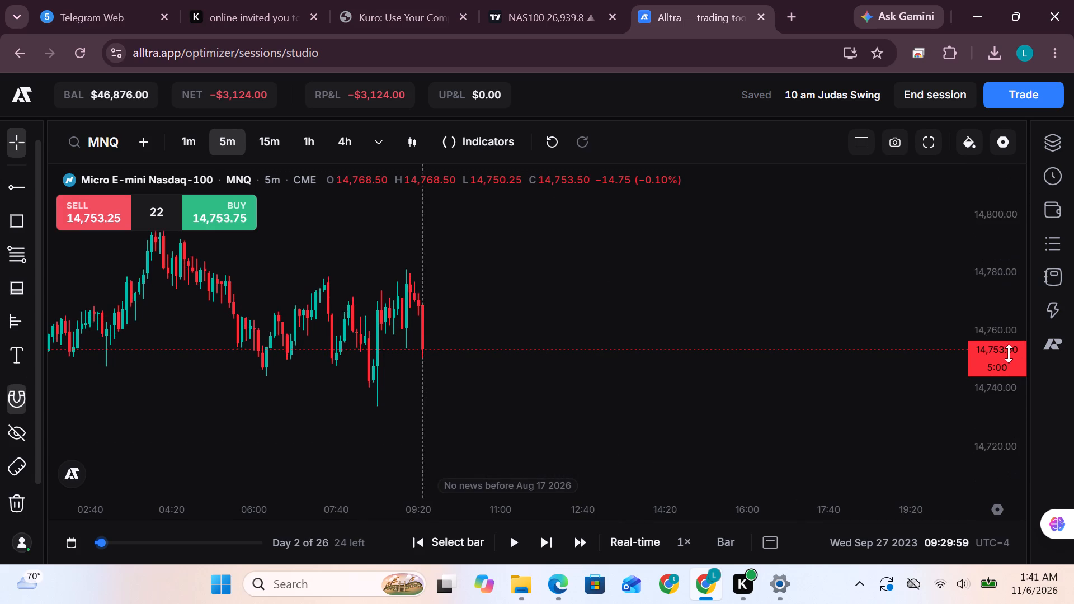
scroll(1009, 353, up, 5)
scroll(821, 368, up, 1)
scroll(816, 371, down, 12)
scroll(595, 404, down, 2)
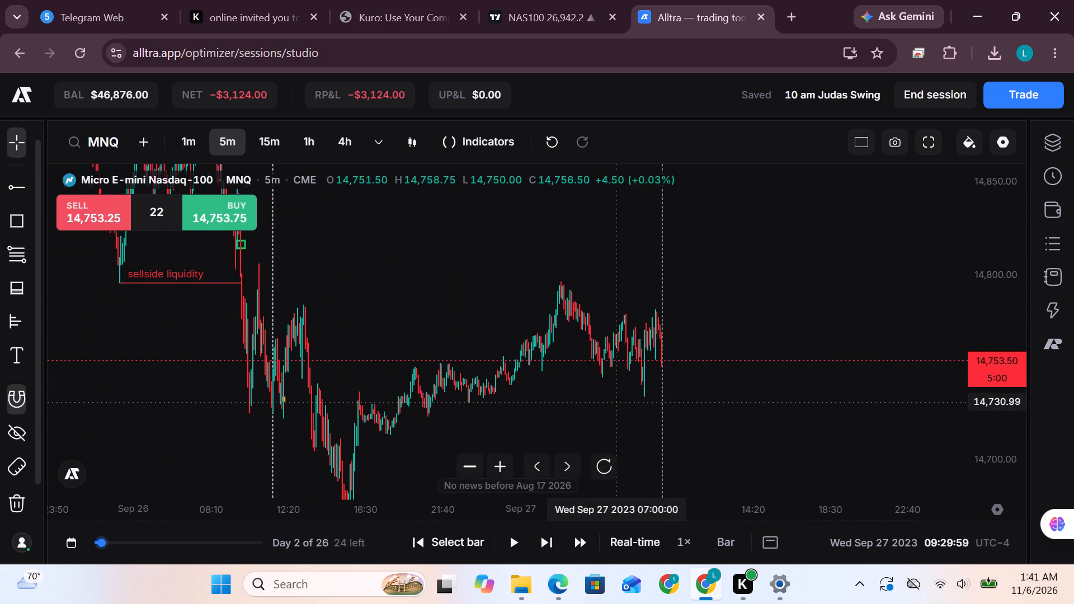
scroll(973, 343, up, 7)
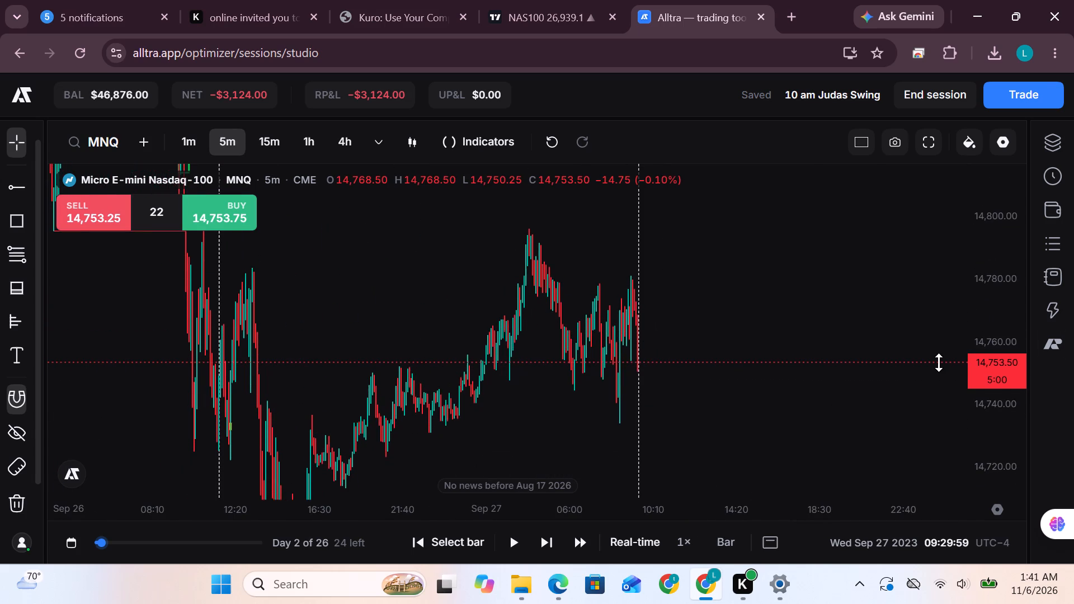
scroll(930, 376, up, 3)
scroll(812, 392, up, 3)
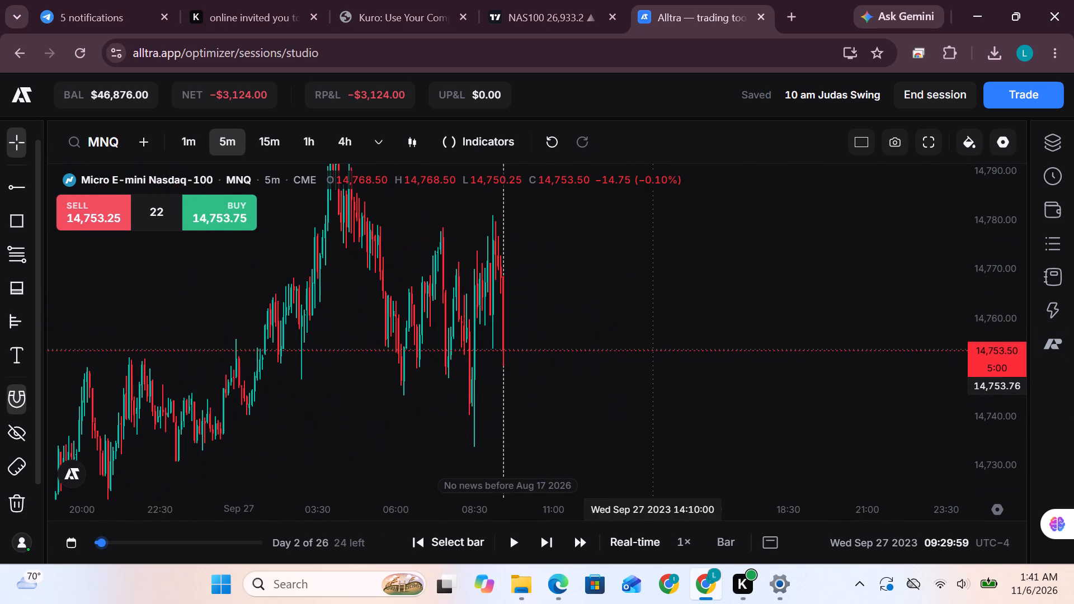
click(611, 471)
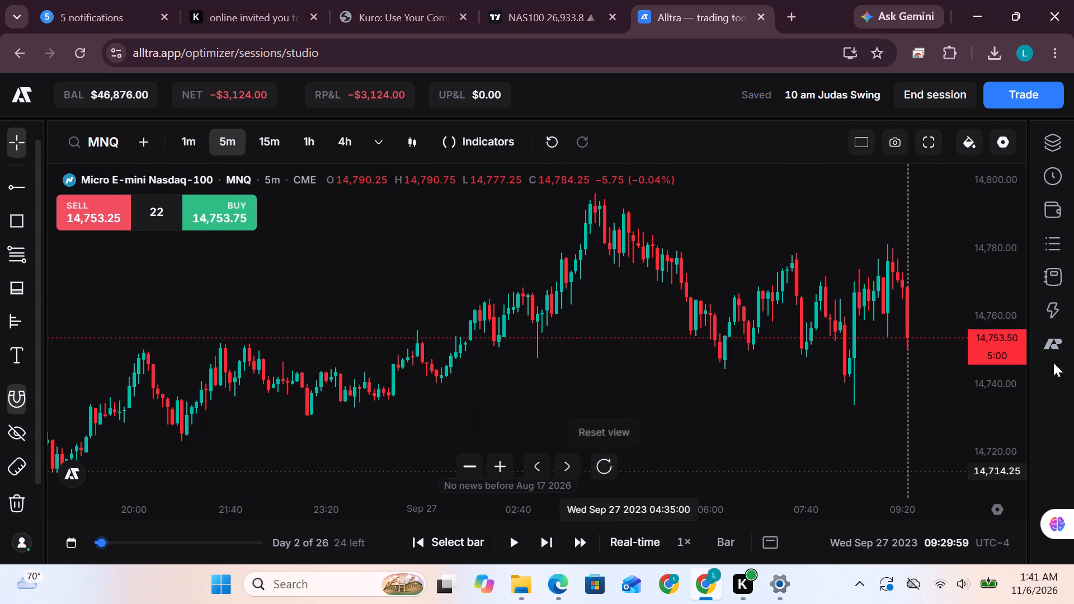
drag(769, 375, 634, 436)
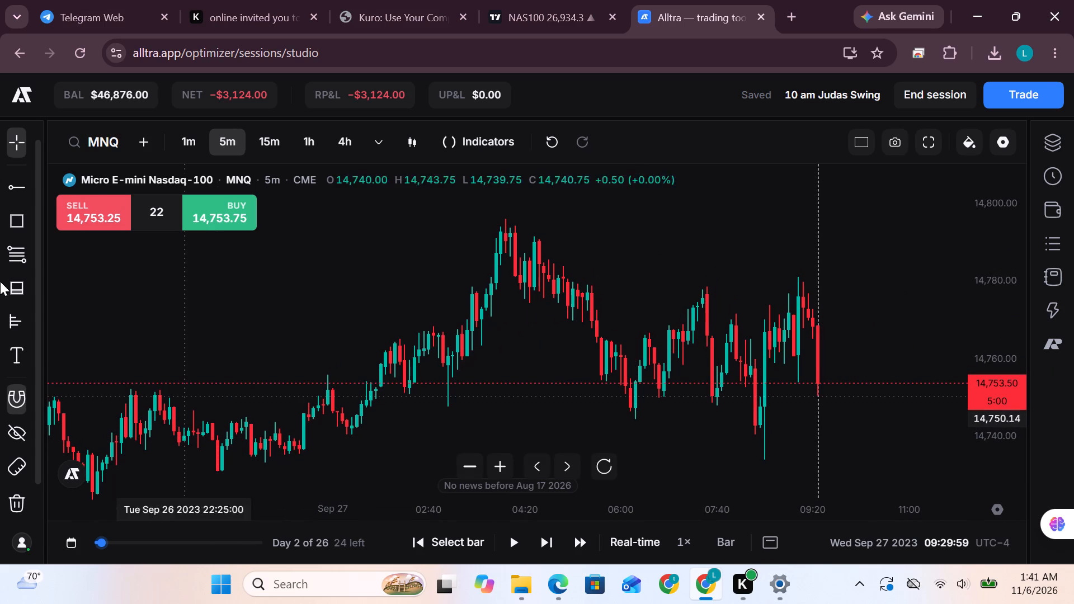
click(13, 190)
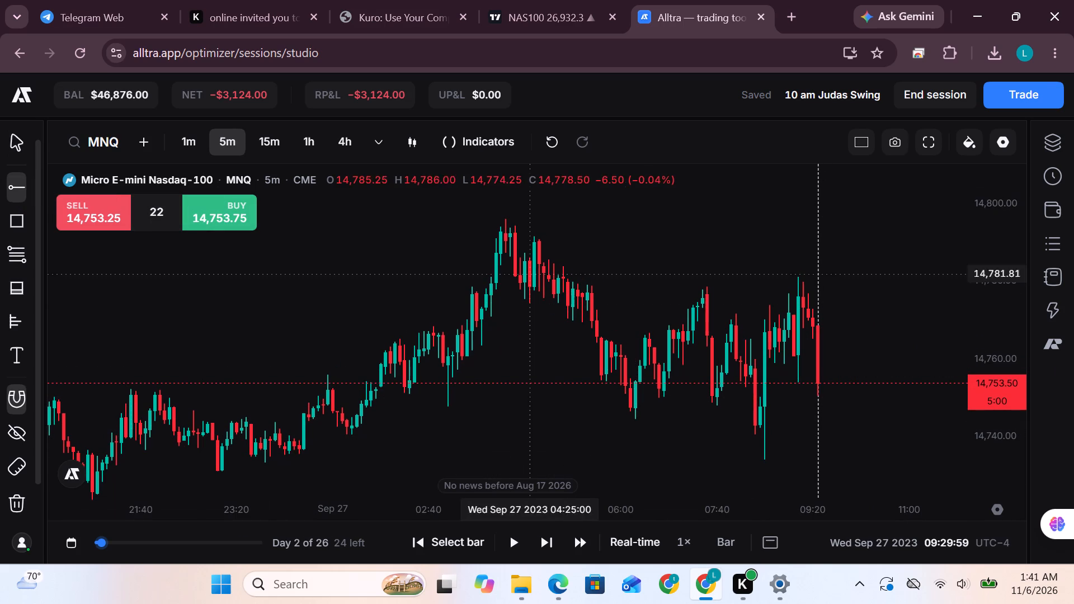
click(505, 217)
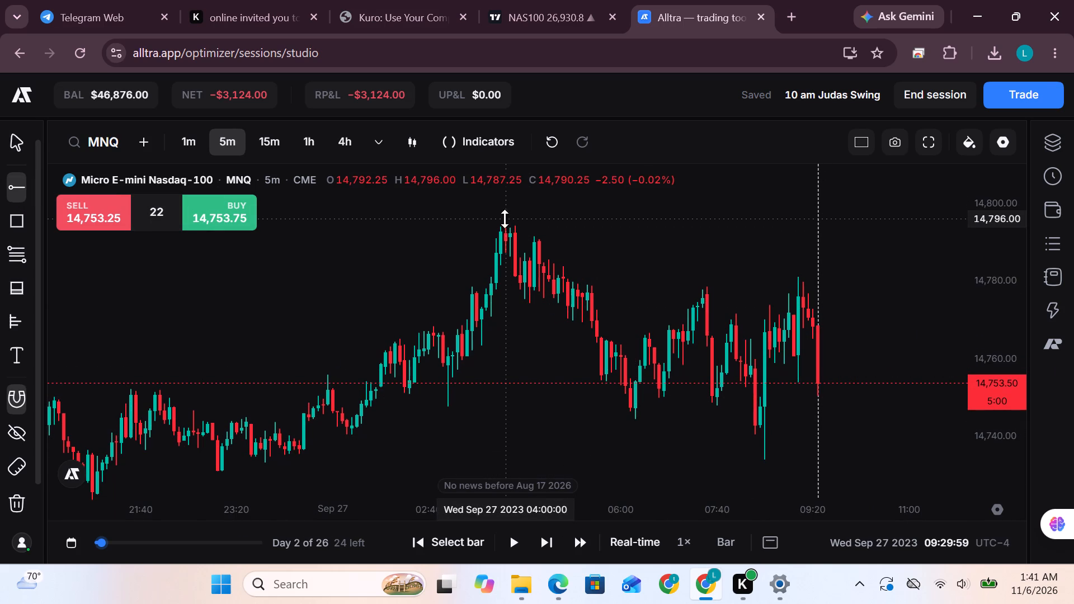
Draw a horizontal ray at 14,733.00 from the low at about 23:50 on Sep 26 2023.
drag(611, 333, 587, 270)
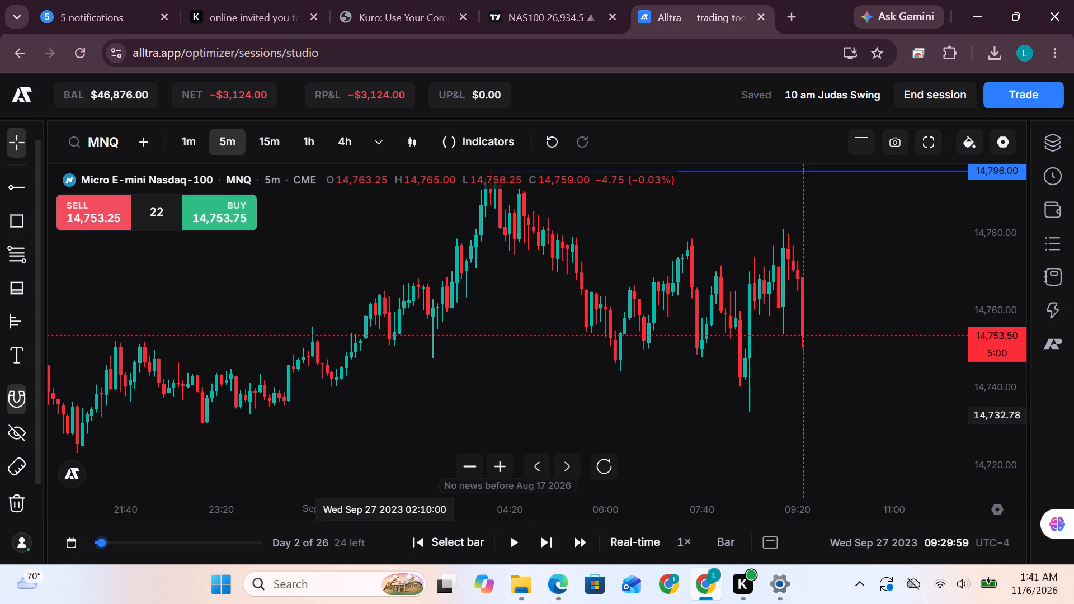
click(10, 191)
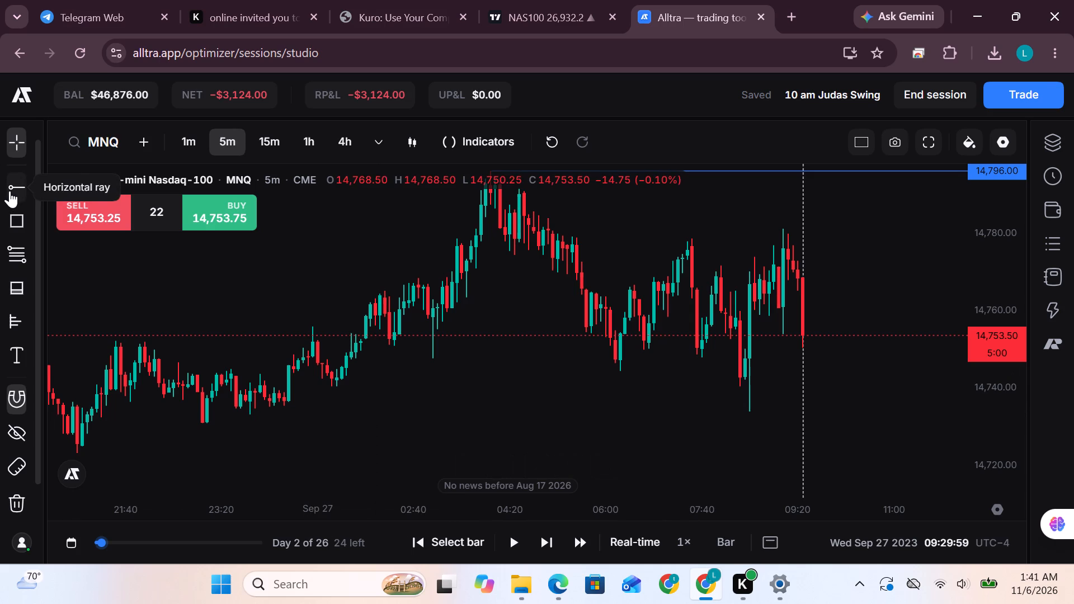
click(251, 422)
Change the colour of the 14,733.00 horizontal ray to red.
drag(306, 451, 391, 394)
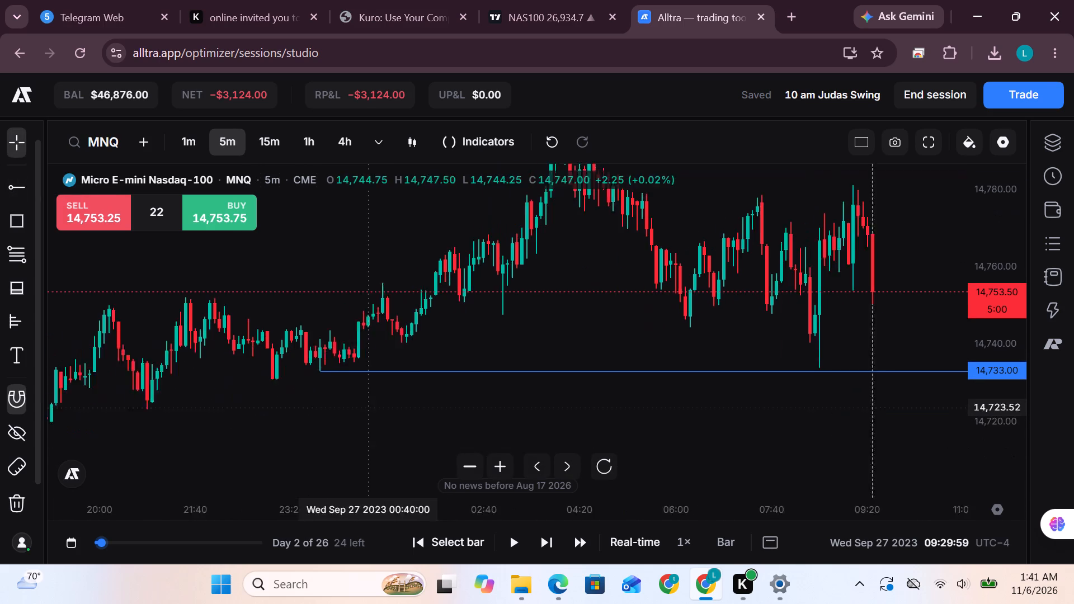
drag(391, 394, 397, 387)
scroll(303, 409, down, 3)
scroll(188, 423, down, 3)
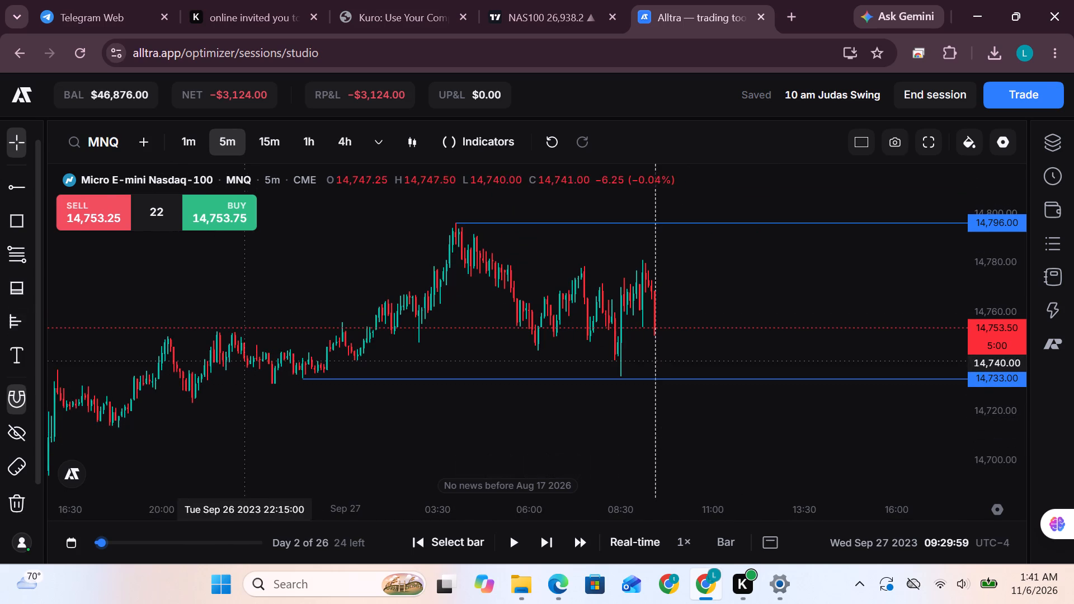
click(304, 381)
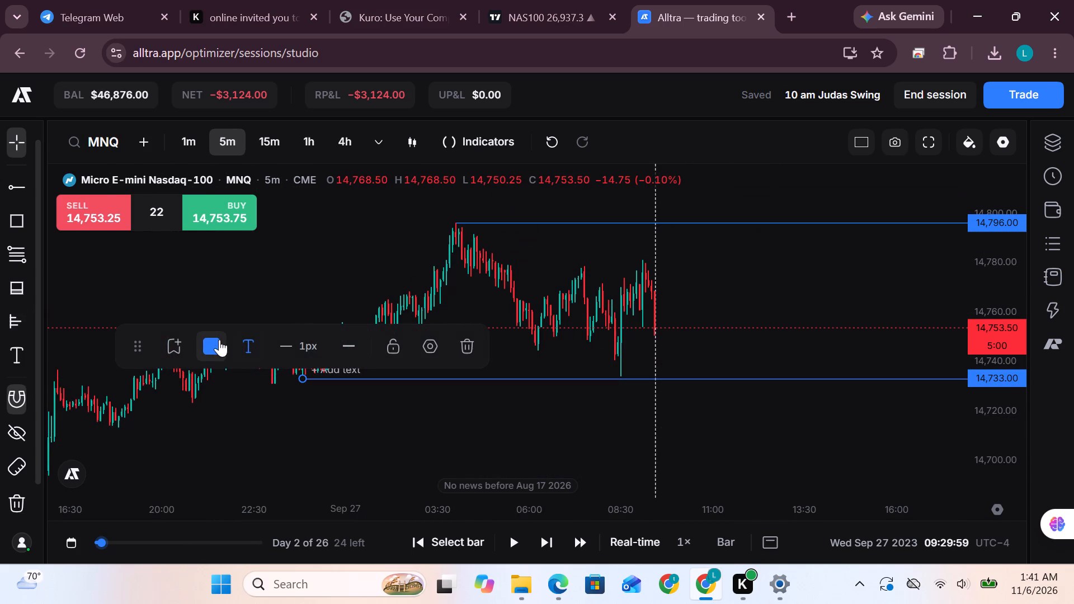
click(219, 339)
click(133, 130)
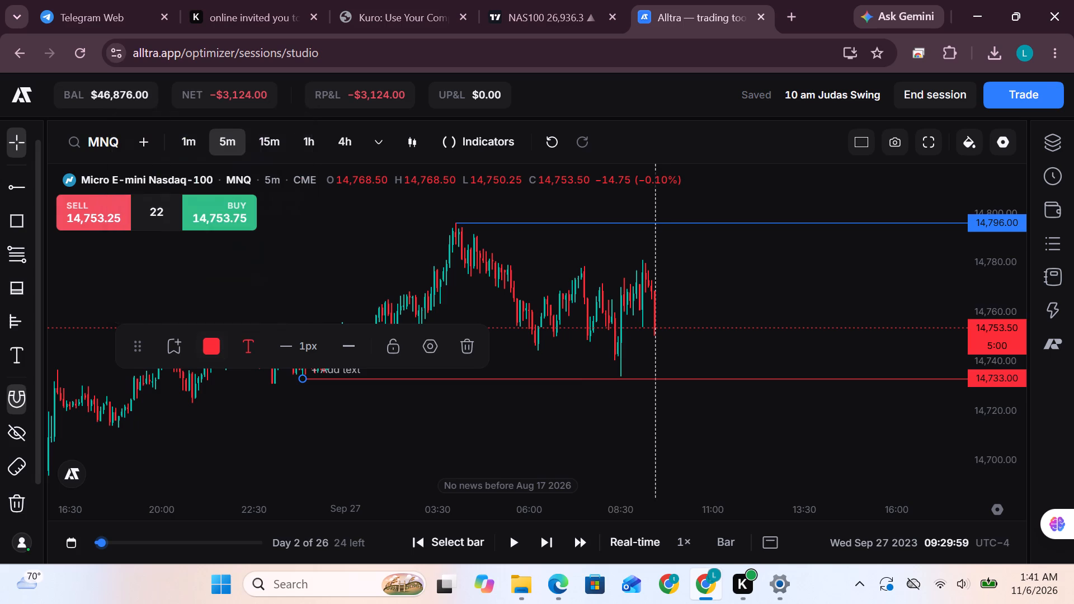
click(778, 306)
Switch the chart to the 1-minute timeframe.
scroll(1011, 345, up, 2)
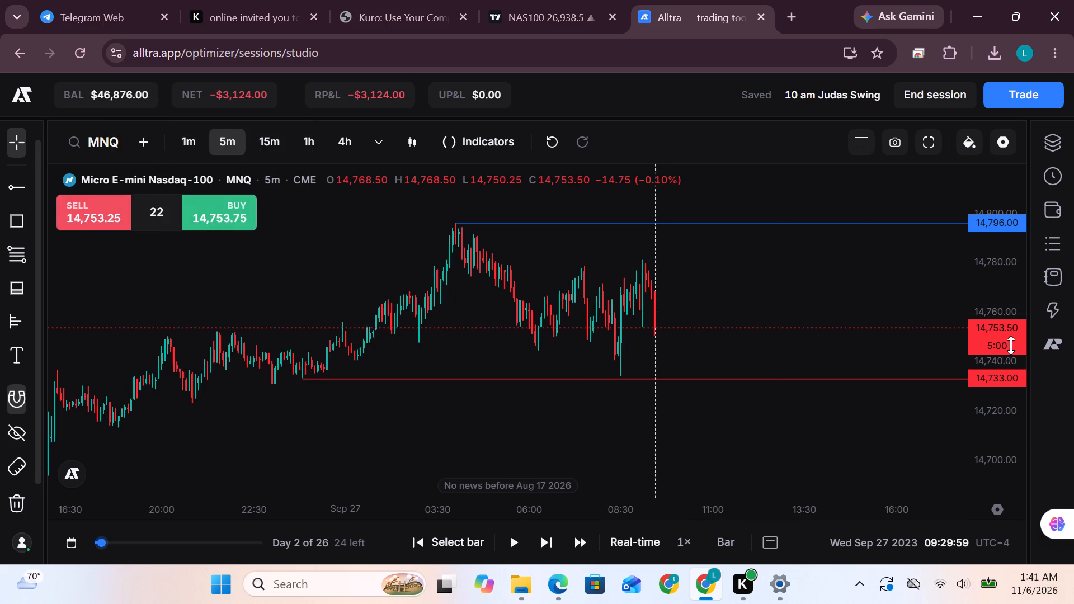
scroll(1011, 345, up, 2)
click(181, 143)
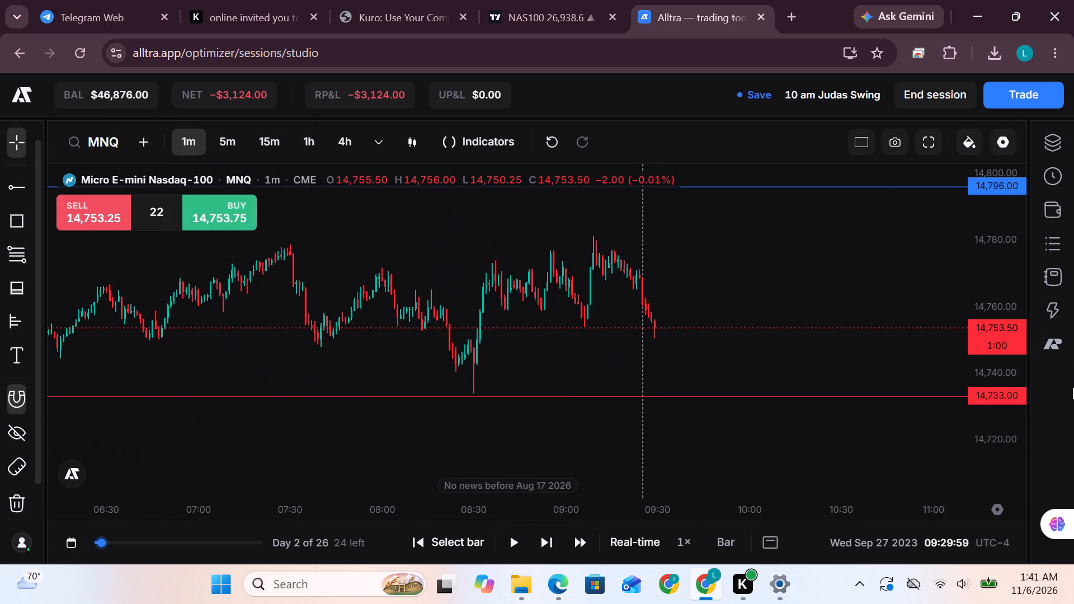
Move the vertical line to about 09:28 on Sep 27 2023, beside the latest bar.
scroll(1067, 384, up, 4)
scroll(750, 352, up, 3)
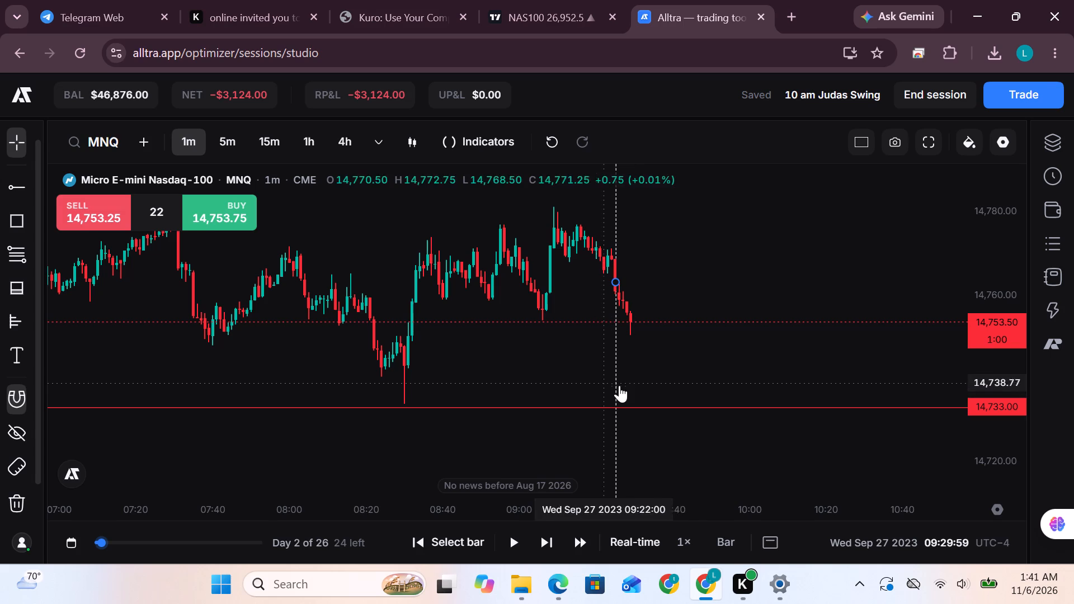
drag(615, 385, 651, 386)
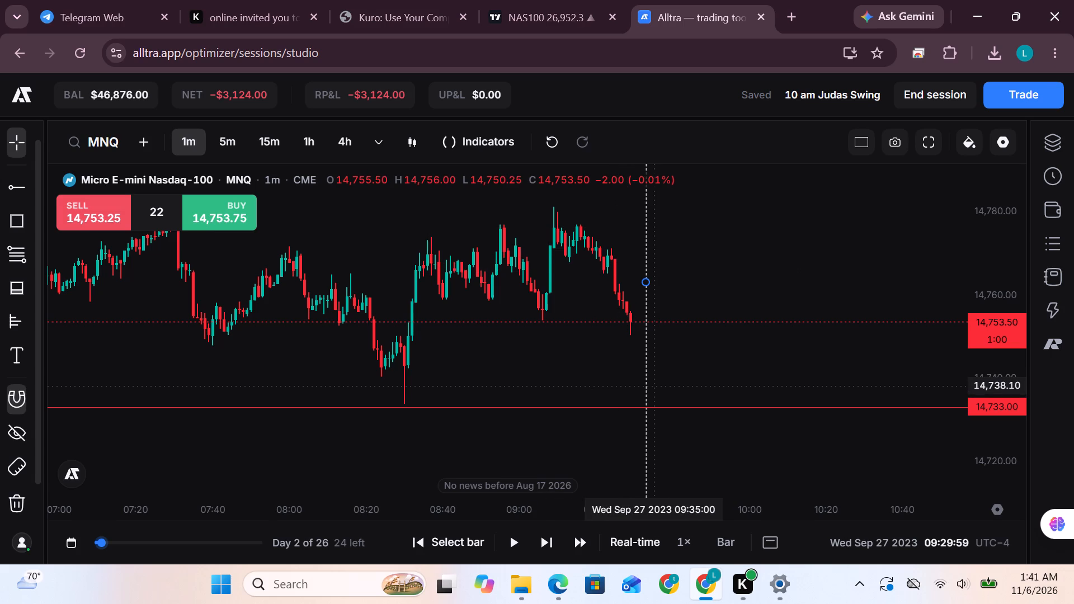
drag(651, 386, 637, 391)
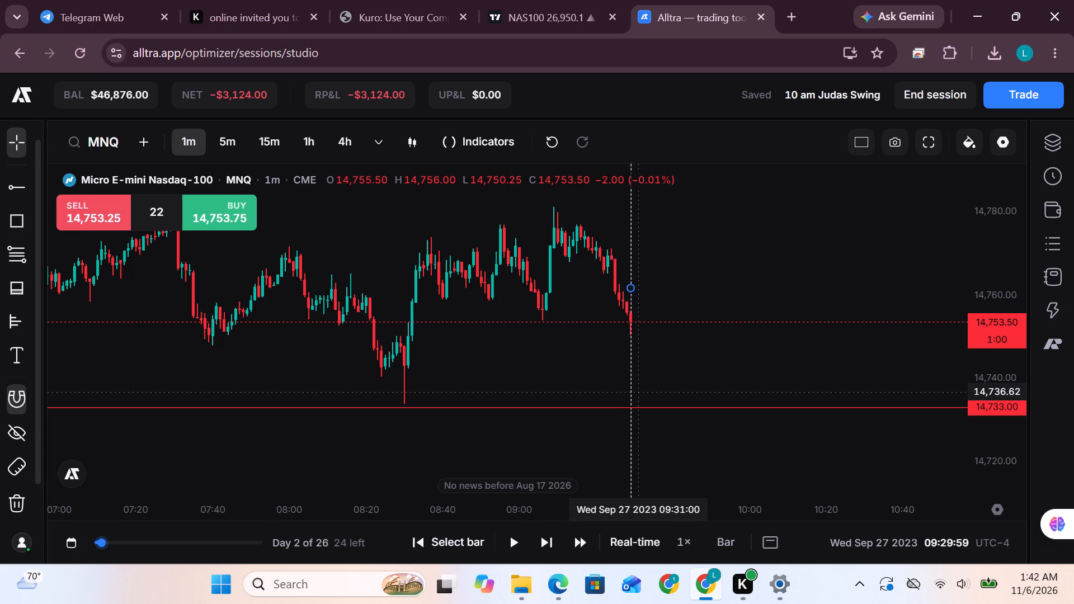
drag(637, 391, 634, 391)
click(705, 380)
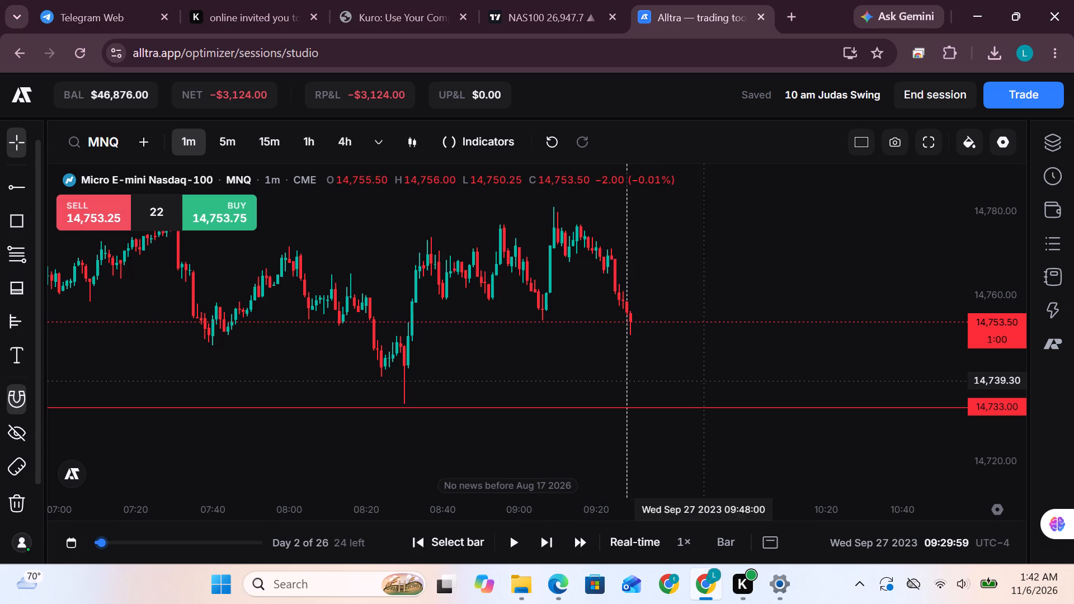
Play the replay from 09:29:59 and switch it to real-time playback in one-second steps.
scroll(997, 346, up, 6)
scroll(997, 342, down, 6)
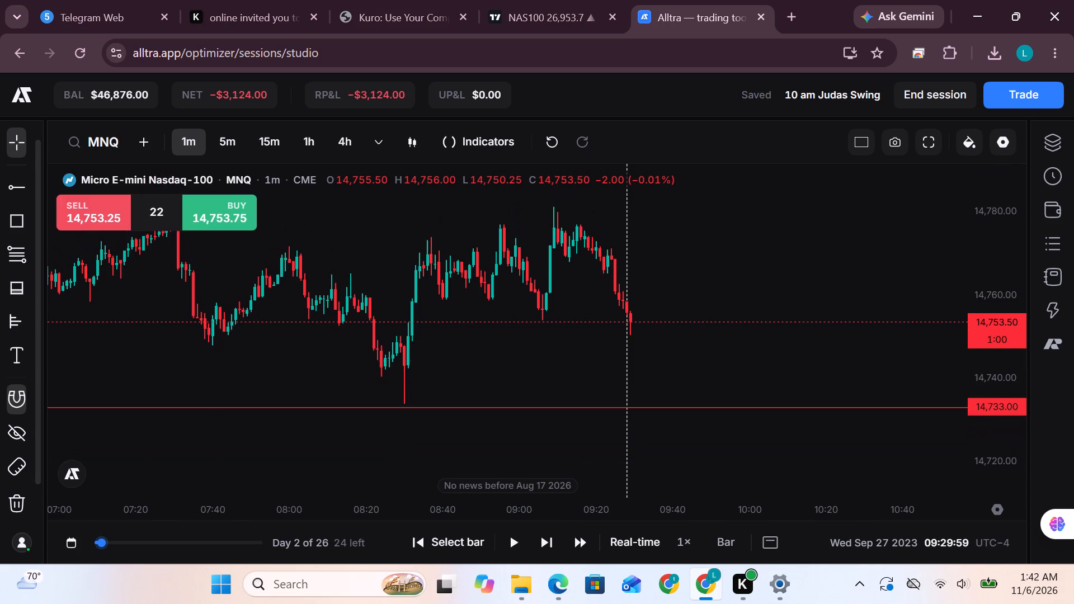
click(515, 534)
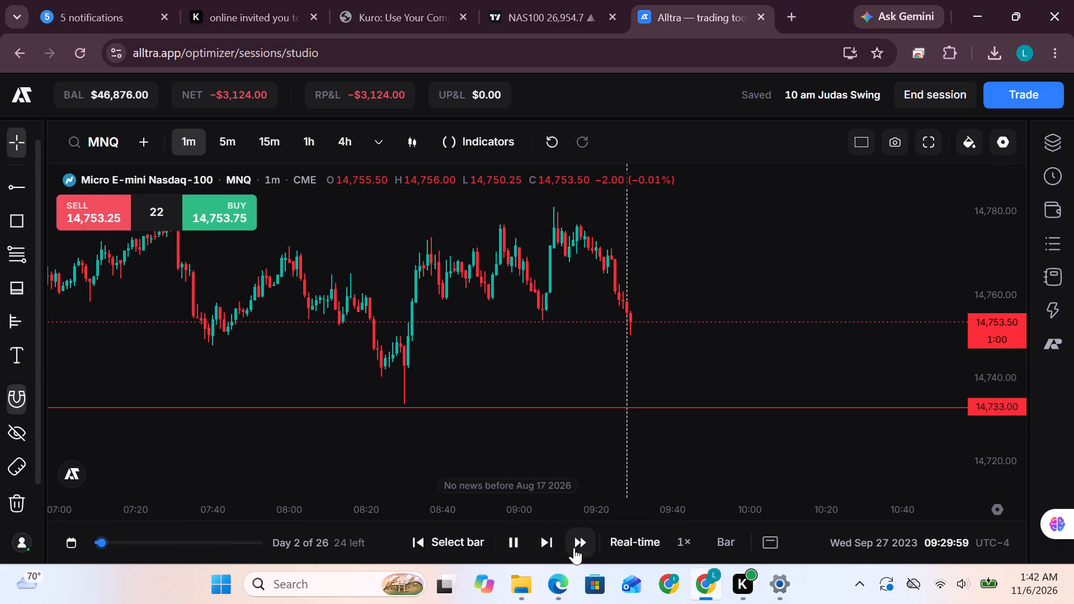
click(628, 541)
click(574, 364)
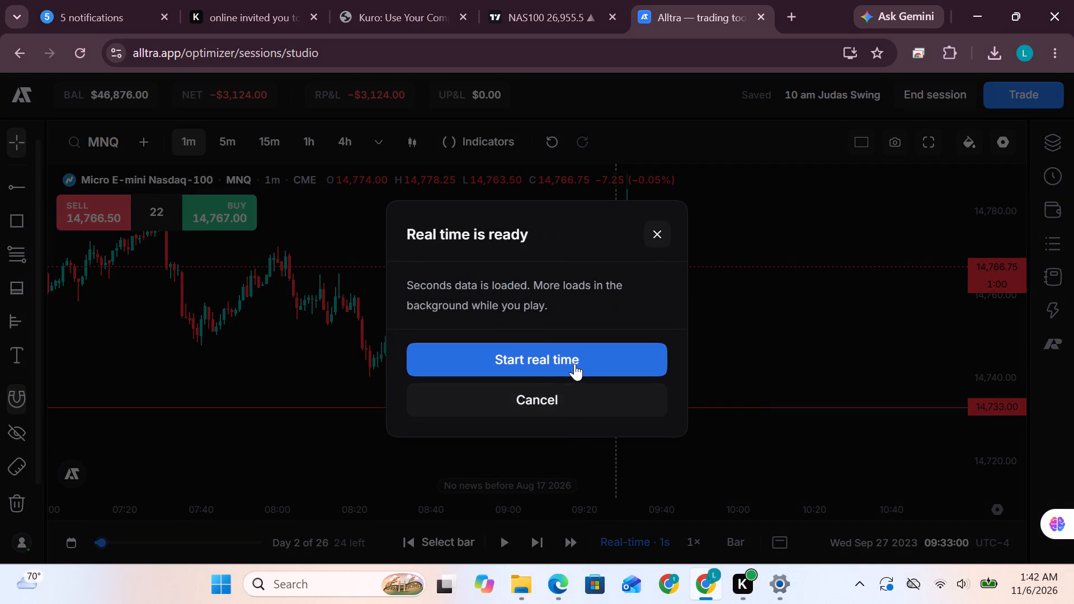
Examine the 1-minute price action between the blue 14,796.00 and red 14,733.00 rays while the replay runs.
drag(809, 282, 767, 400)
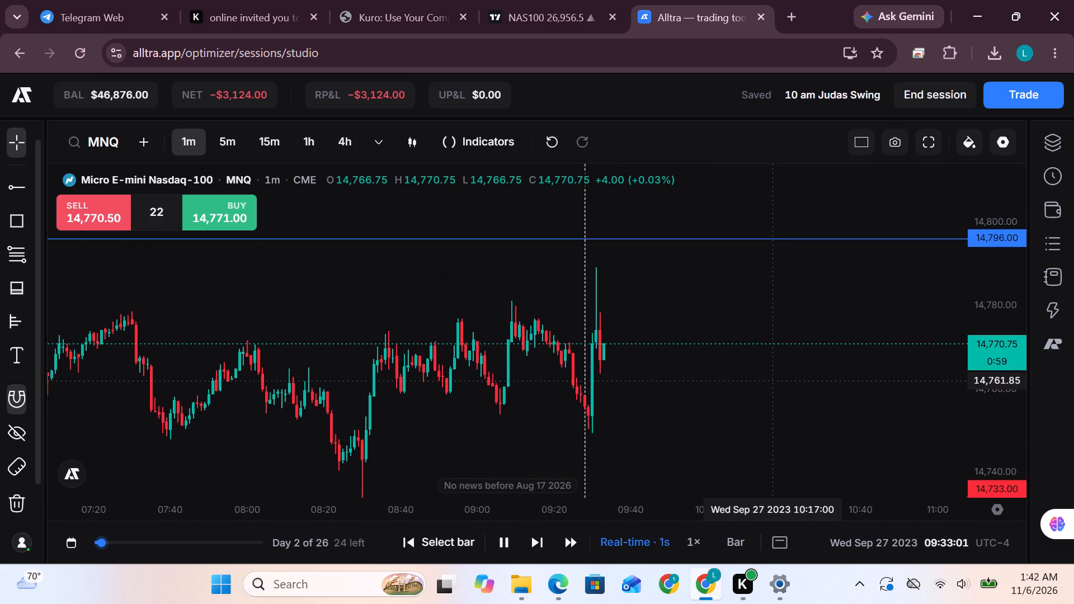
drag(767, 400, 767, 401)
scroll(738, 400, down, 12)
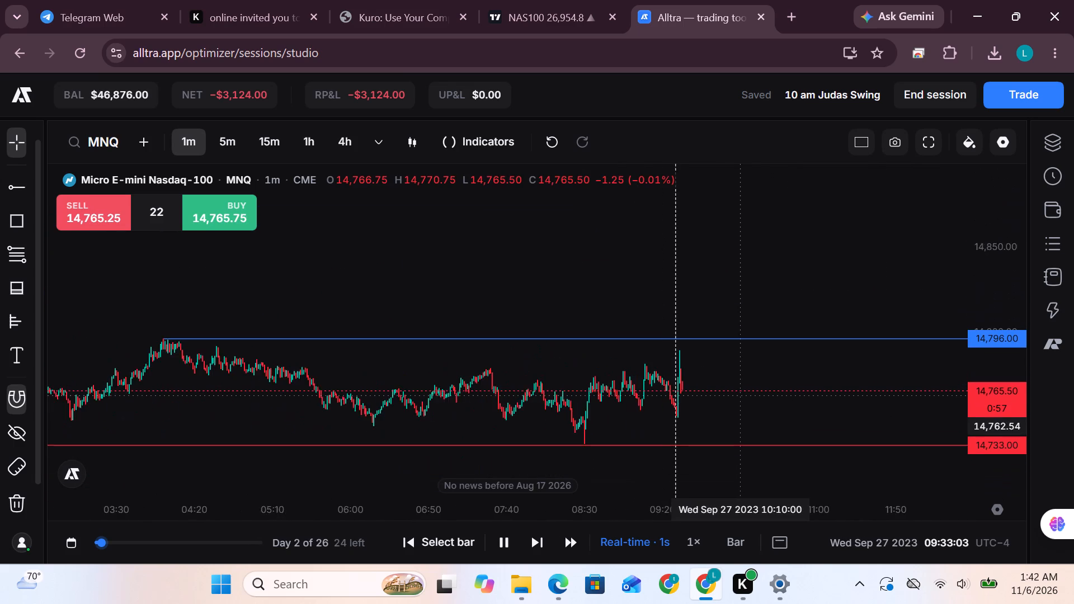
scroll(740, 394, down, 1)
scroll(992, 378, up, 11)
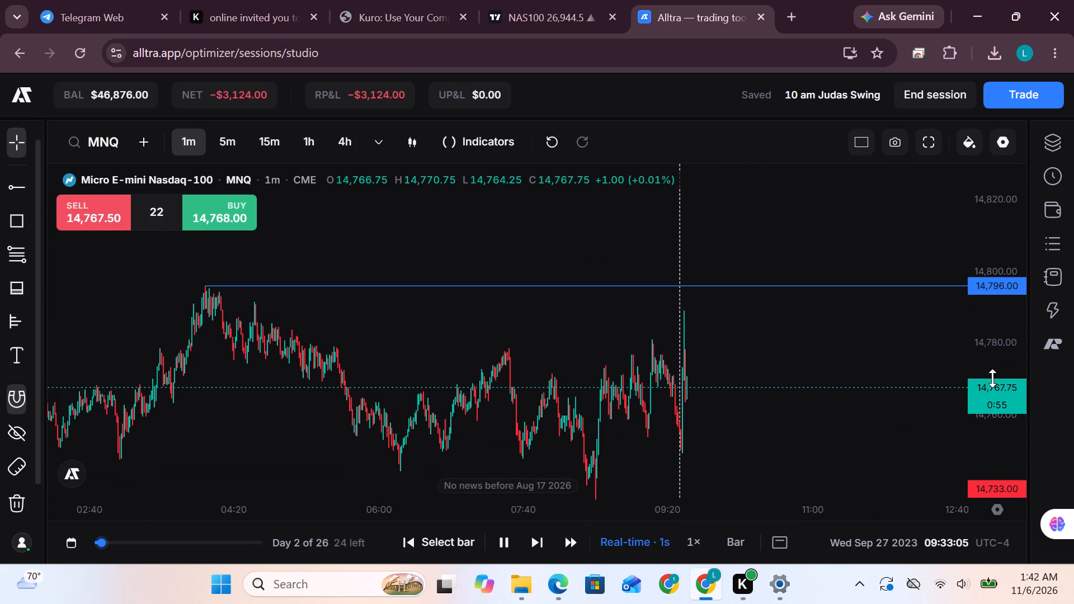
scroll(992, 378, up, 7)
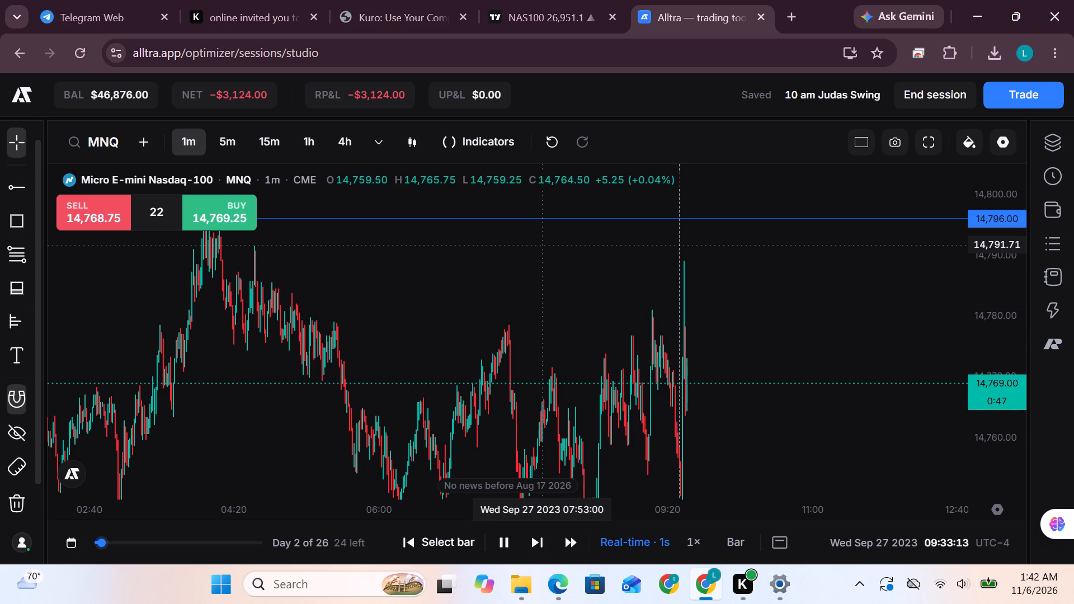
scroll(909, 437, up, 5)
scroll(669, 437, up, 3)
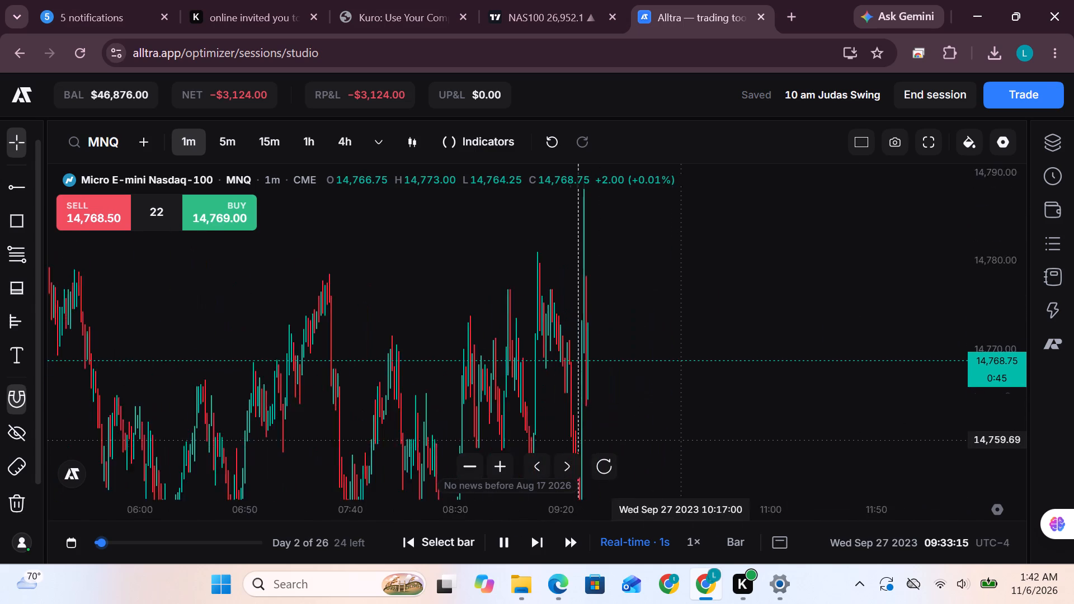
scroll(1015, 263, down, 13)
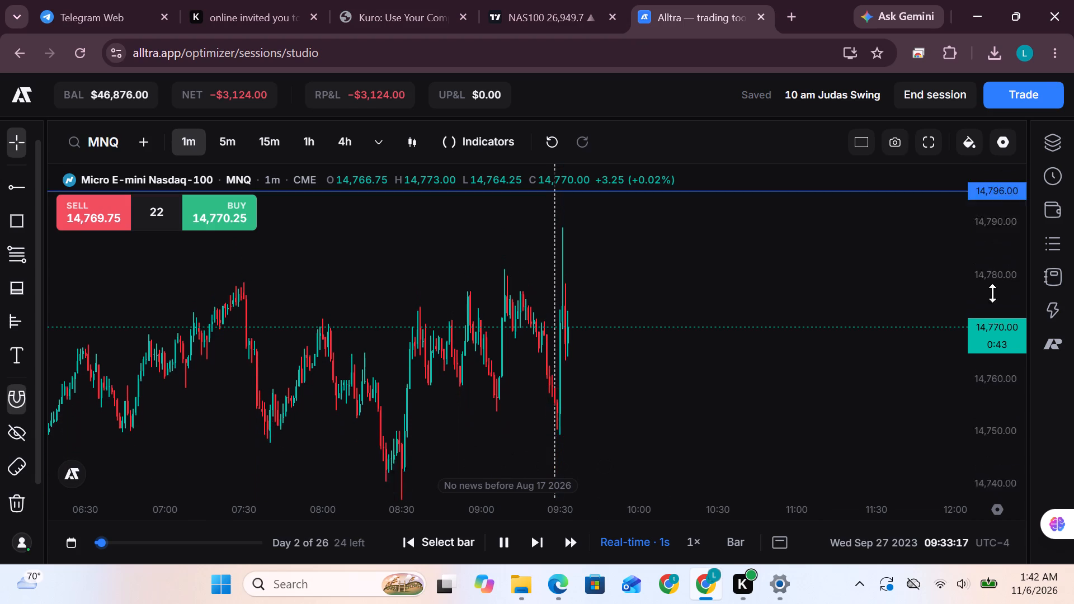
Fast-forward the replay to 09:35:00 on Sep 27 2023.
click(564, 540)
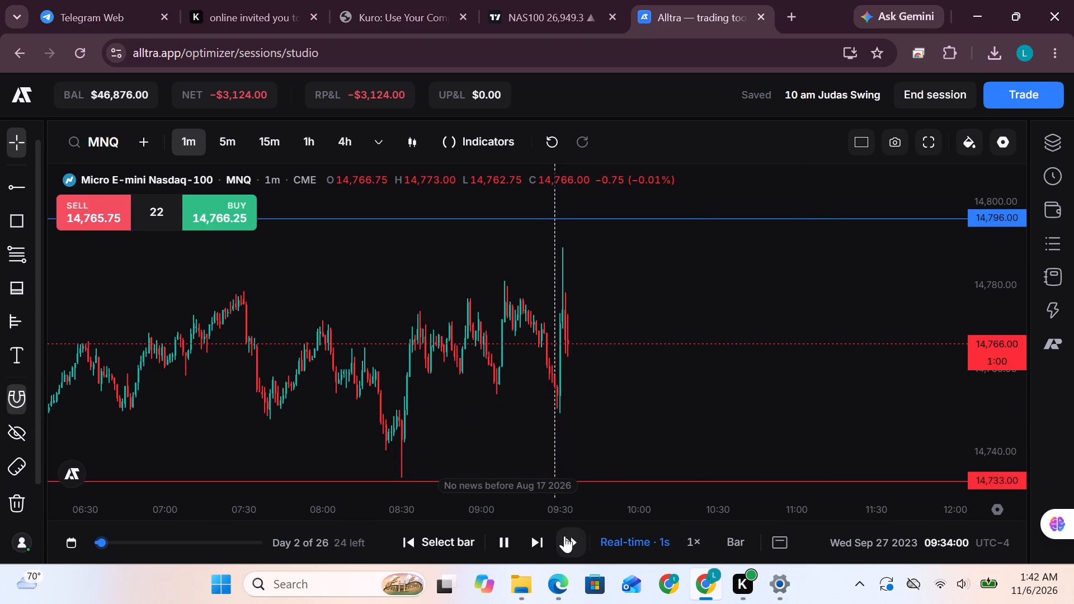
click(573, 533)
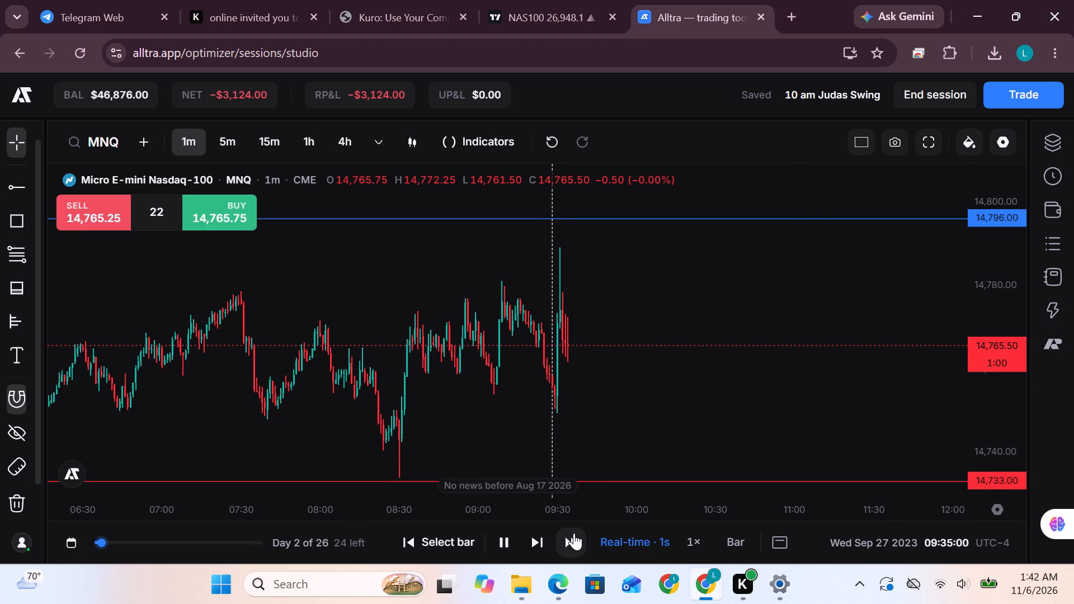
Fast-forward the replay from 09:35:00 to 09:46:00 on Sep 27 2023.
click(574, 533)
click(574, 533)
click(574, 533)
click(574, 533)
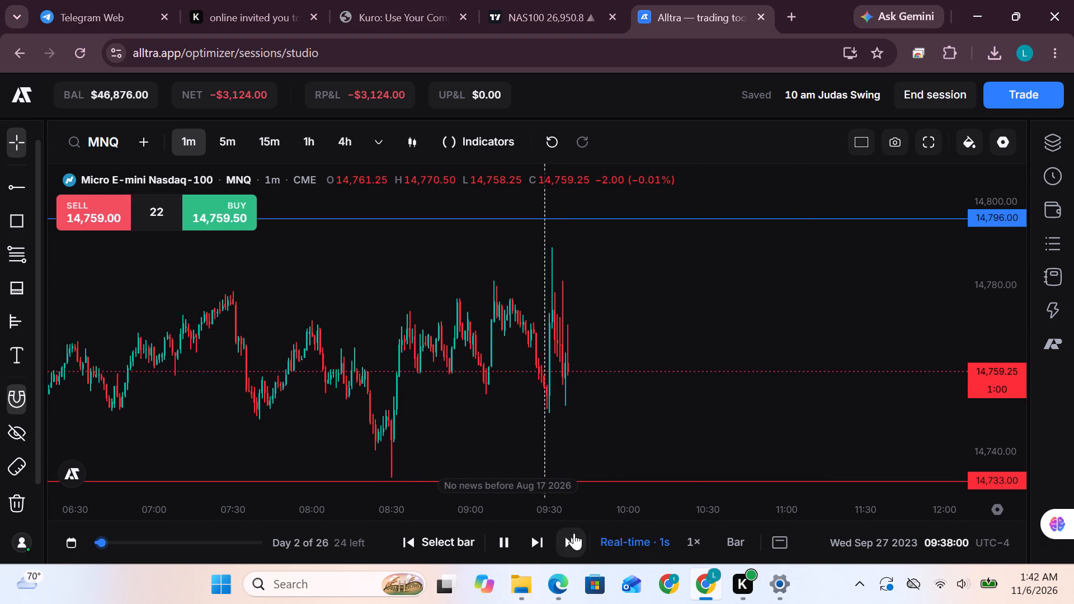
click(574, 533)
click(574, 533)
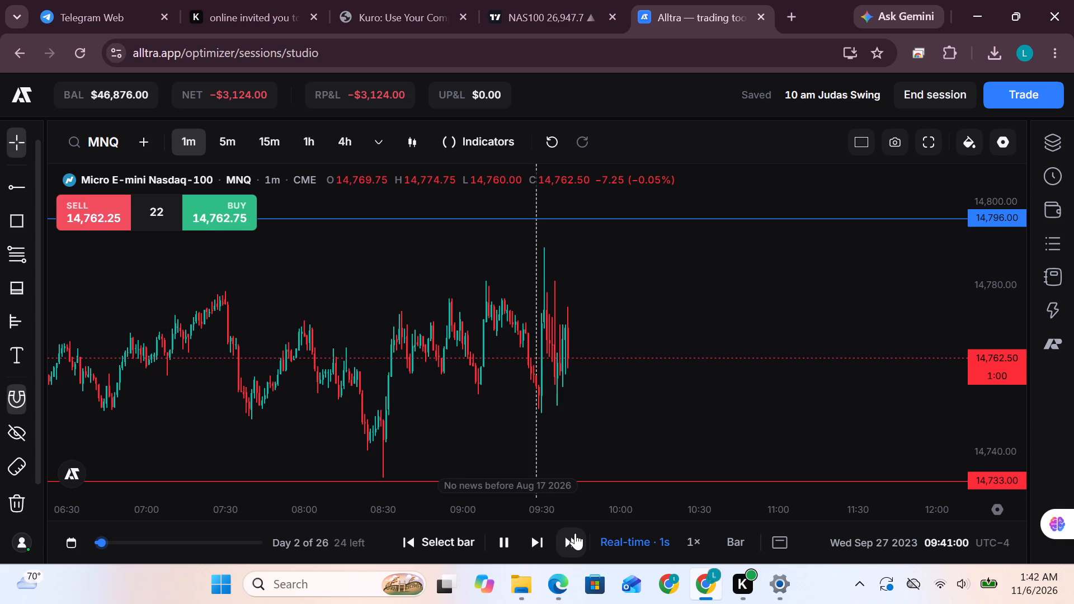
click(575, 533)
click(575, 533)
click(575, 533)
double_click(575, 533)
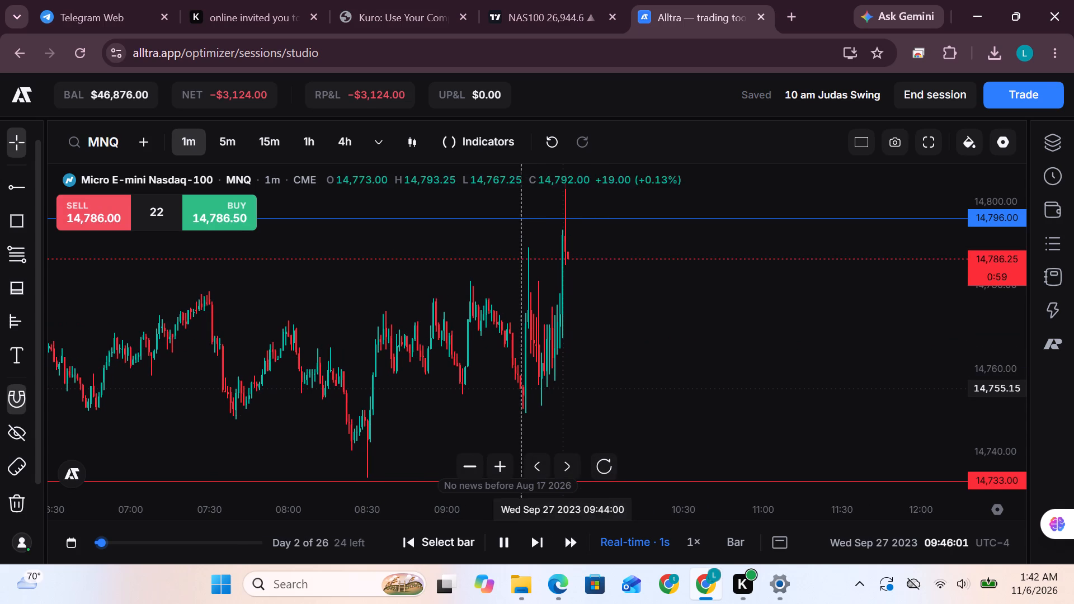
Place and confirm a market sell order for 22 MNQ while the replay is in the 09:46 bar.
scroll(613, 377, up, 3)
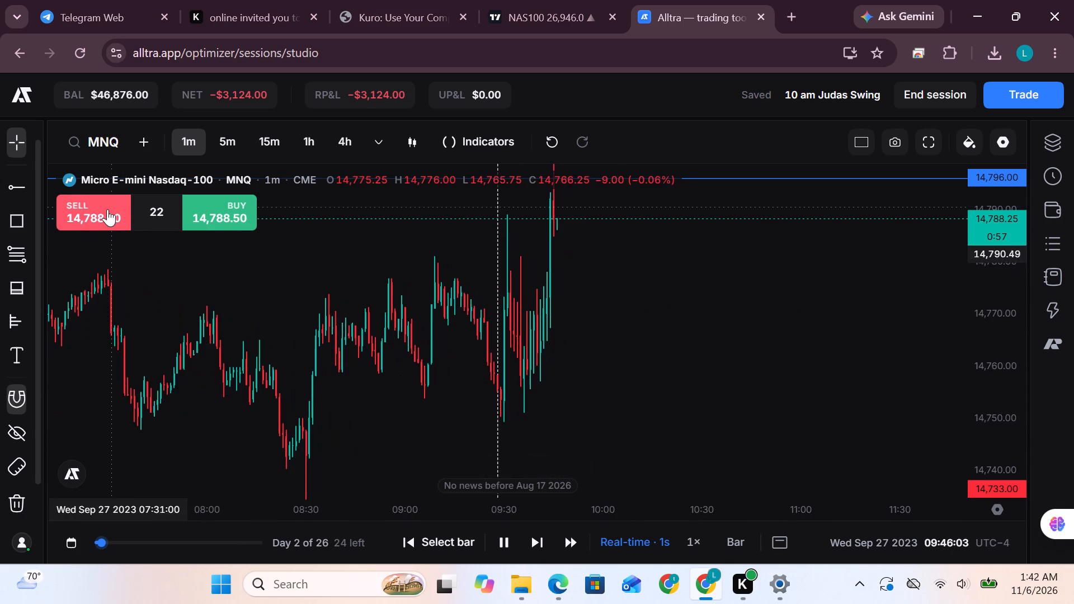
click(107, 209)
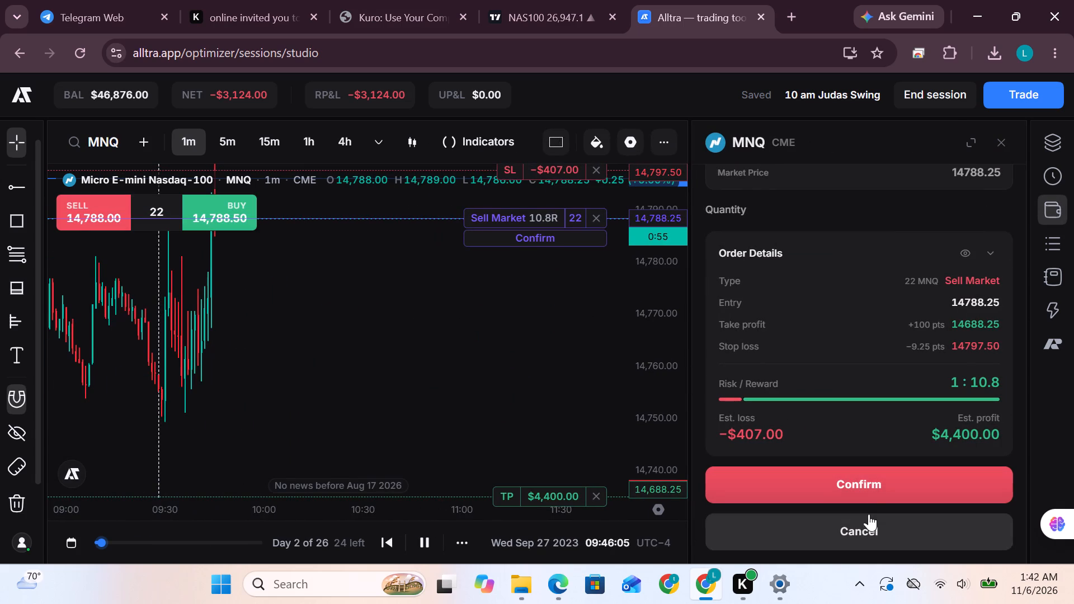
click(868, 499)
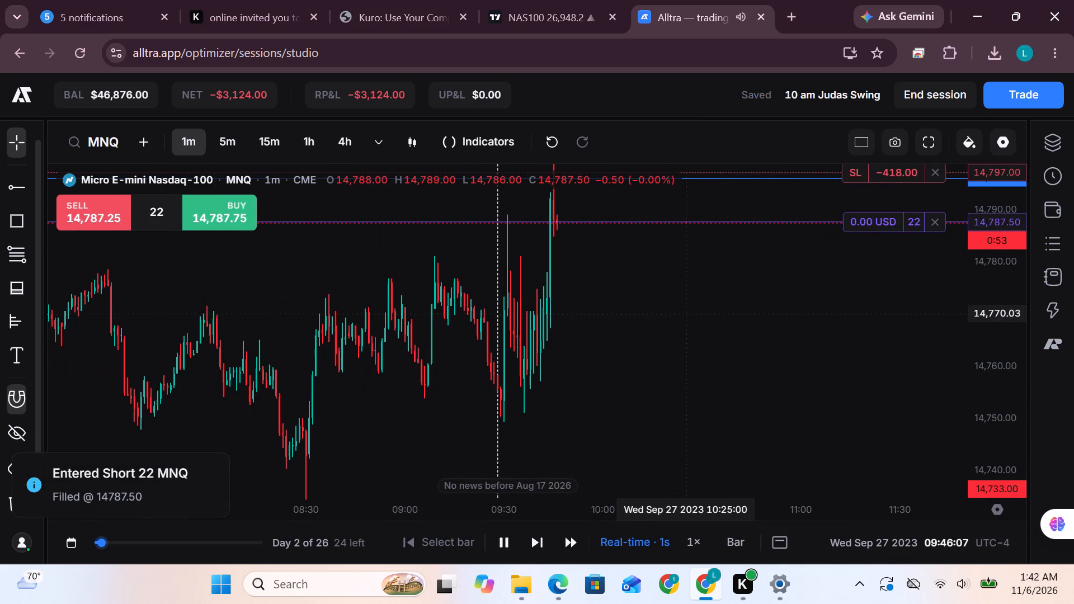
Move the short position's stop loss above the recent spike high, to 14,807.00.
drag(700, 300, 697, 374)
scroll(1022, 327, down, 3)
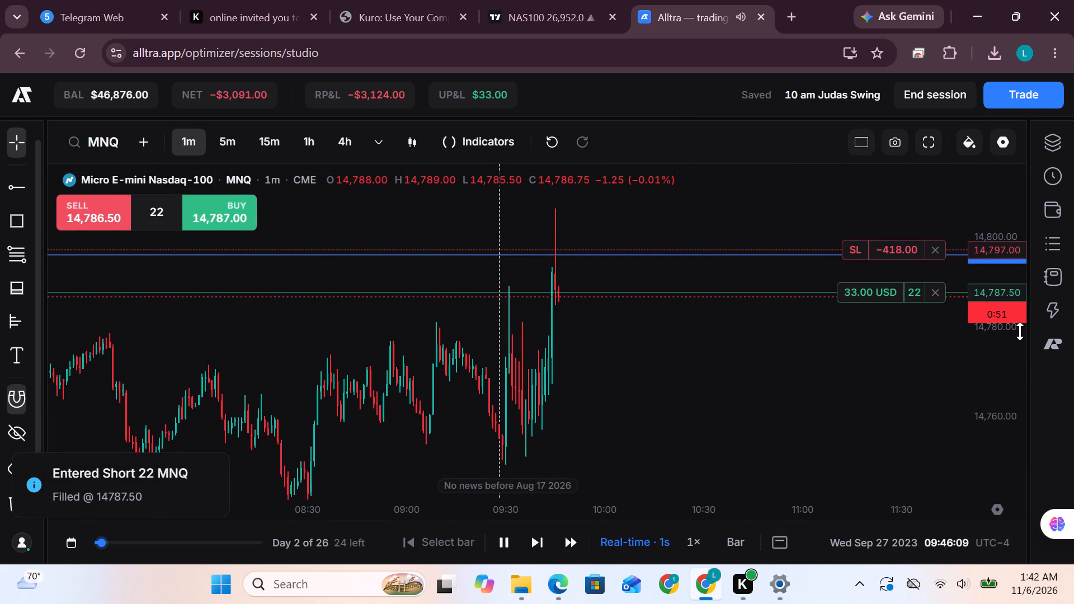
scroll(1020, 331, down, 1)
drag(877, 253, 869, 235)
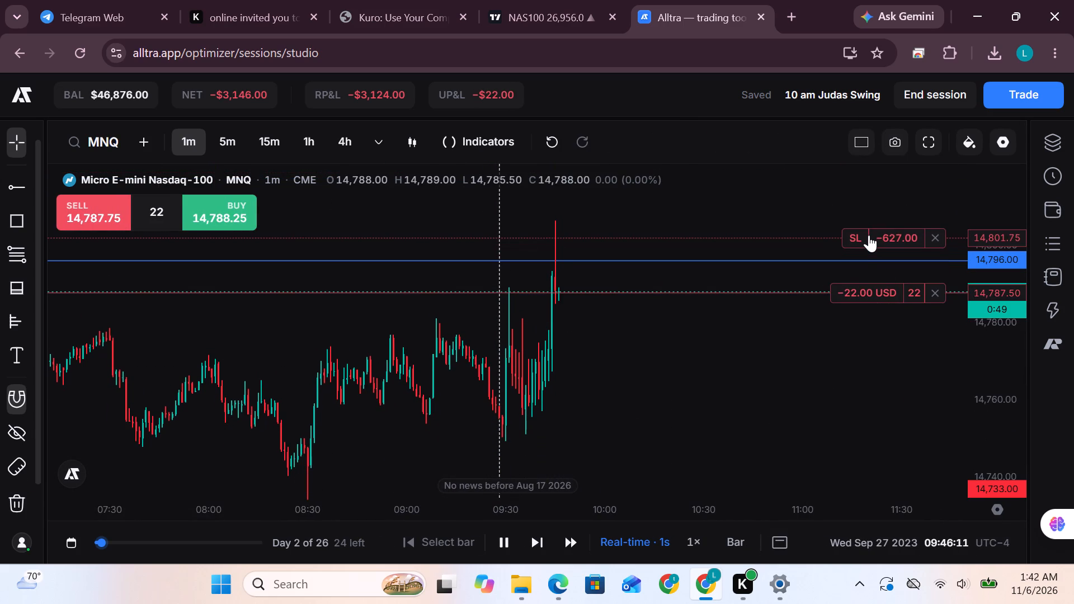
drag(869, 235, 869, 226)
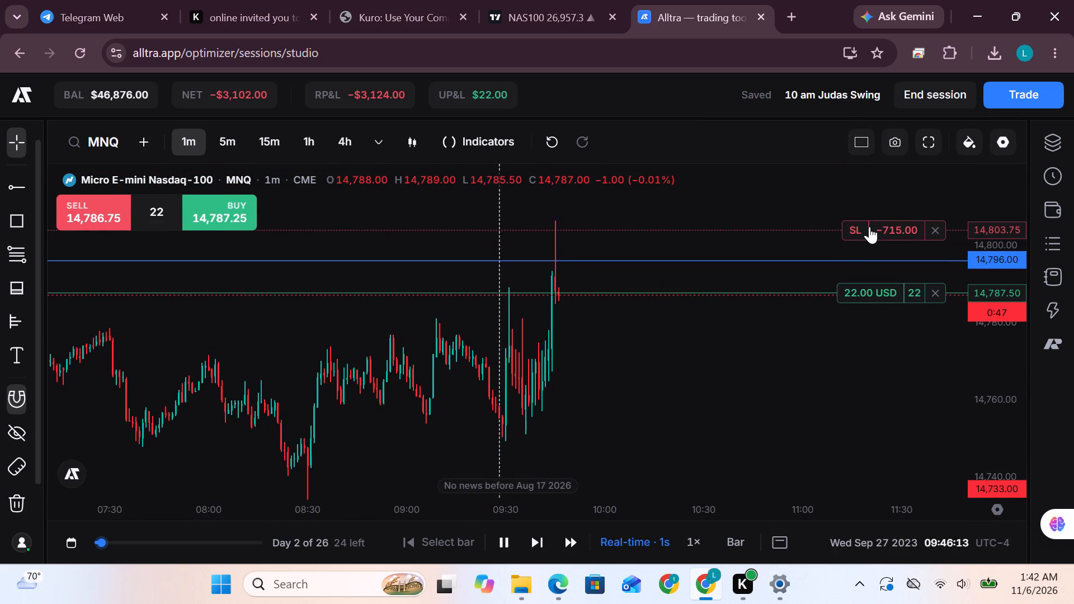
drag(869, 226, 880, 212)
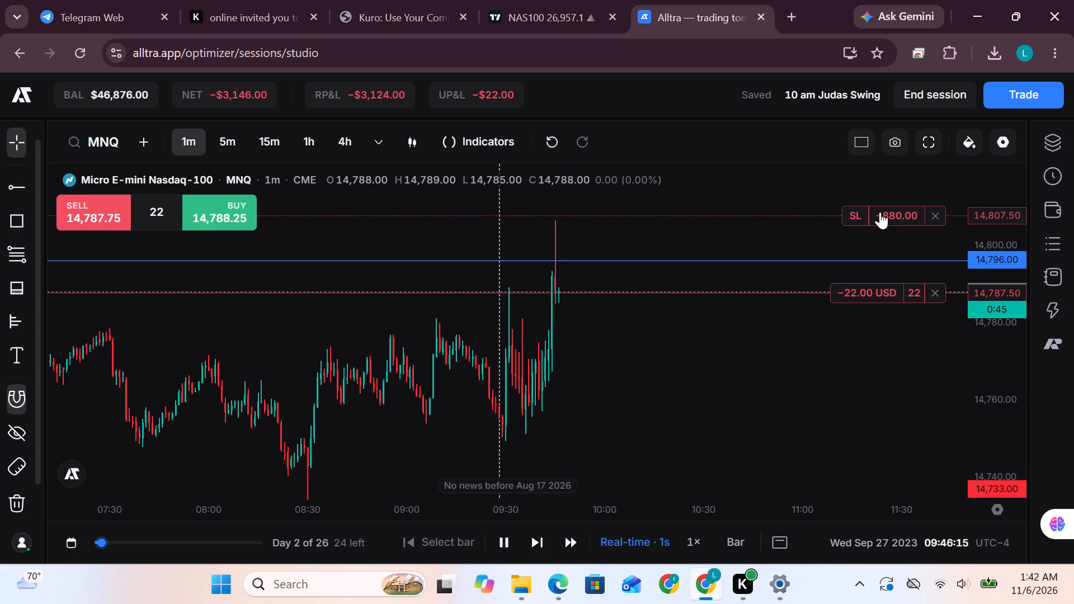
drag(880, 212, 880, 214)
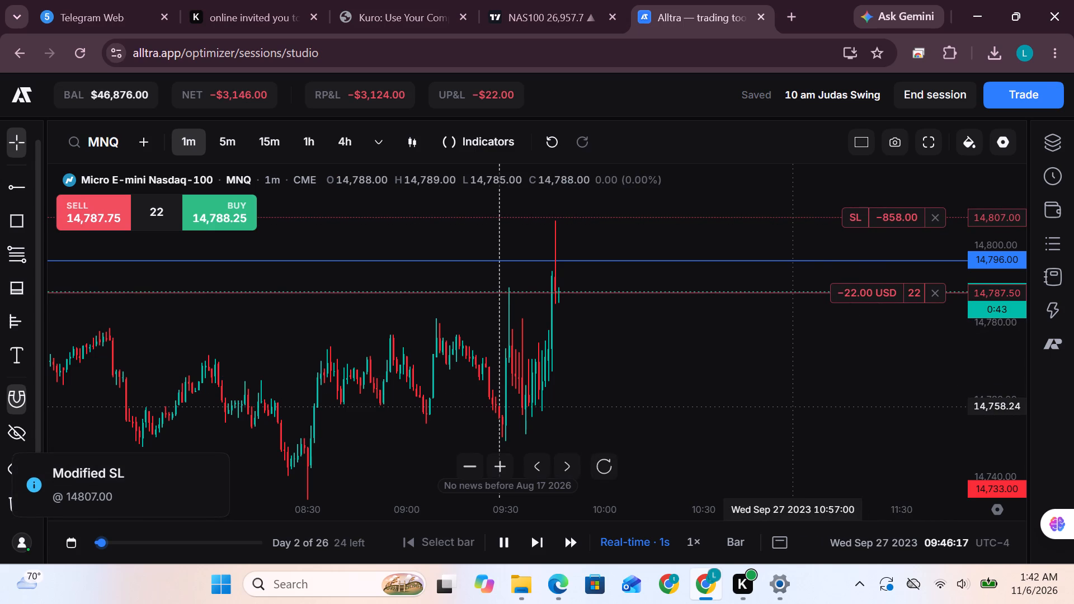
Move the short position's take profit to 14,732.50, just below the red 14,733.00 ray.
drag(793, 406, 784, 298)
scroll(1005, 314, down, 5)
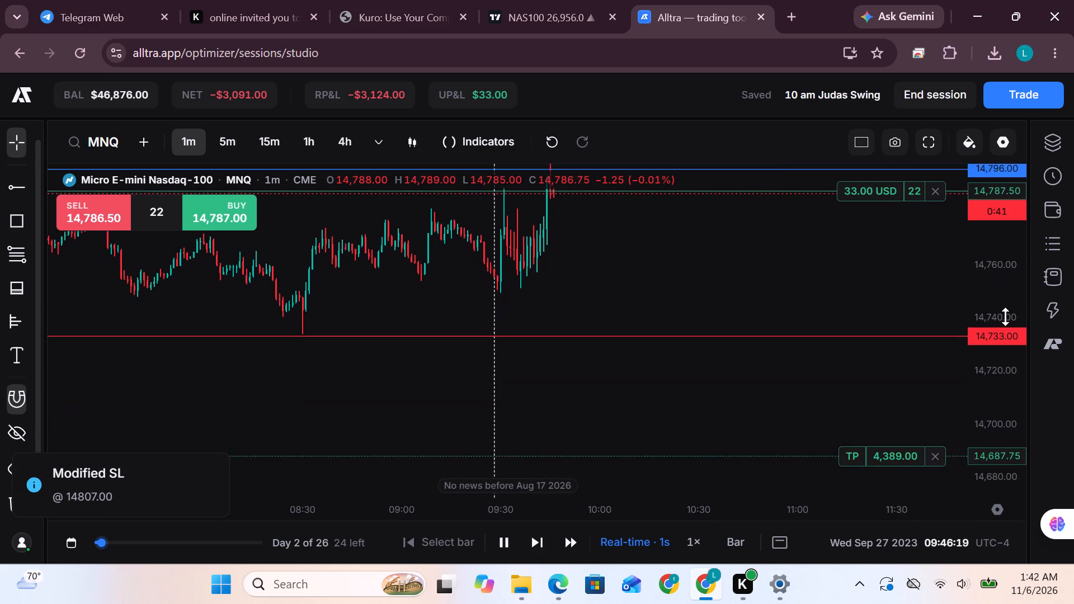
scroll(1005, 317, down, 2)
drag(869, 414, 851, 319)
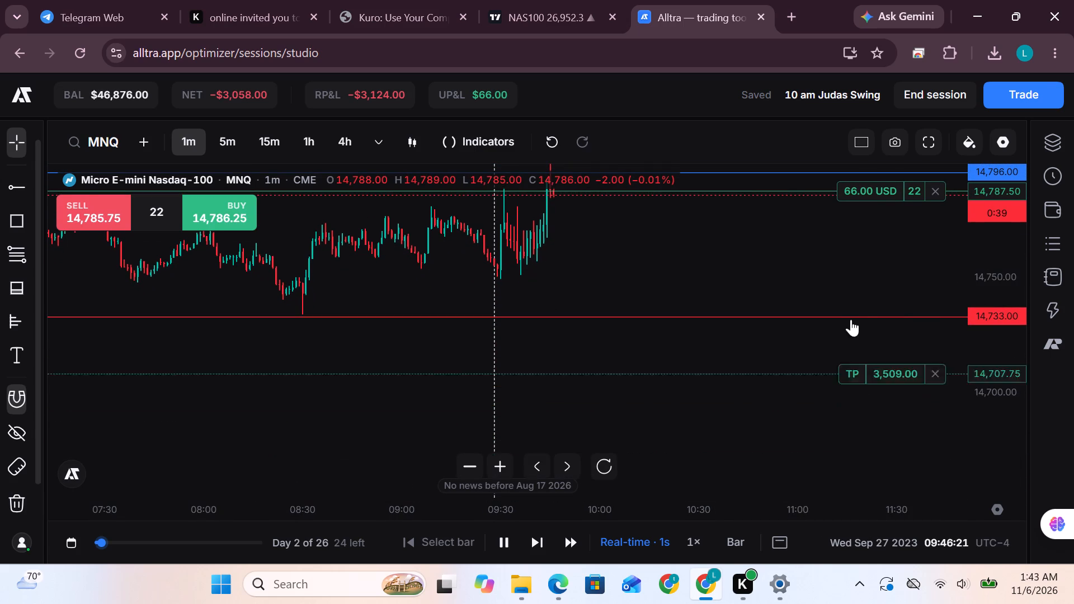
drag(851, 319, 855, 310)
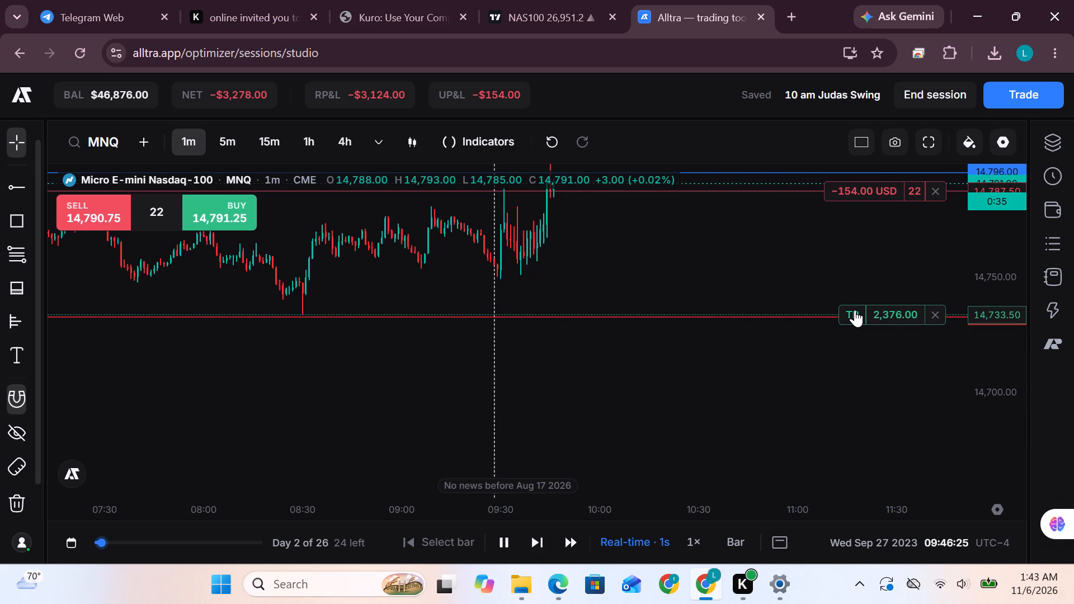
drag(855, 310, 863, 312)
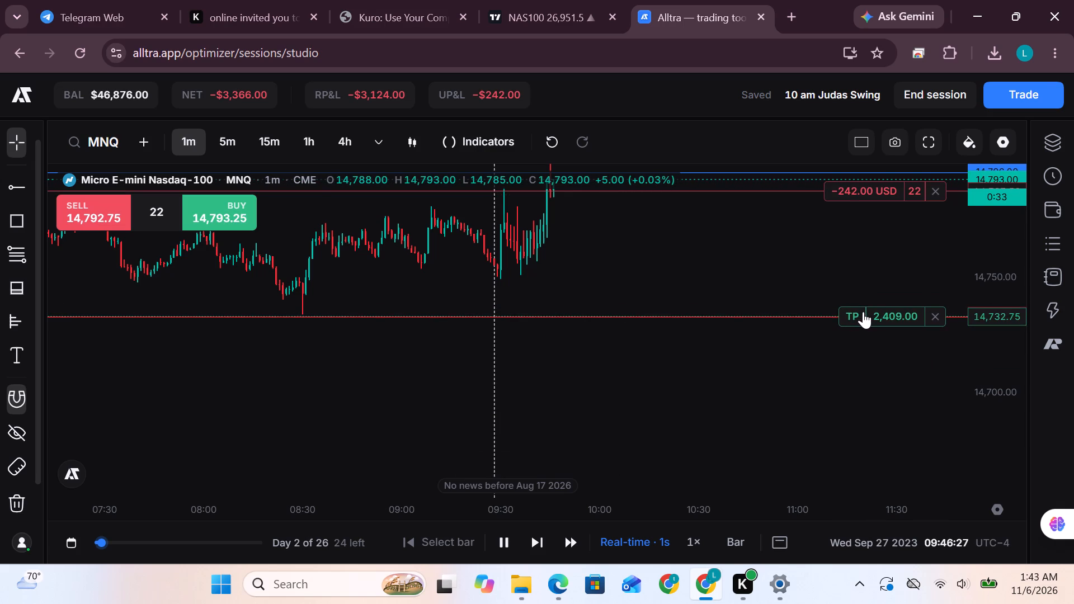
drag(863, 312, 864, 312)
Examine the 1-minute price action around the short's entry, stop loss and take profit levels while the replay runs.
drag(837, 381, 793, 467)
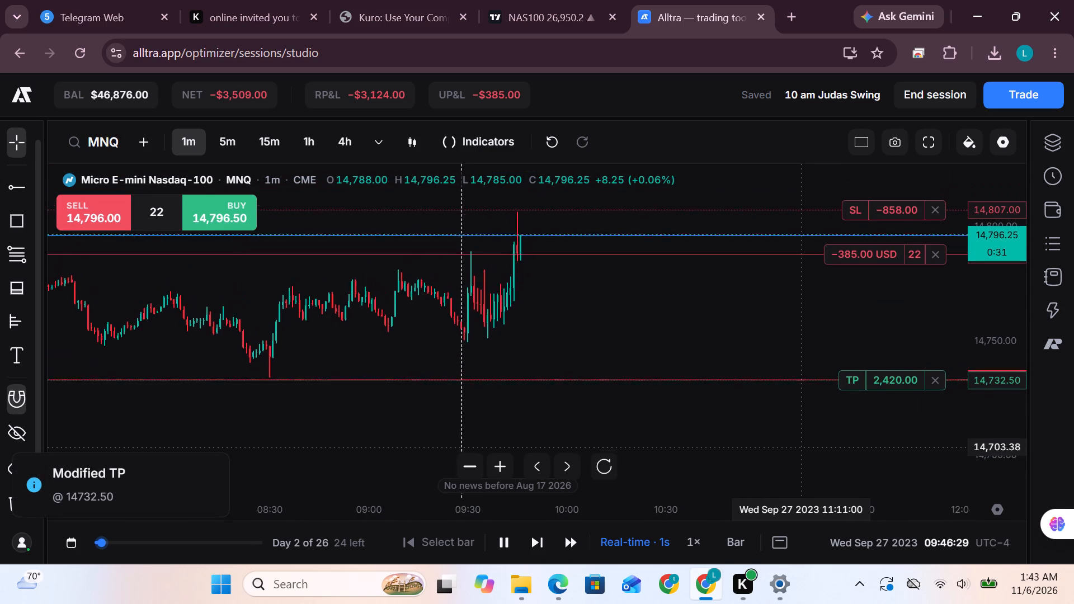
drag(793, 467, 788, 482)
scroll(654, 352, down, 2)
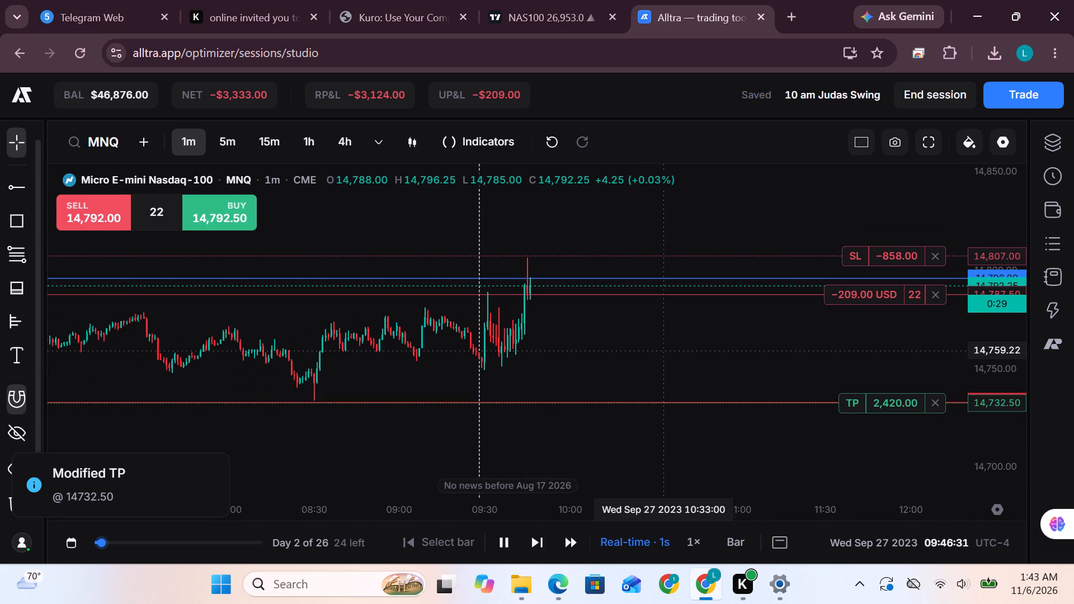
scroll(991, 345, up, 11)
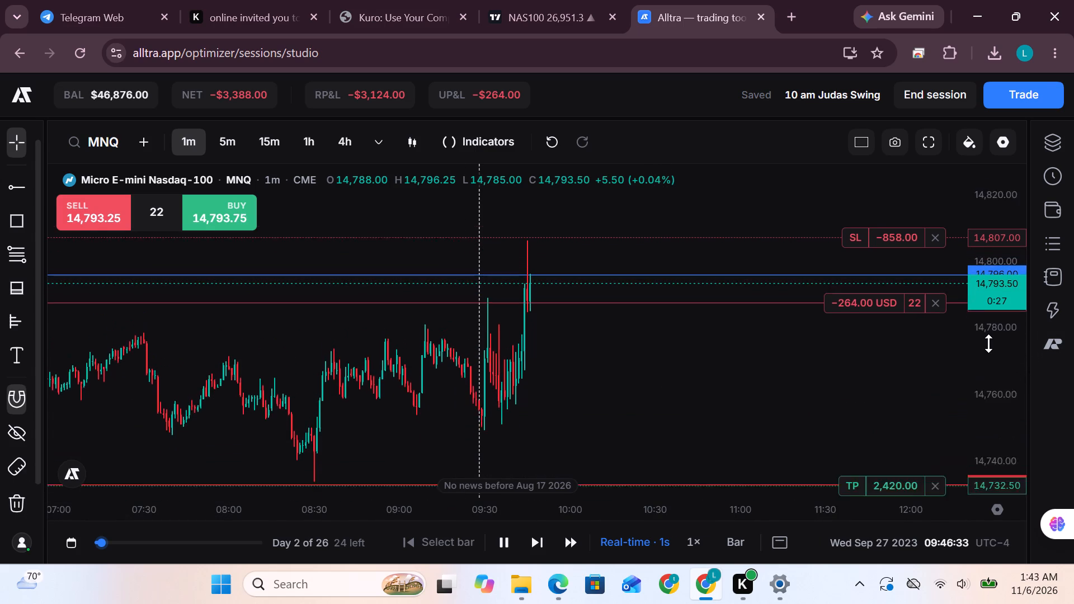
scroll(976, 349, down, 1)
drag(798, 400, 849, 306)
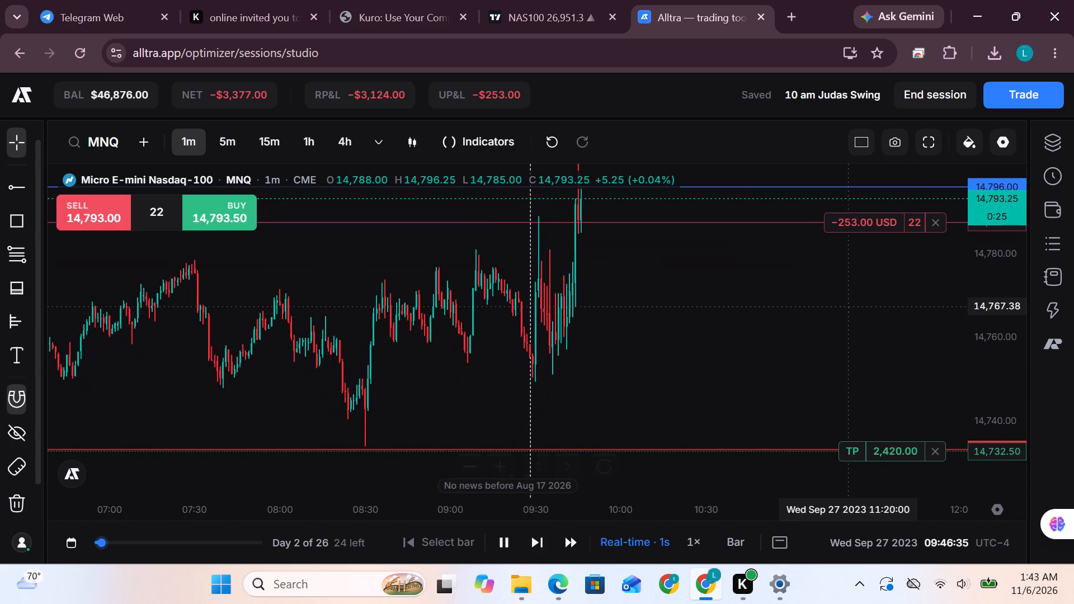
scroll(1009, 315, down, 4)
drag(820, 300, 764, 337)
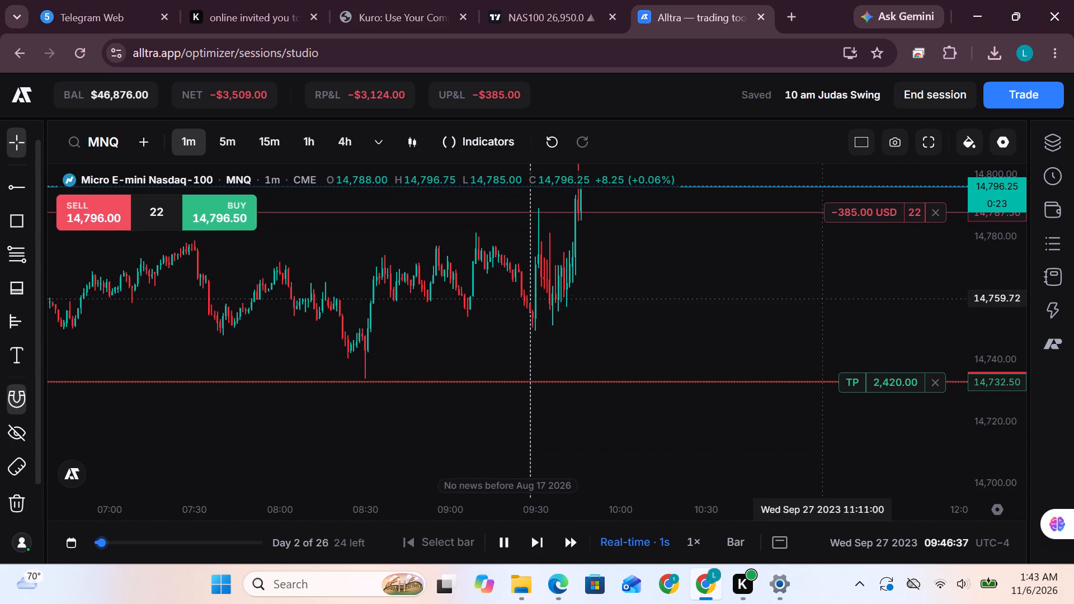
drag(764, 337, 731, 372)
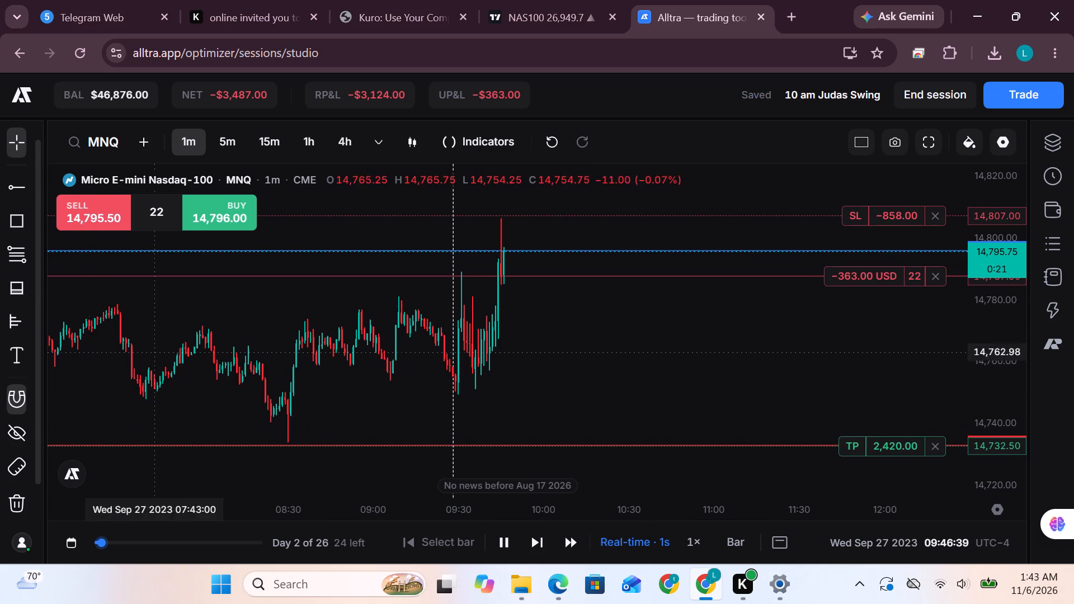
Fast-forward the replay to 10:06:00 on Sep 27 2023 with the short position open.
click(563, 539)
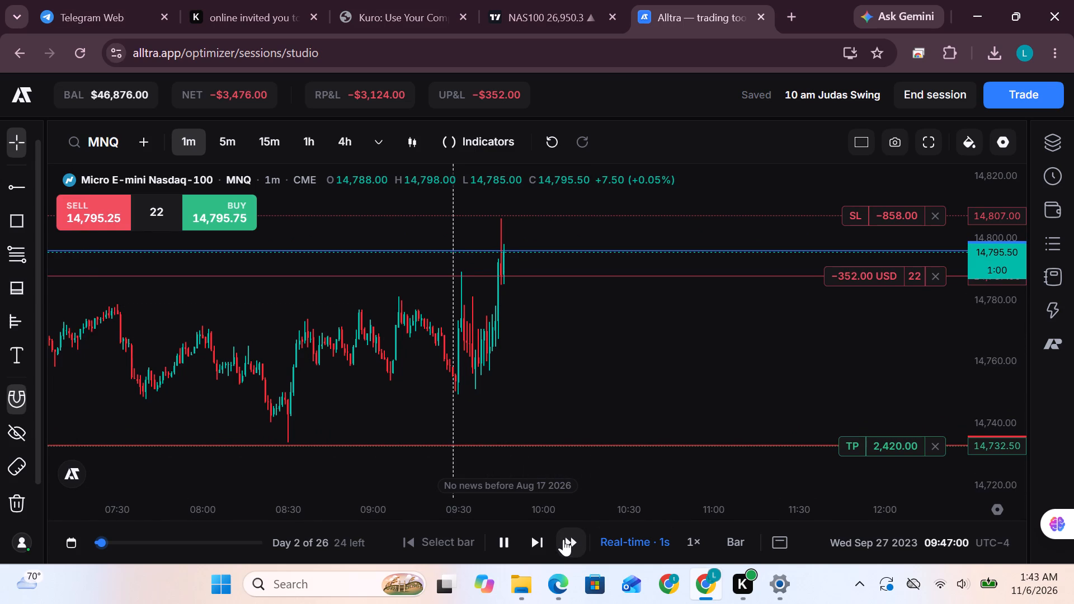
click(570, 542)
click(570, 542)
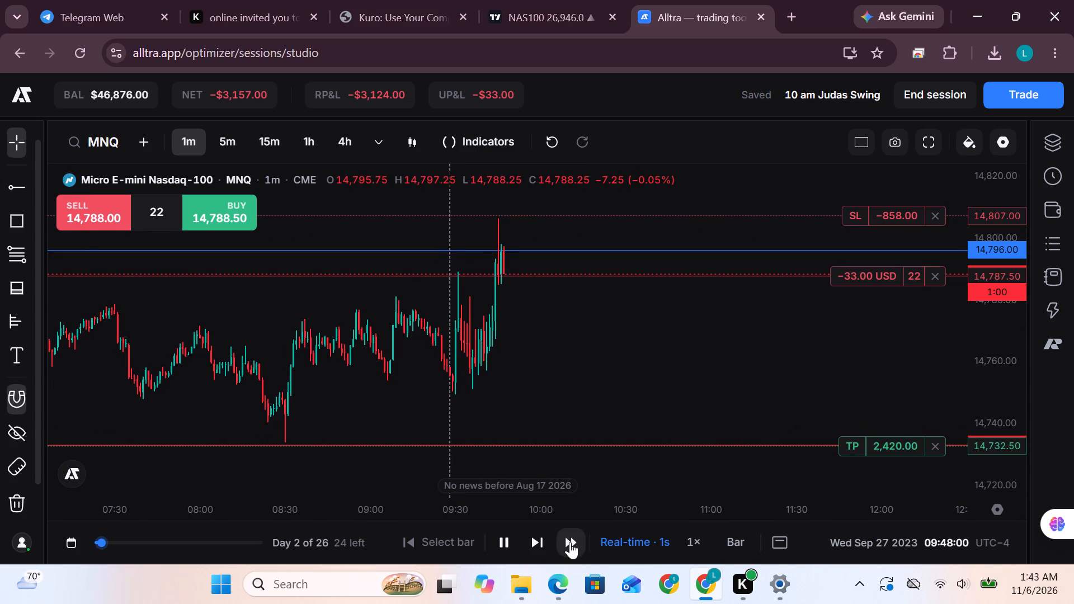
click(570, 542)
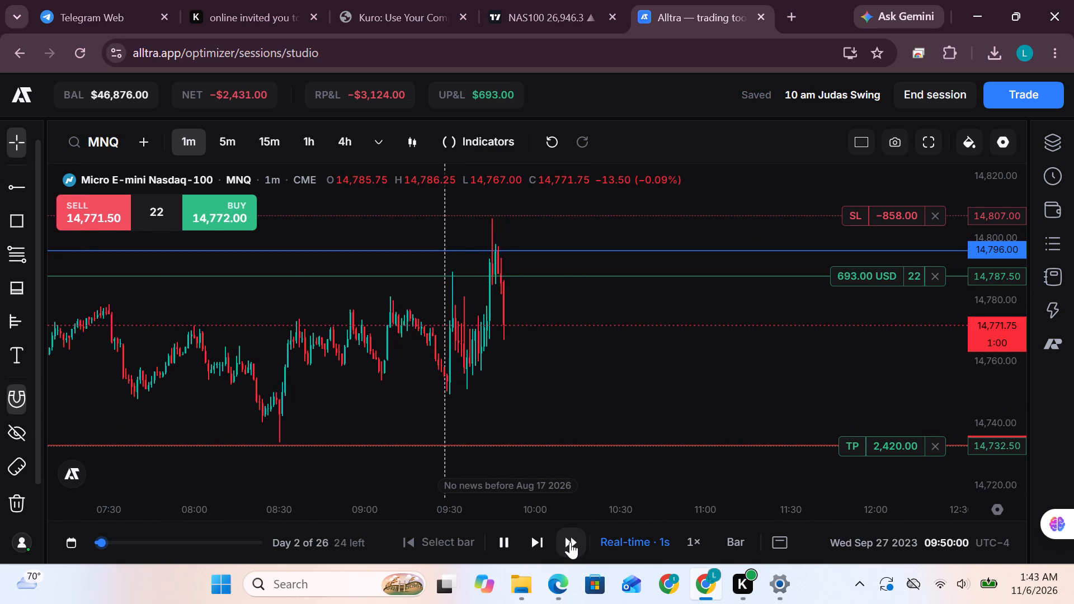
click(570, 542)
click(570, 542)
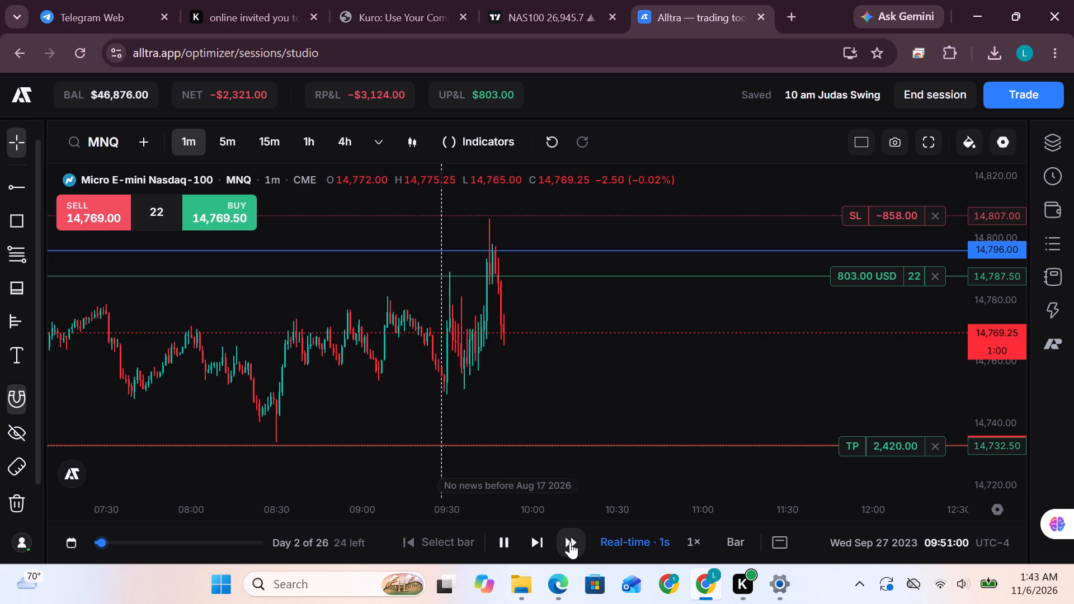
click(570, 542)
click(570, 542)
click(570, 542)
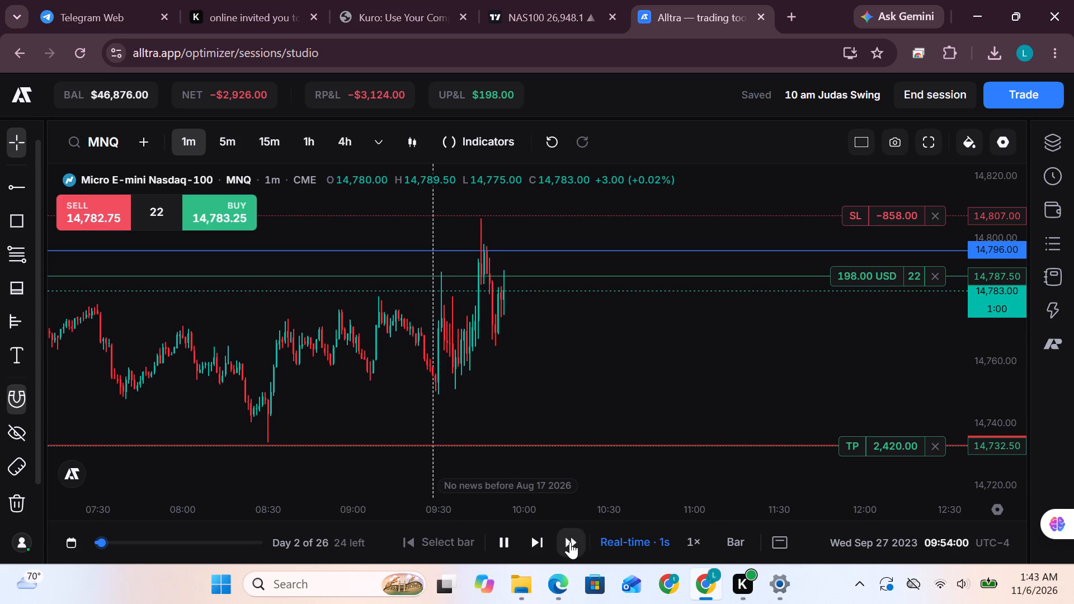
click(570, 542)
click(570, 542)
click(570, 542)
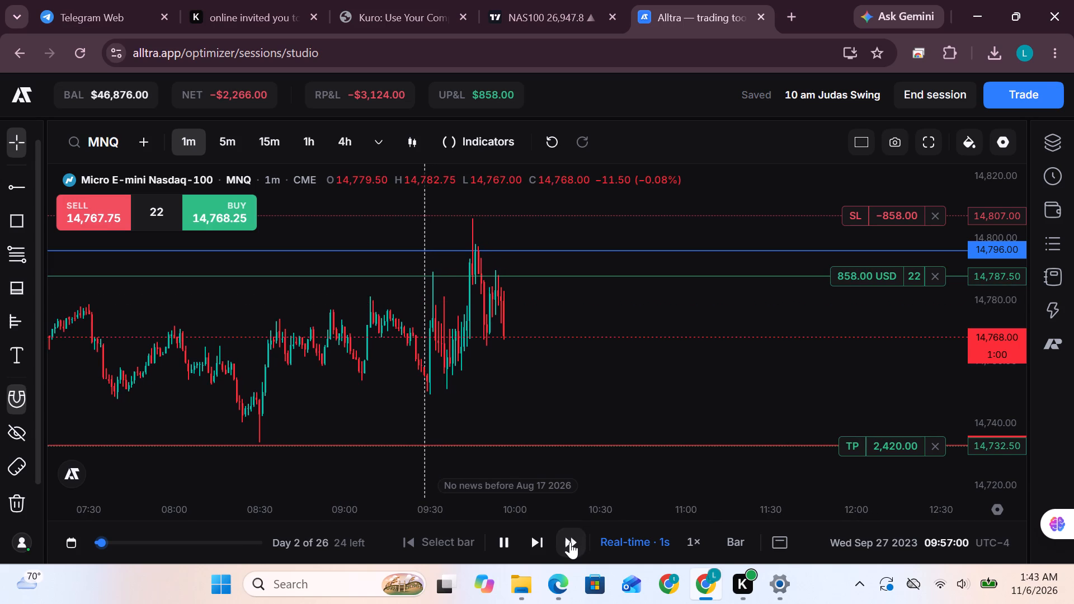
click(570, 542)
click(570, 542)
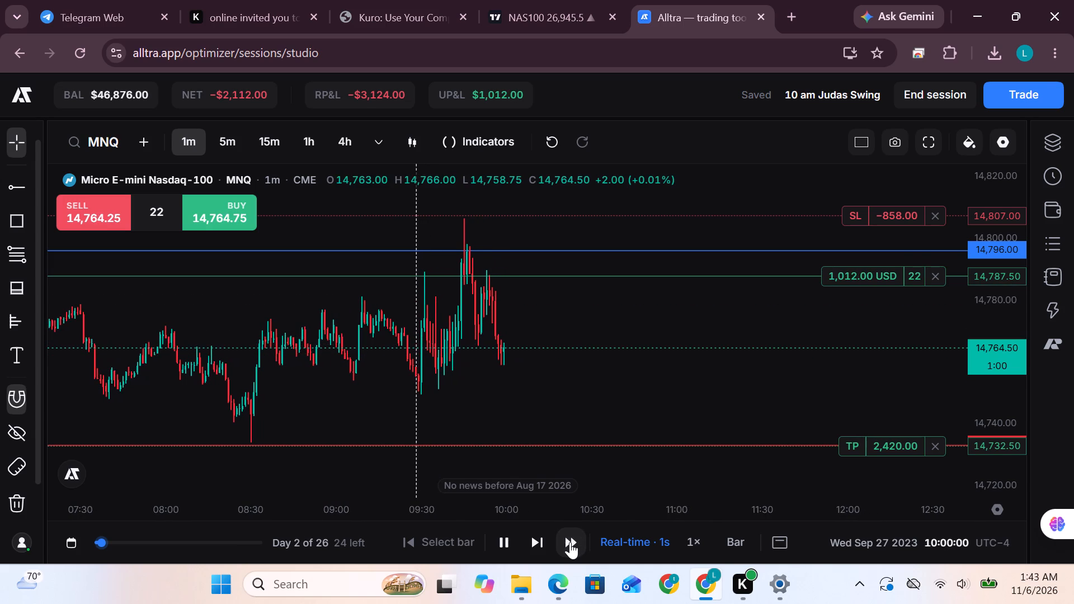
click(570, 542)
click(570, 542)
click(570, 542)
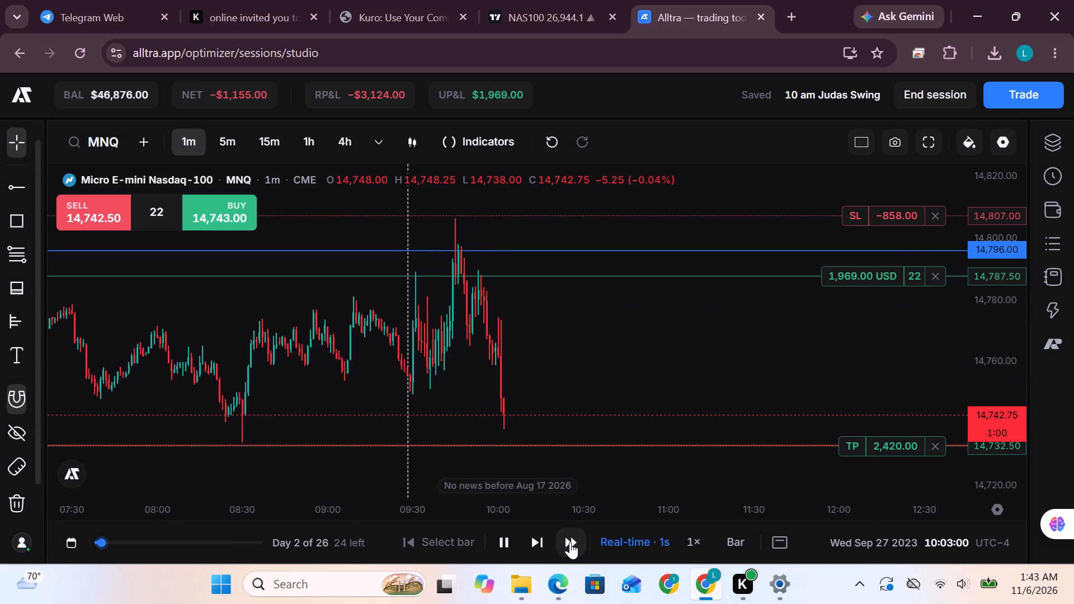
click(570, 542)
click(570, 542)
click(570, 542)
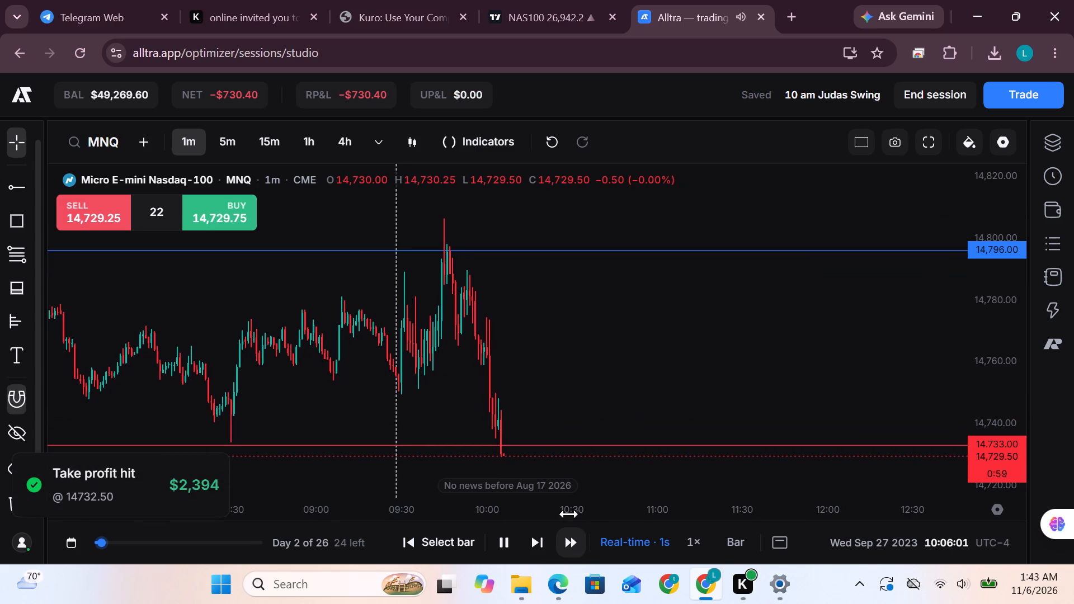
Fast-forward the replay to 10:24:00 on Sep 27 2023 to follow price around the red 14,733.00 ray.
drag(559, 389, 734, 281)
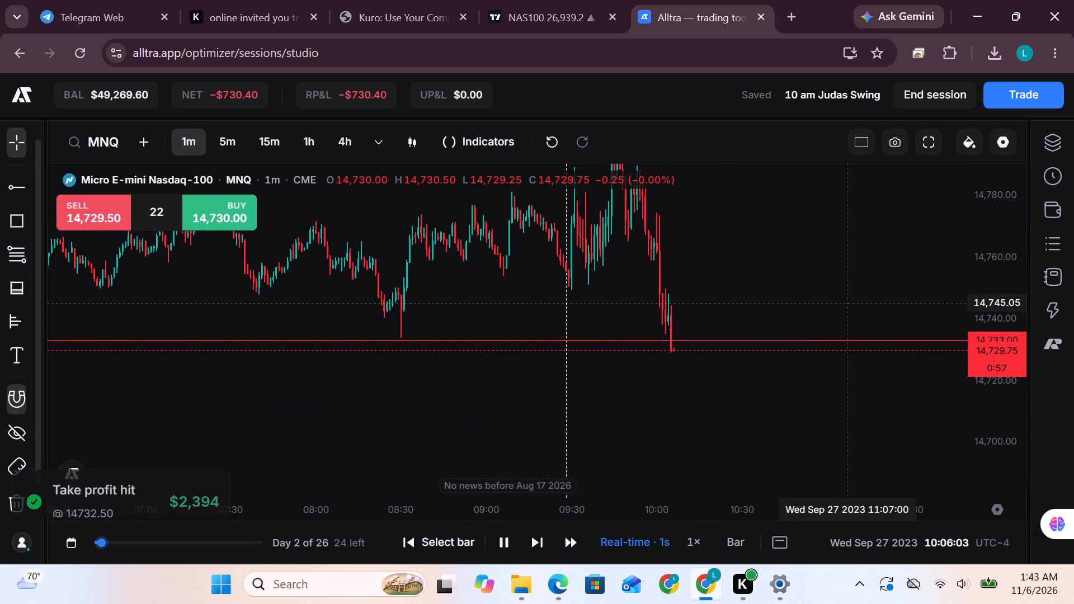
click(563, 535)
click(563, 535)
click(563, 535)
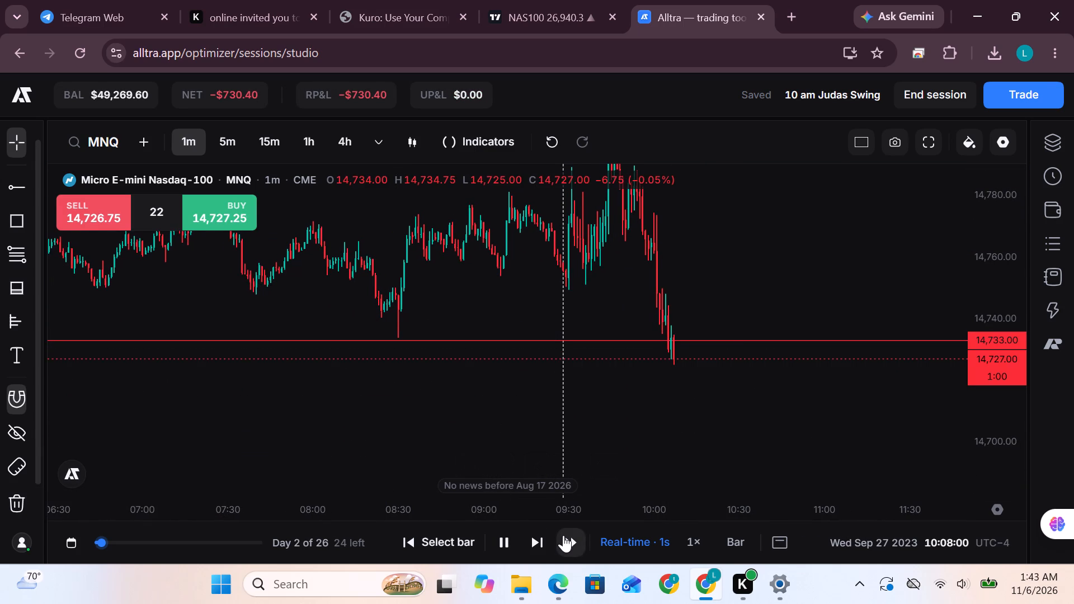
click(563, 535)
click(563, 535)
click(563, 535)
click(563, 535)
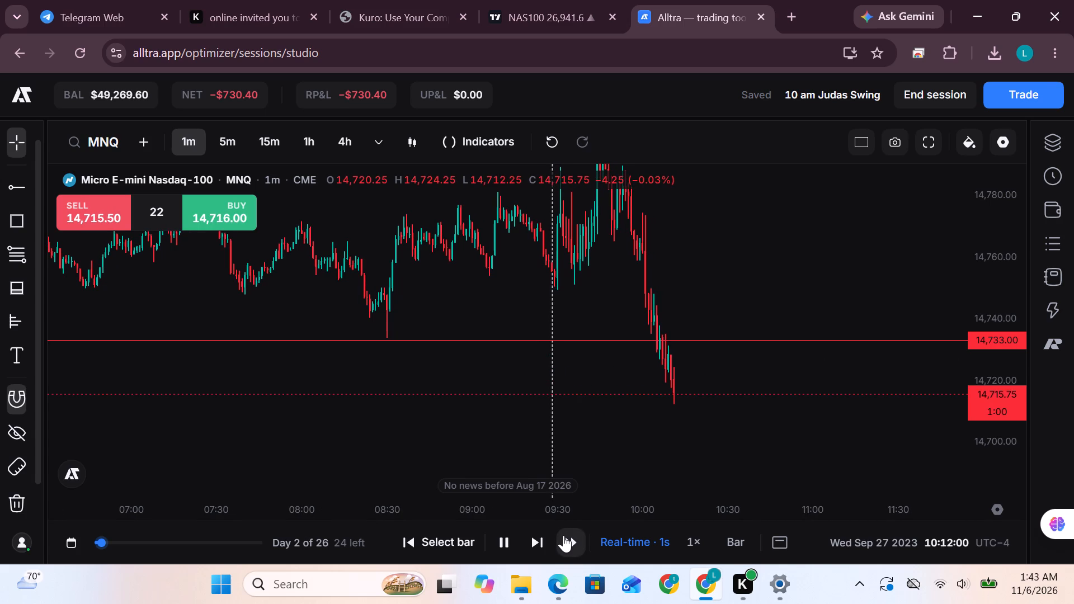
click(563, 535)
triple_click(563, 539)
triple_click(563, 539)
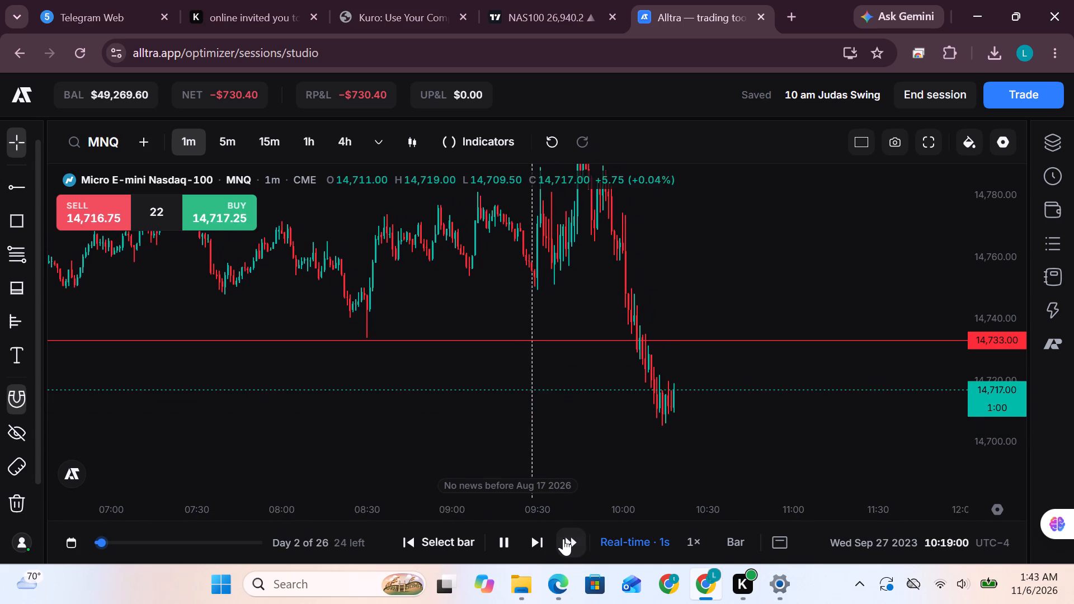
triple_click(563, 539)
click(563, 539)
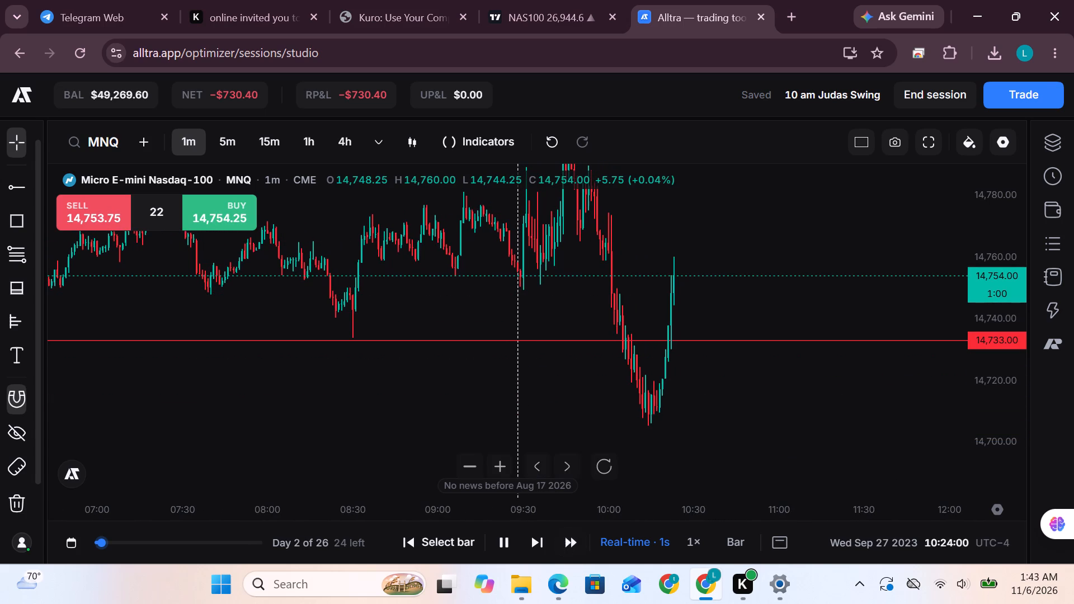
Examine the 1-minute MNQ price action around the blue 14,796.00 and red 14,733.00 rays up to the current replay bar.
scroll(849, 407, down, 11)
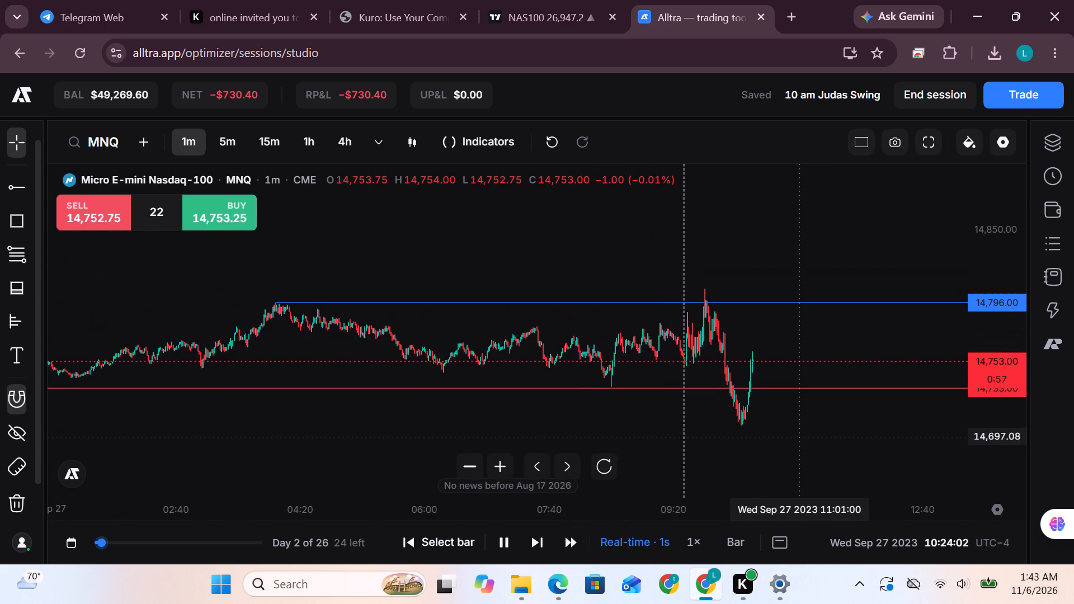
scroll(793, 447, up, 4)
scroll(665, 431, up, 6)
scroll(712, 414, up, 4)
scroll(767, 412, up, 2)
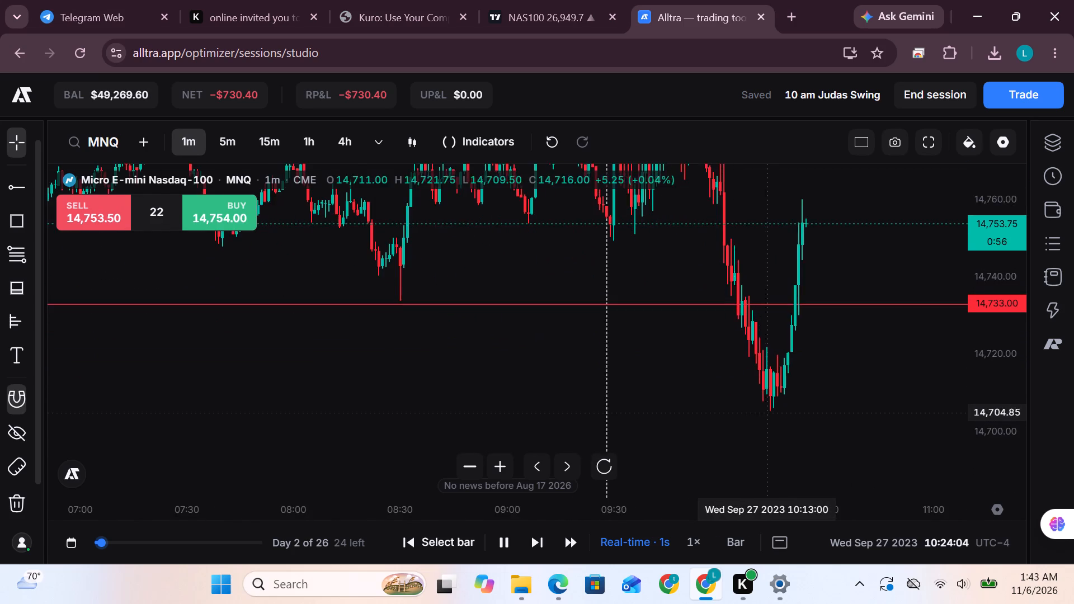
scroll(957, 346, down, 7)
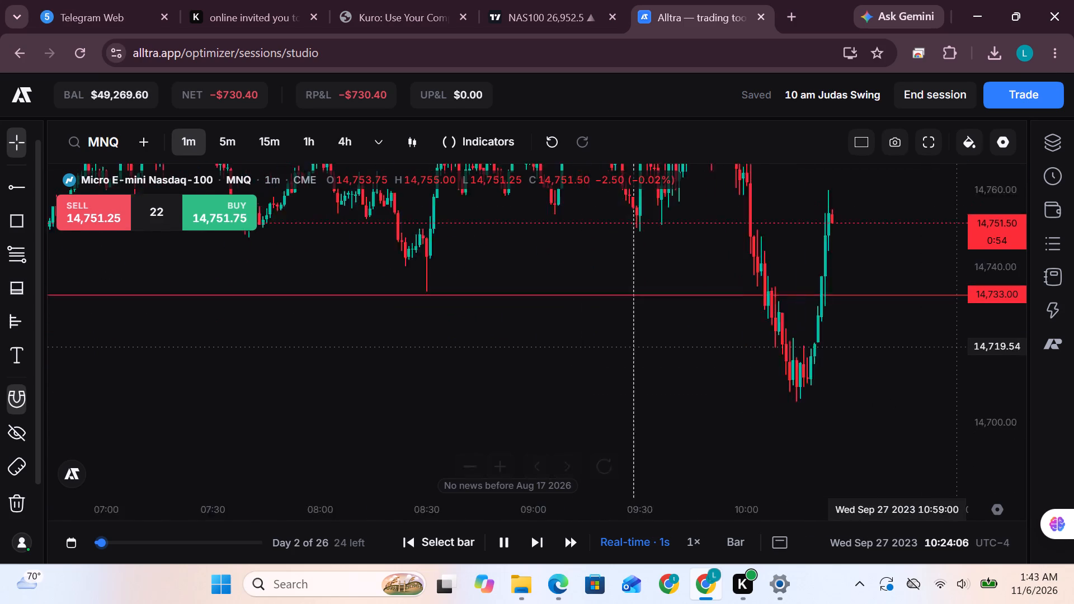
scroll(670, 405, down, 6)
drag(780, 409, 624, 408)
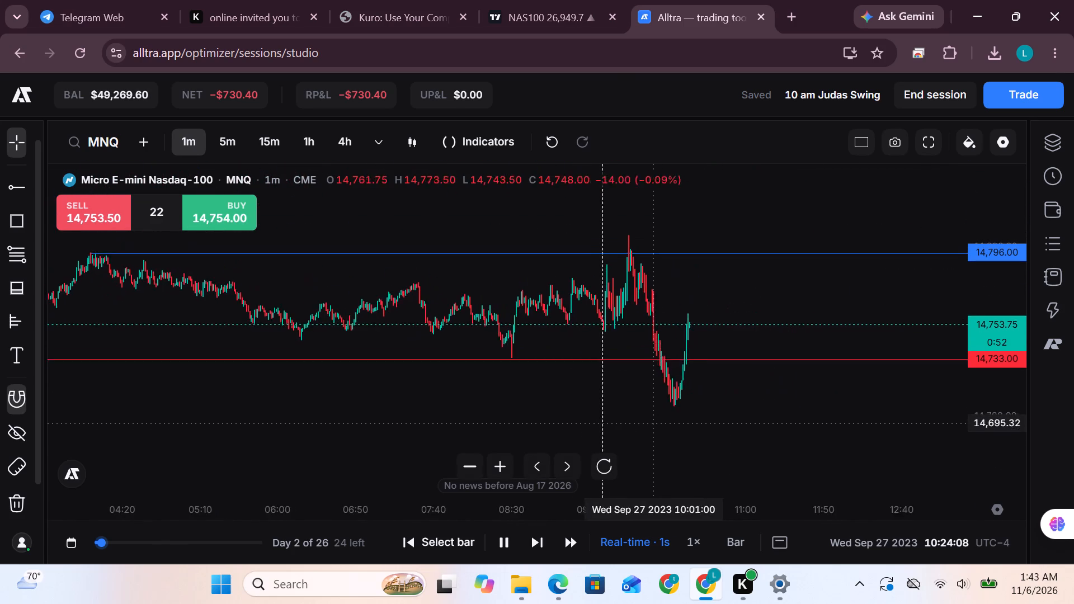
drag(624, 408, 608, 399)
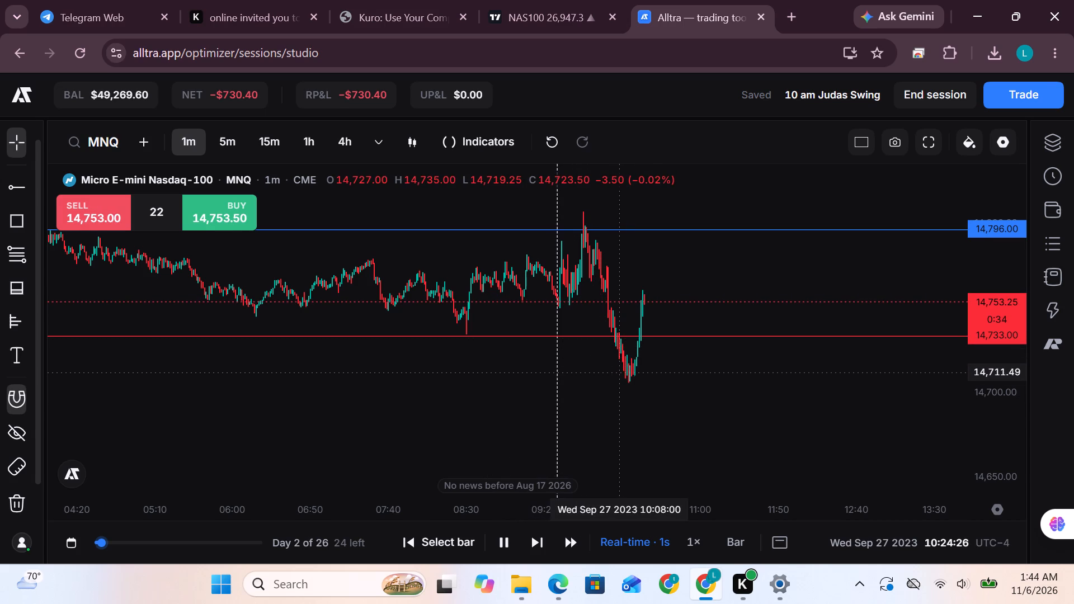
drag(679, 383, 550, 400)
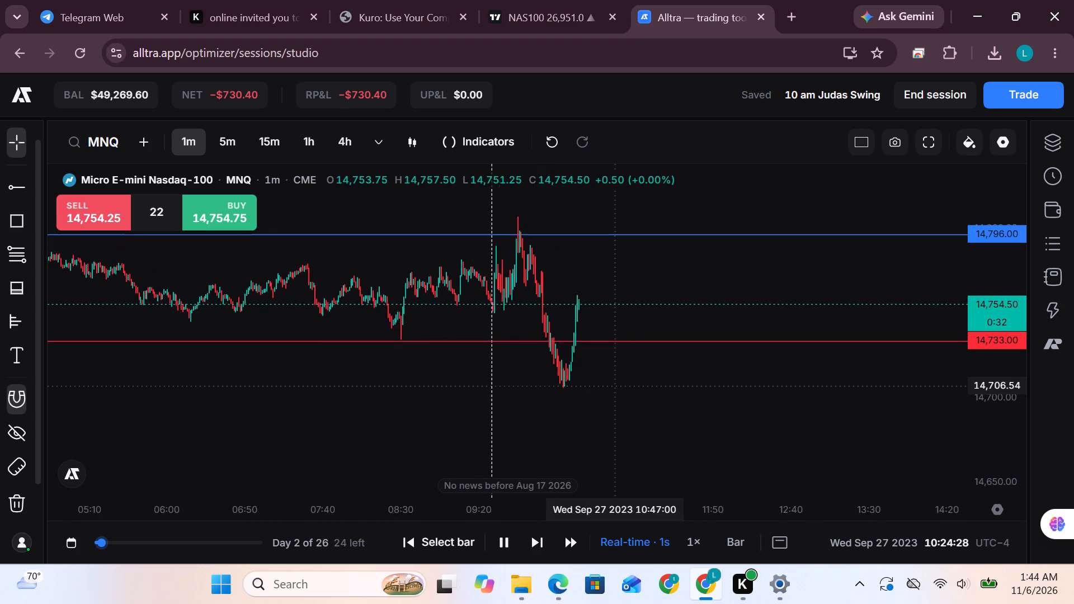
drag(550, 400, 475, 409)
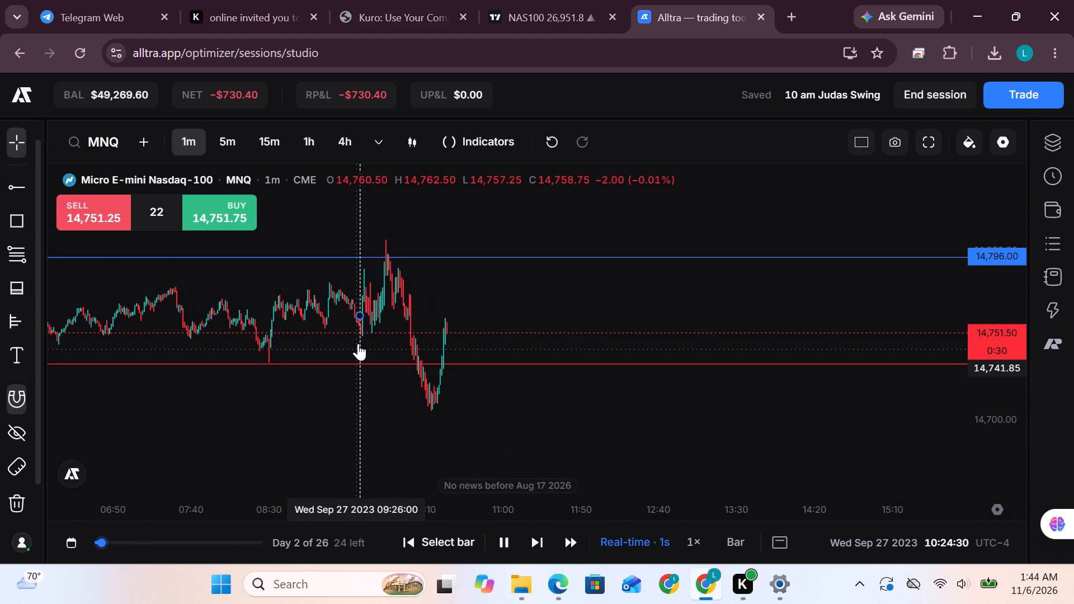
Move the dashed vertical line from the session open to about 10:35 on Sep 27 2023, just ahead of the current bar.
drag(360, 343, 528, 360)
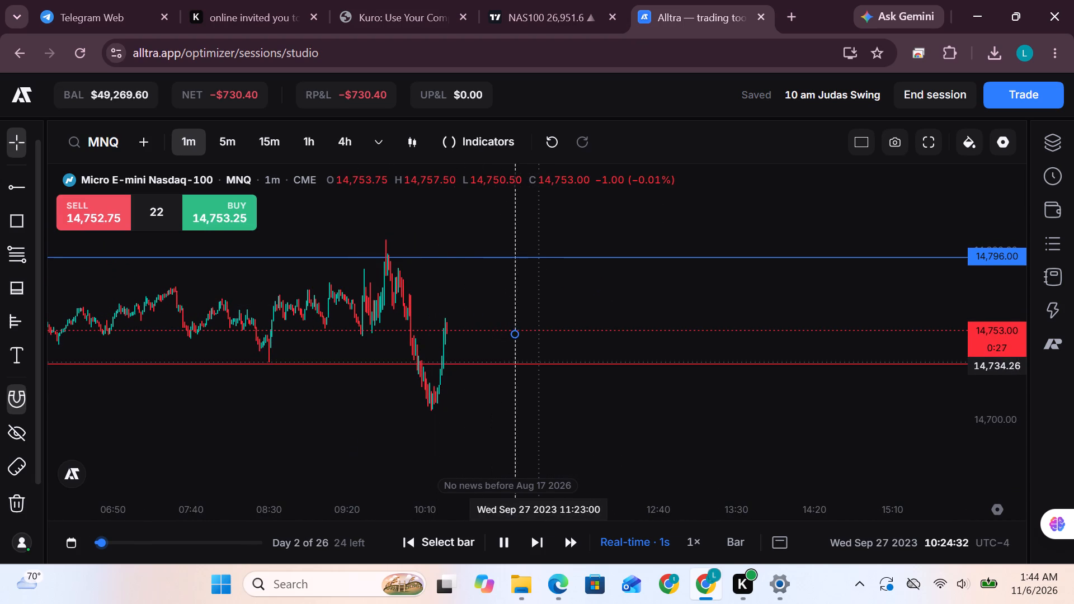
drag(528, 360, 493, 344)
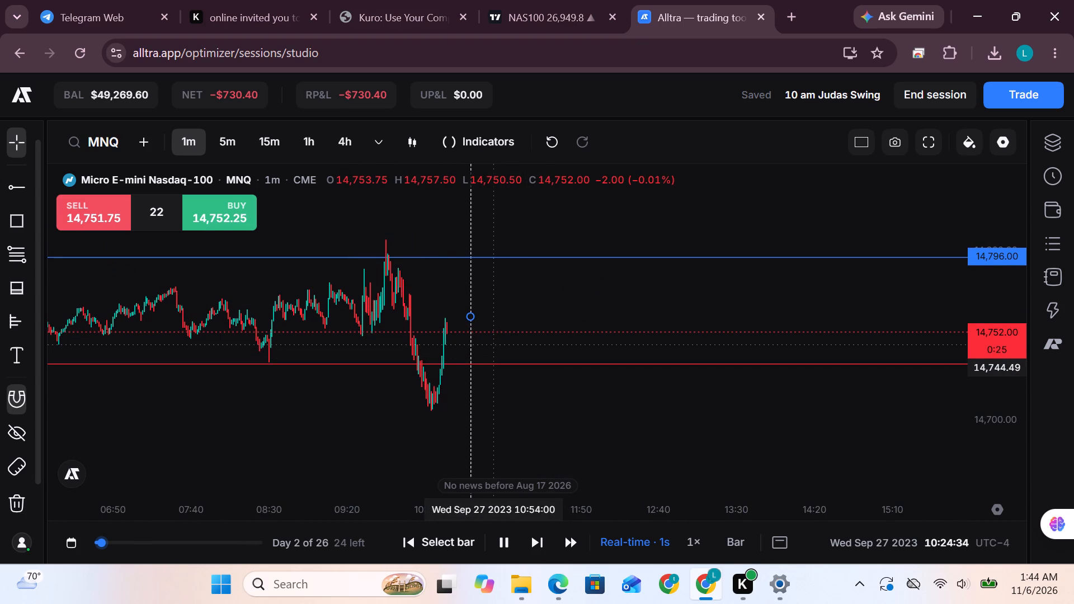
drag(493, 344, 496, 348)
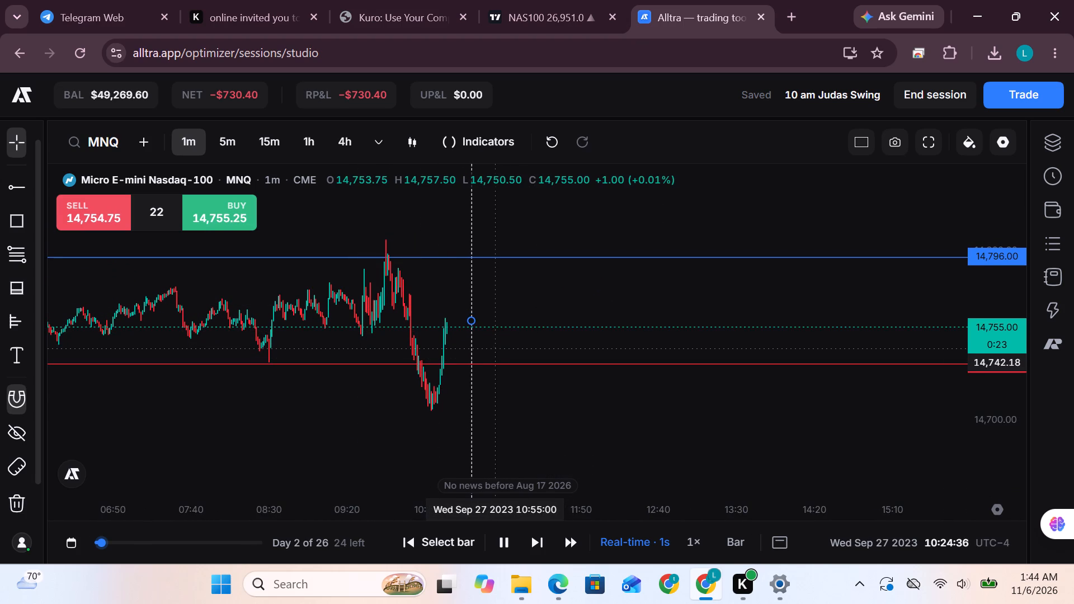
drag(496, 348, 487, 343)
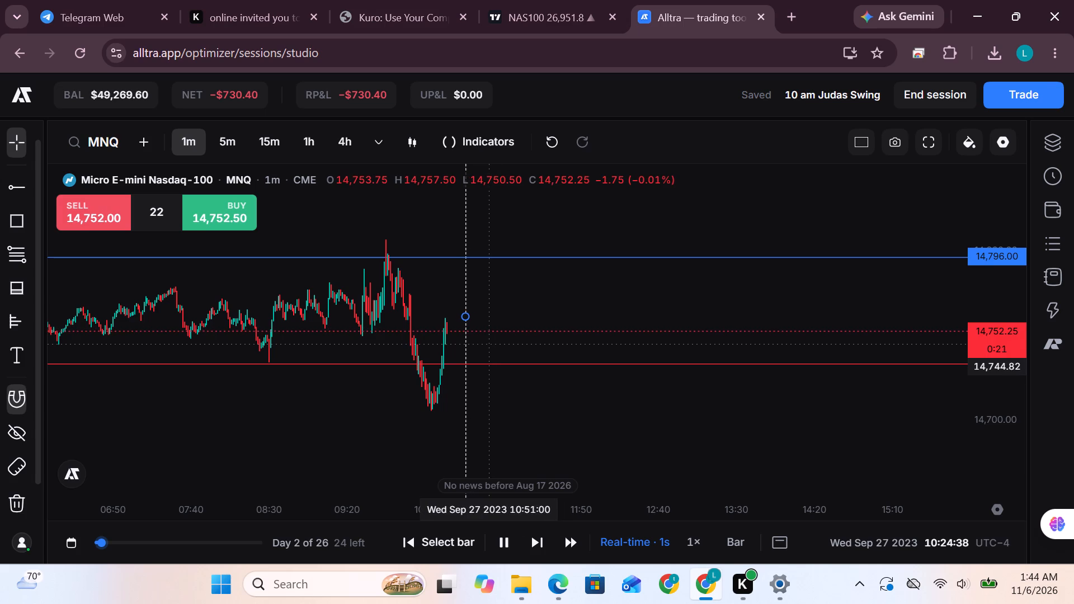
drag(487, 343, 487, 342)
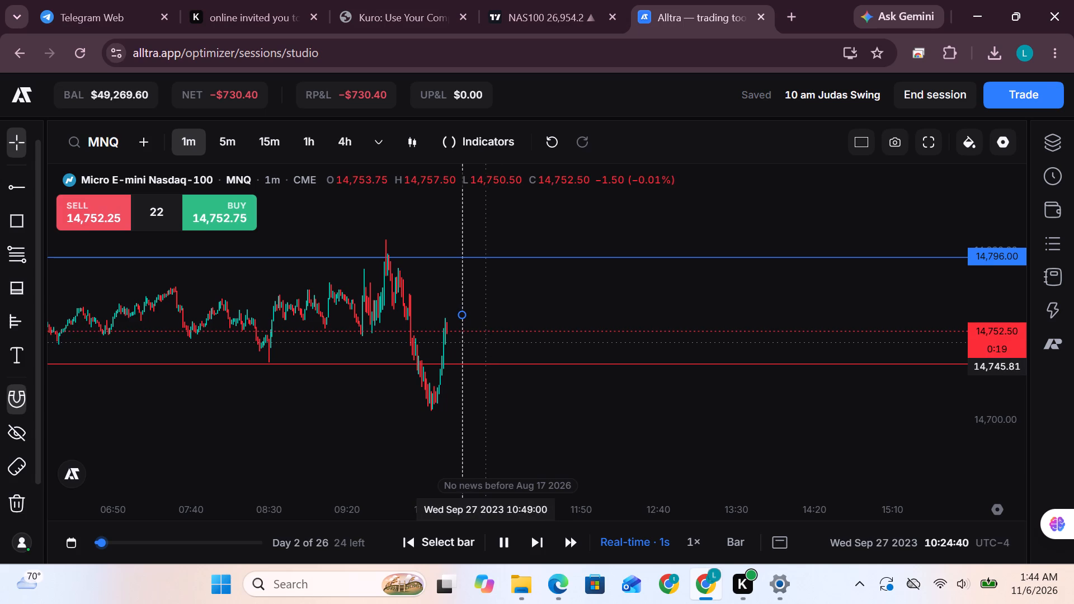
drag(487, 342, 487, 342)
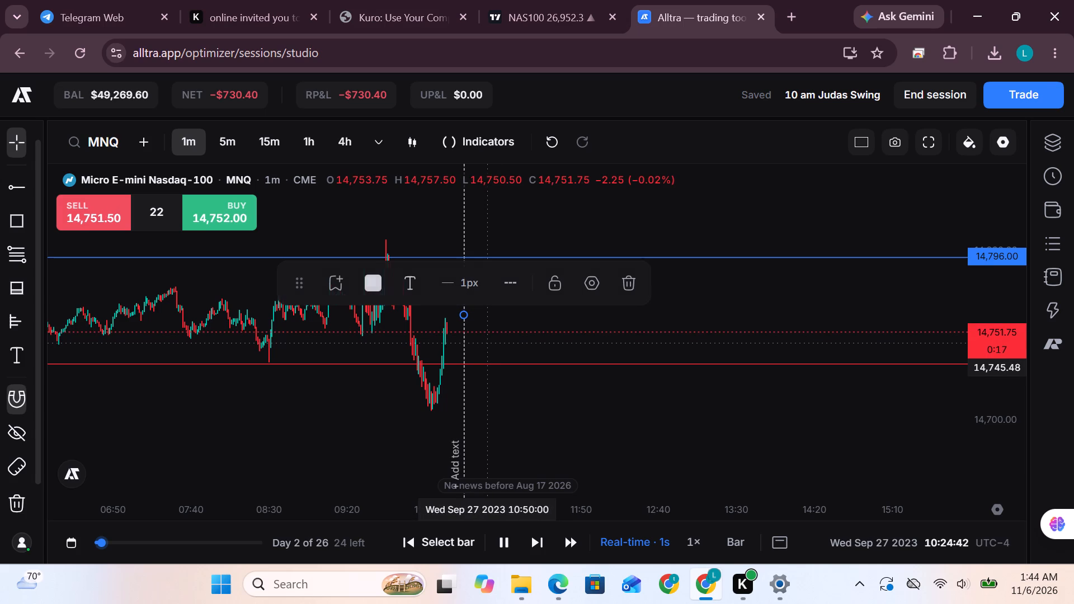
click(534, 411)
Fast-forward the replay to 10:36:00 on Sep 27 2023, past the dashed vertical line.
scroll(507, 337, up, 2)
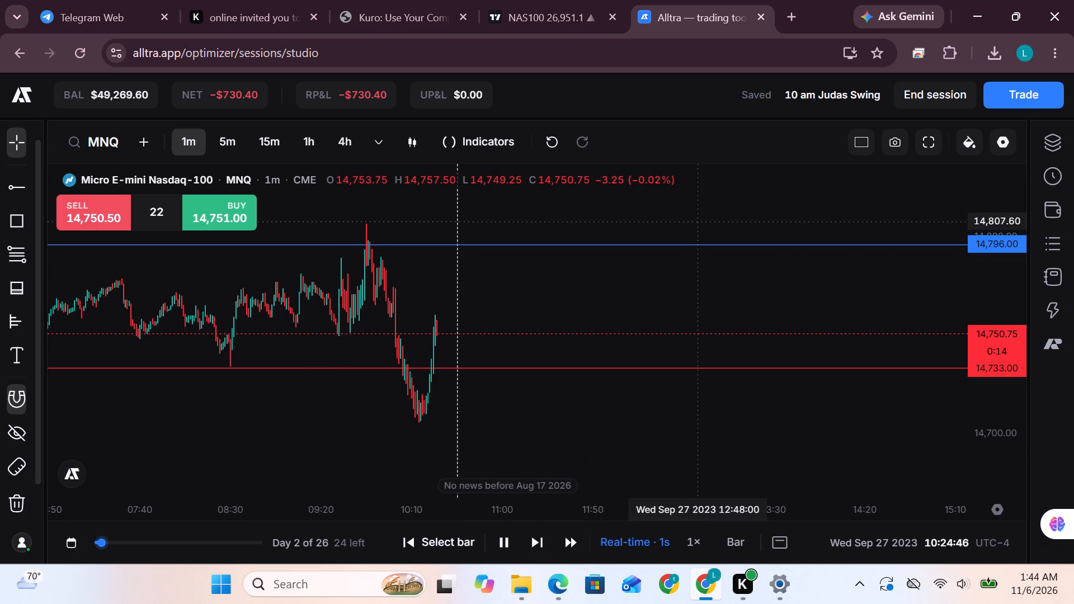
click(609, 467)
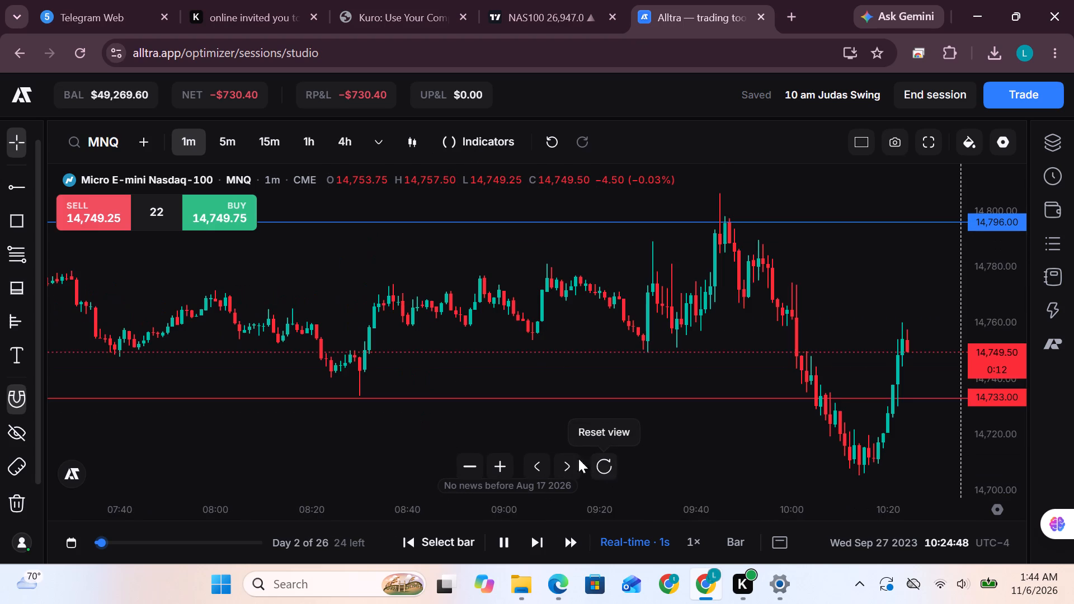
drag(845, 305, 435, 280)
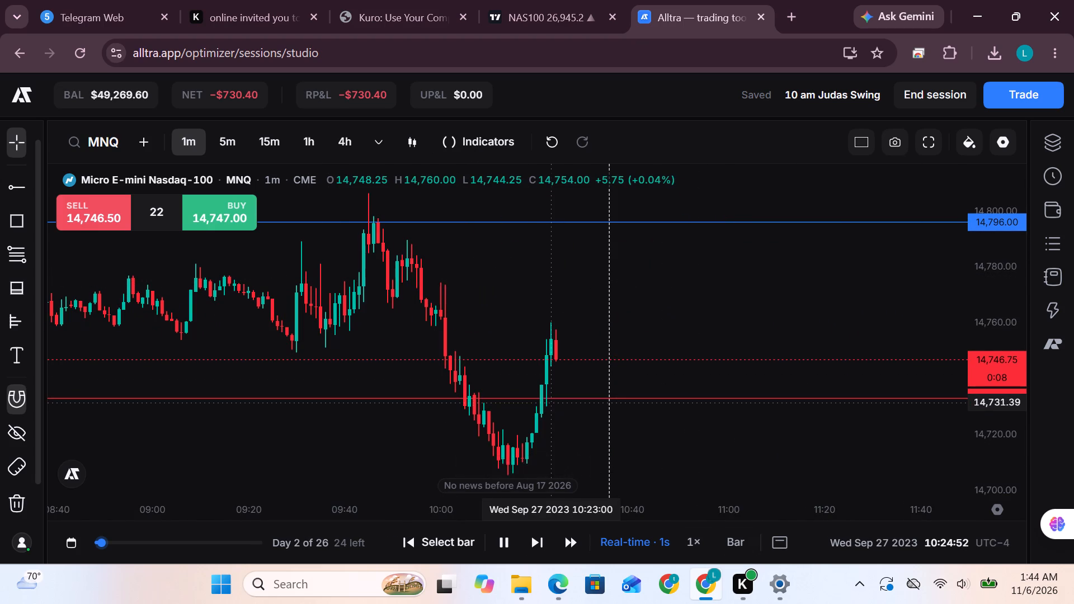
triple_click(563, 536)
triple_click(563, 536)
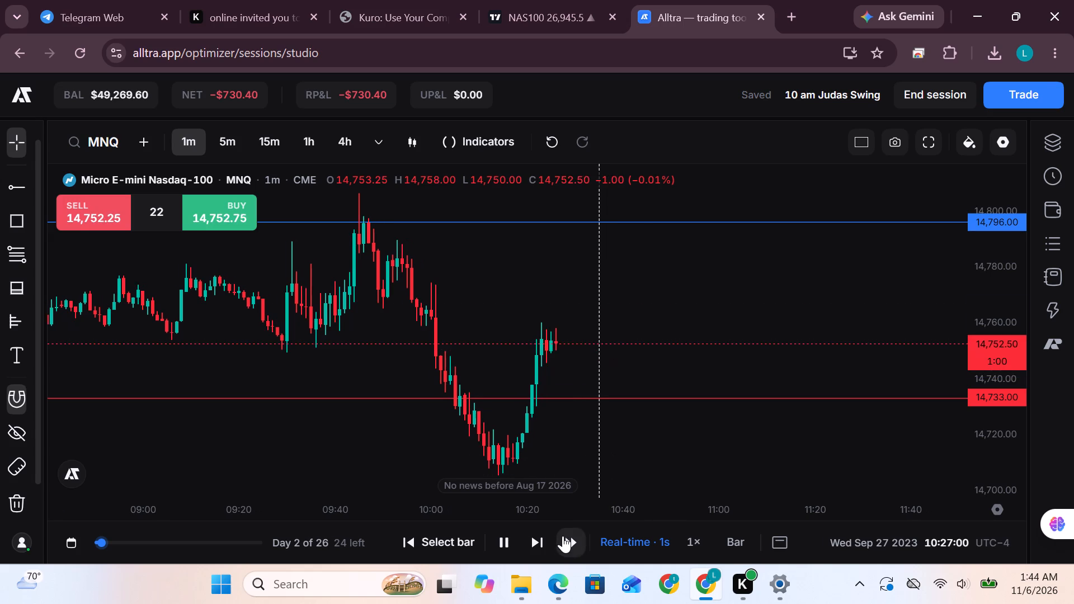
triple_click(563, 536)
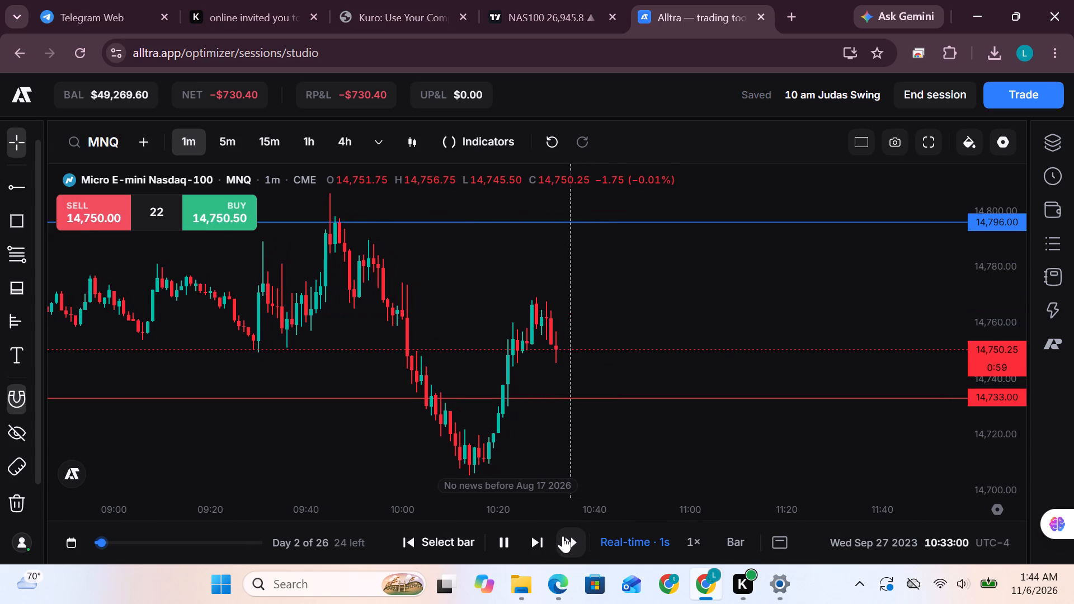
click(567, 544)
click(567, 544)
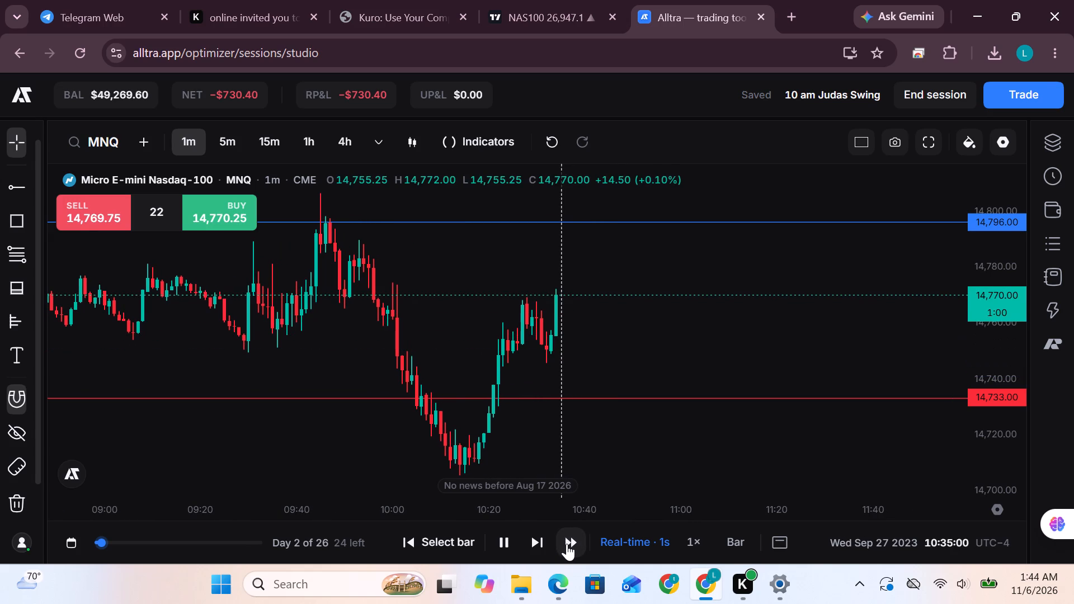
click(567, 544)
Move the blue horizontal ray's anchor to the 09:45 swing high at 14,806.25.
scroll(576, 215, down, 2)
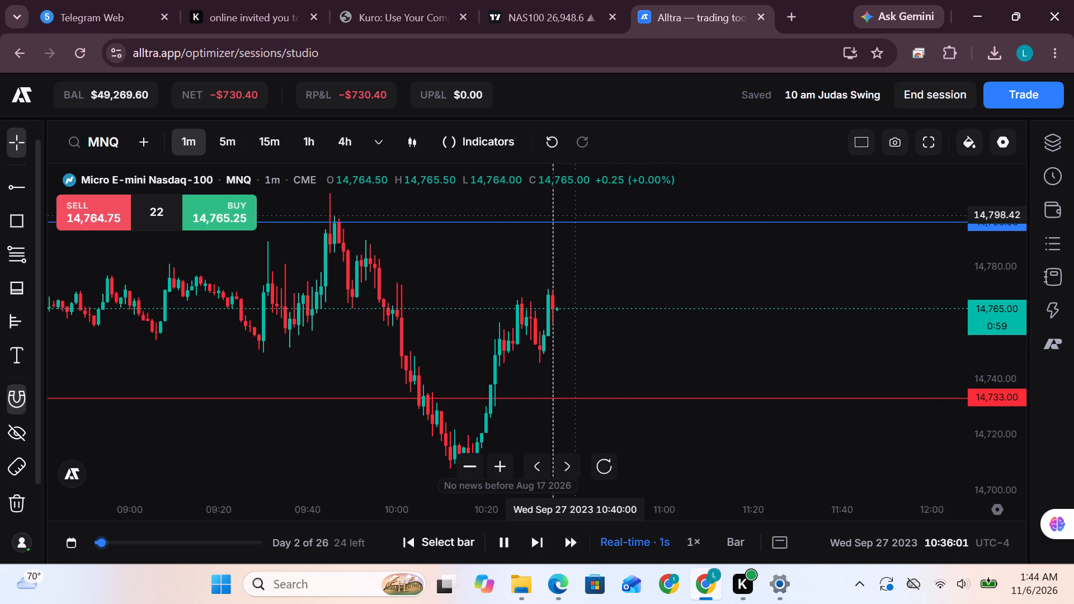
scroll(597, 307, down, 13)
drag(493, 339, 676, 376)
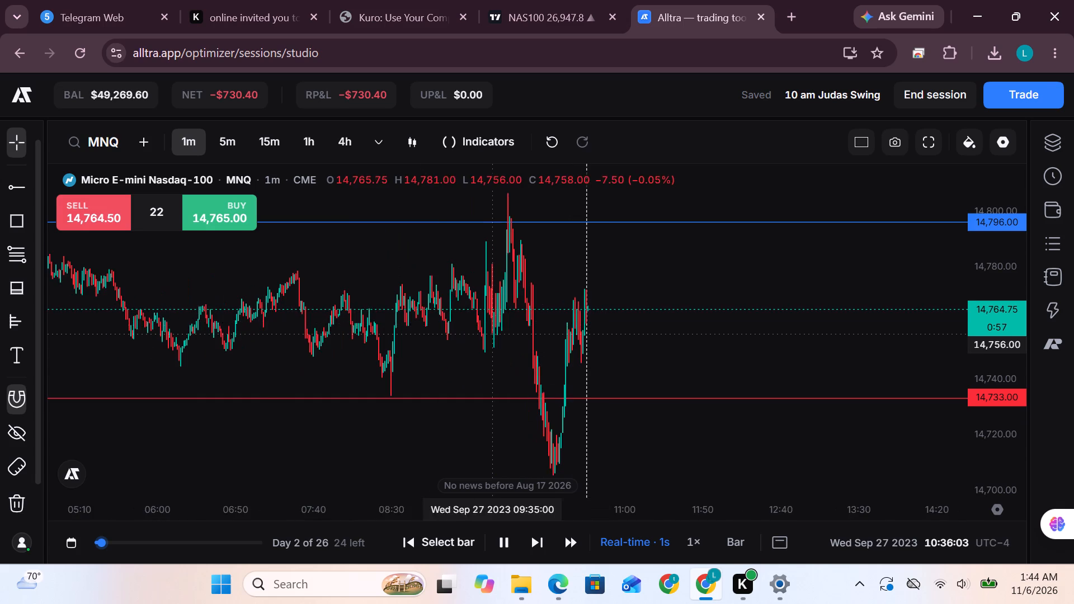
drag(676, 376, 866, 490)
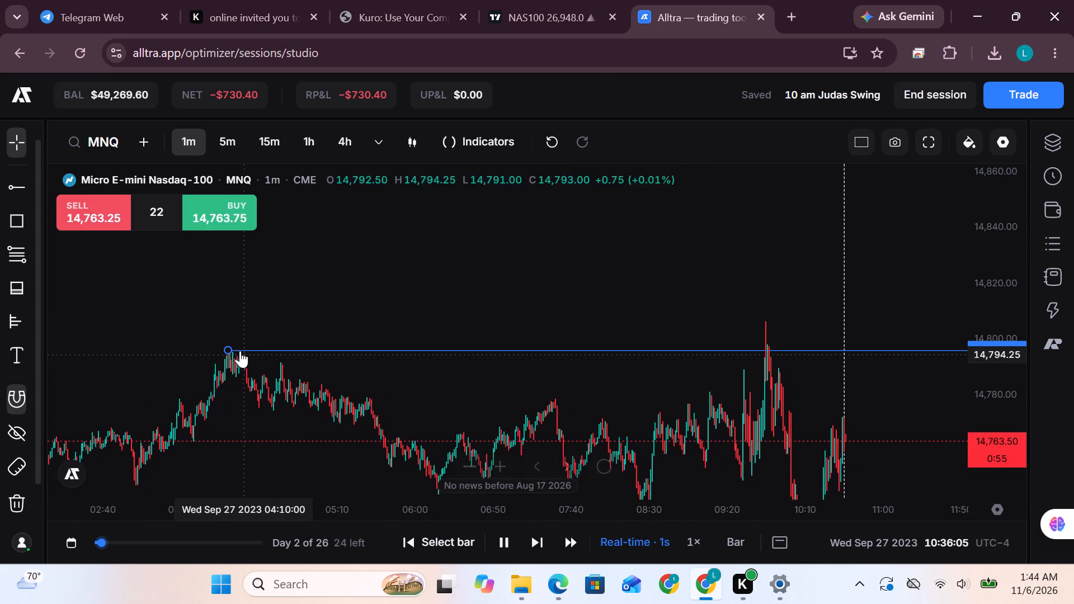
drag(228, 348, 776, 306)
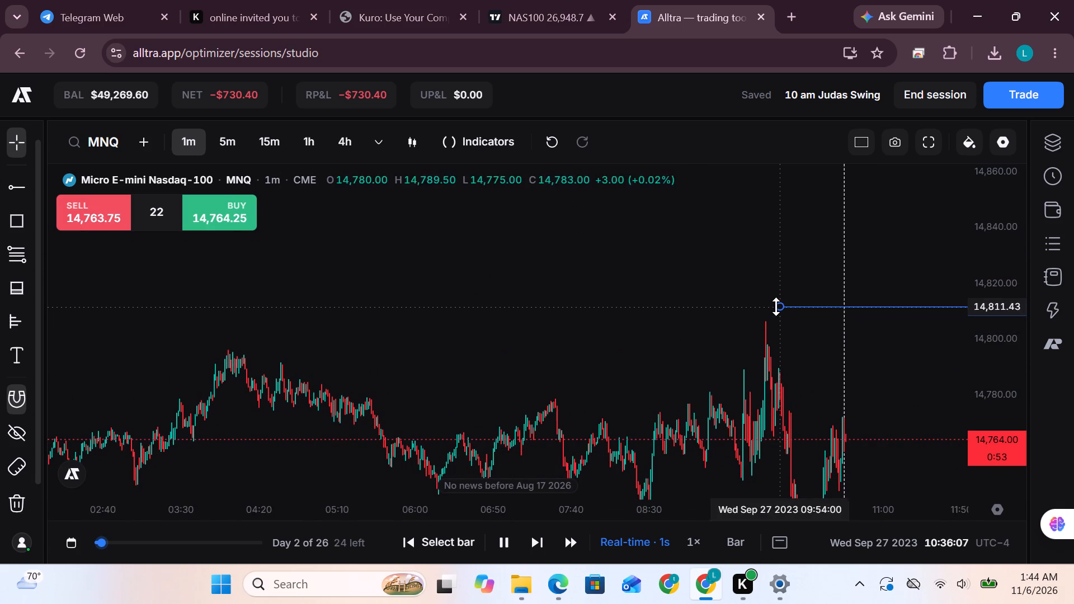
drag(776, 306, 766, 324)
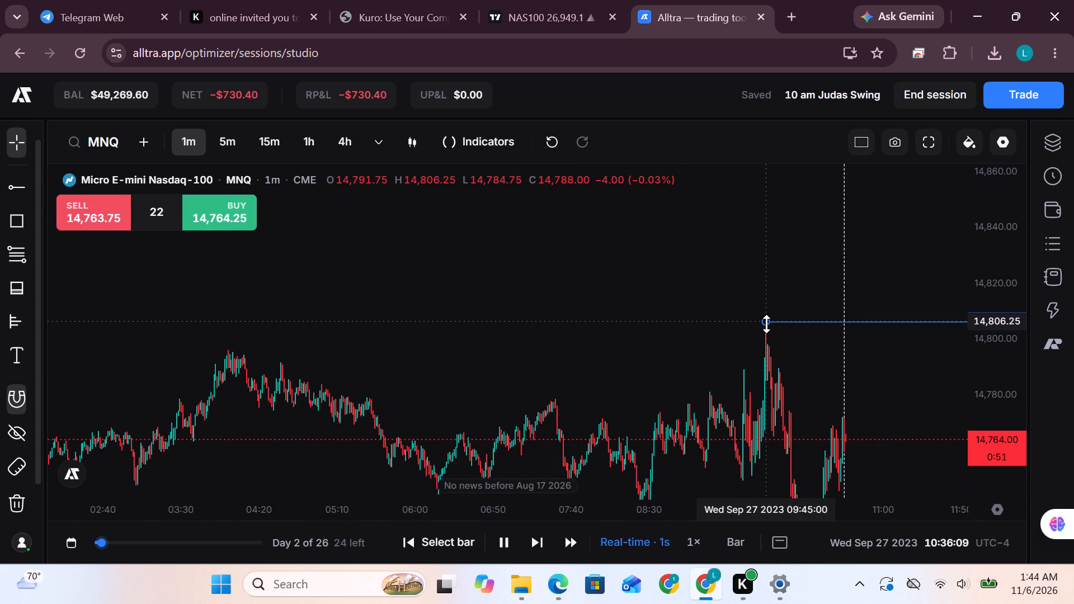
drag(766, 324, 765, 323)
click(724, 333)
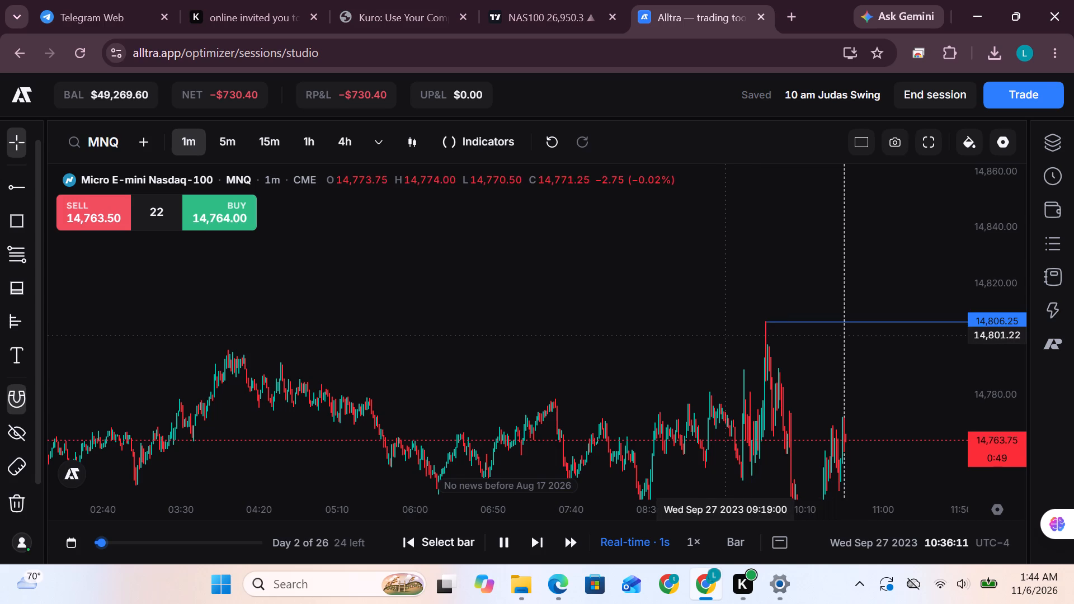
Examine the 1-minute price action between the blue 14,806.25 ray and the red 14,733.00 ray.
drag(733, 355, 521, 259)
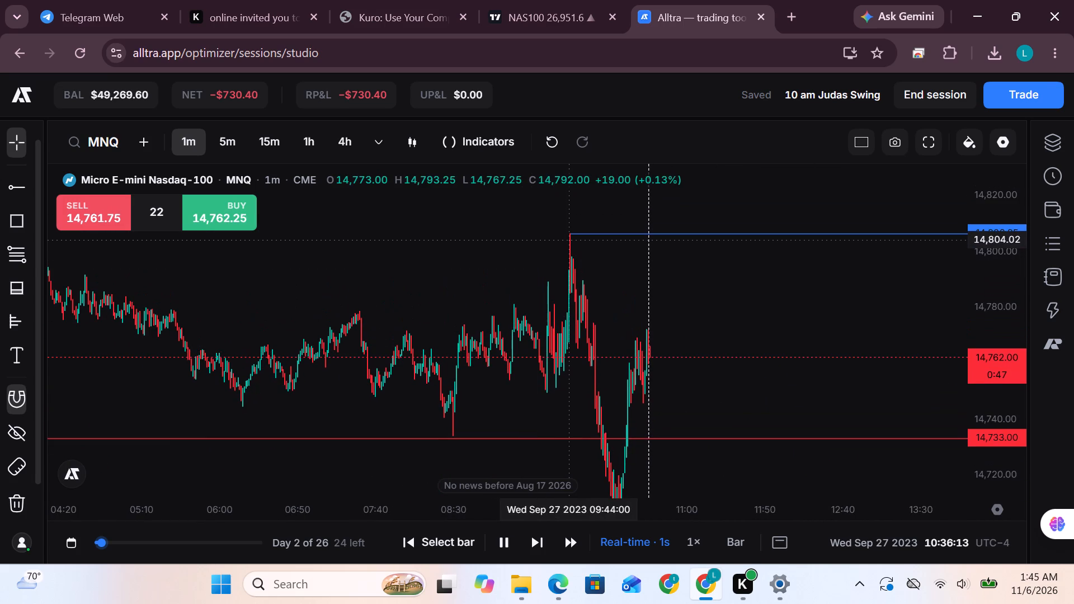
click(570, 235)
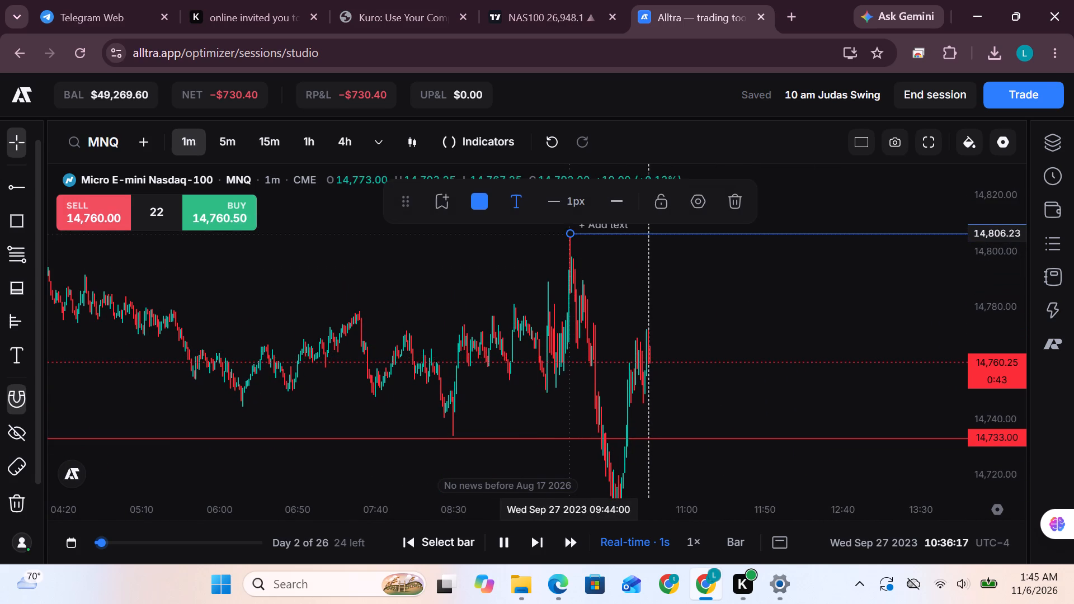
click(651, 273)
drag(842, 408, 831, 395)
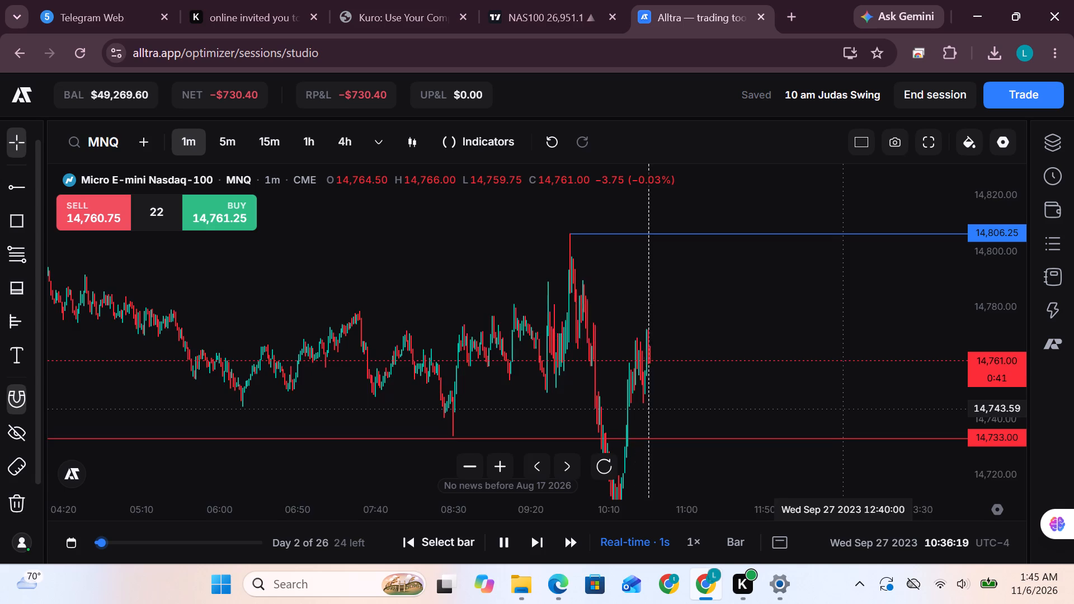
drag(831, 395, 783, 341)
scroll(722, 333, up, 5)
scroll(965, 266, down, 8)
scroll(1004, 298, down, 12)
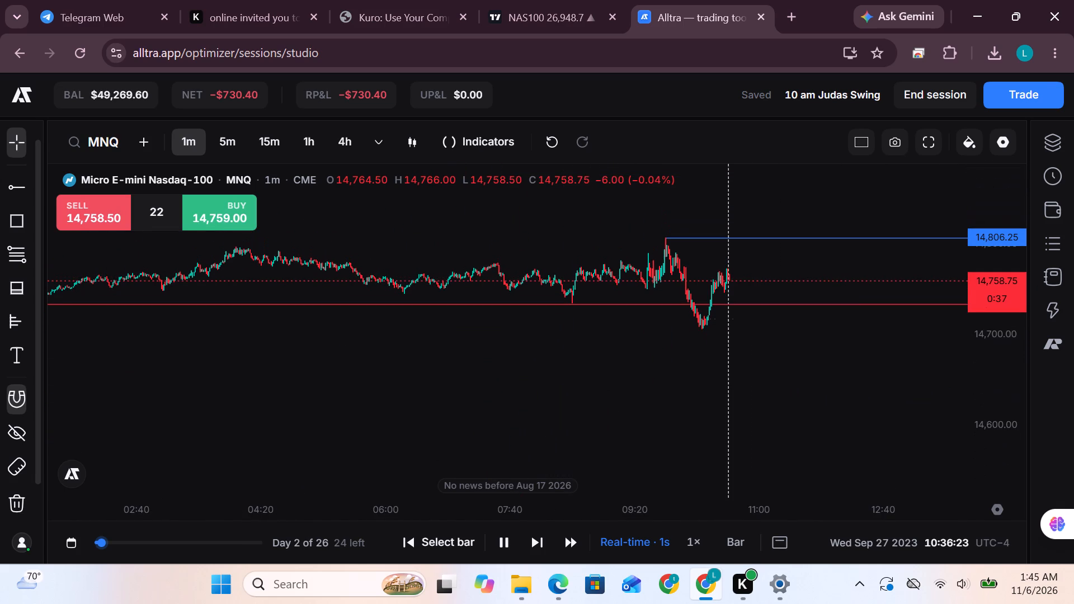
scroll(368, 358, down, 4)
scroll(941, 390, up, 7)
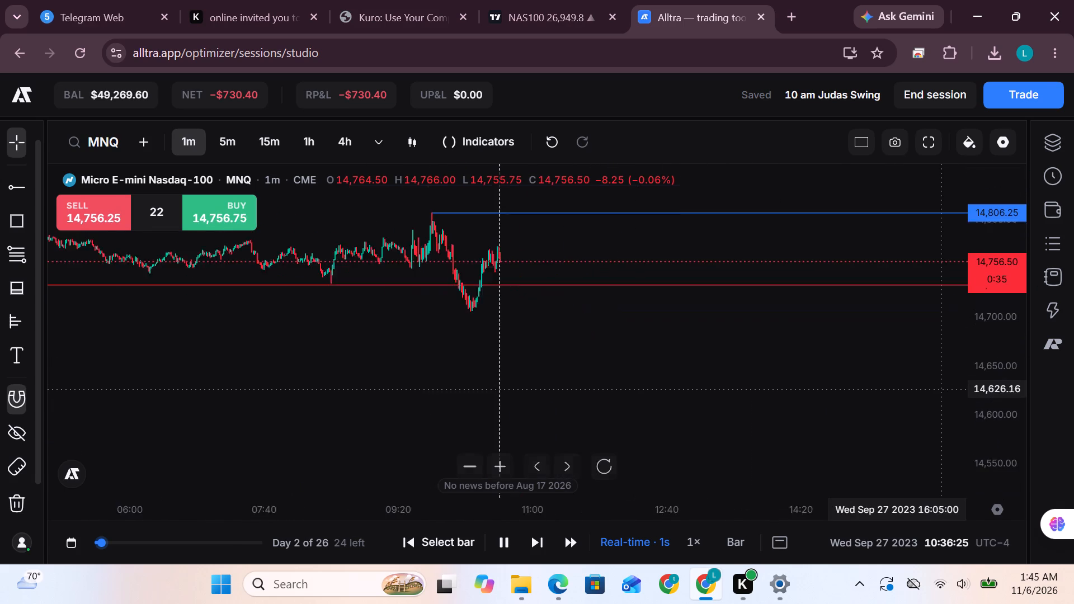
drag(568, 325, 722, 478)
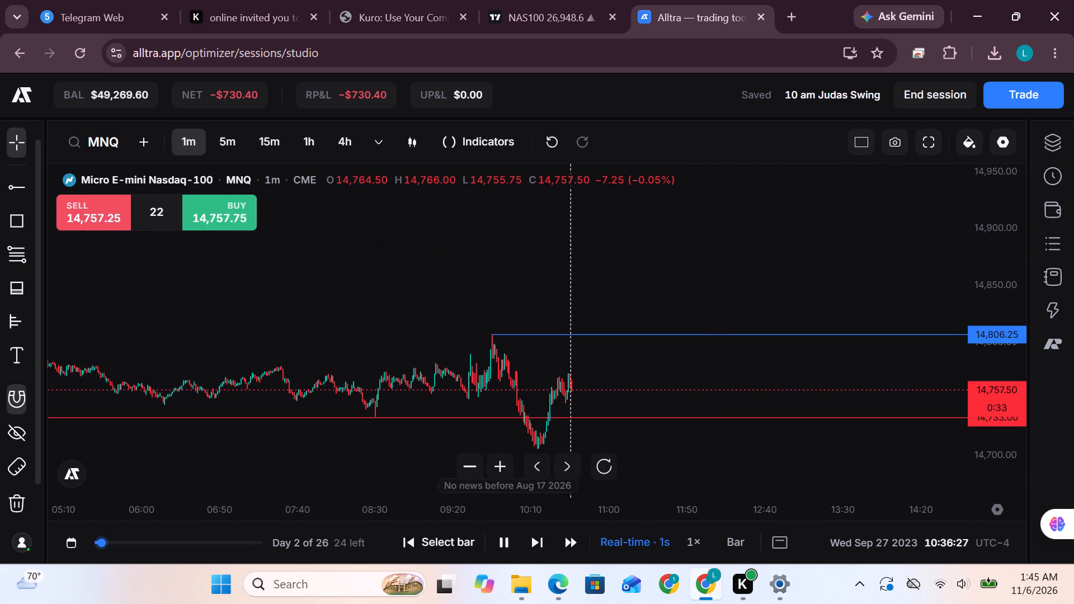
scroll(827, 380, up, 7)
drag(632, 345, 779, 225)
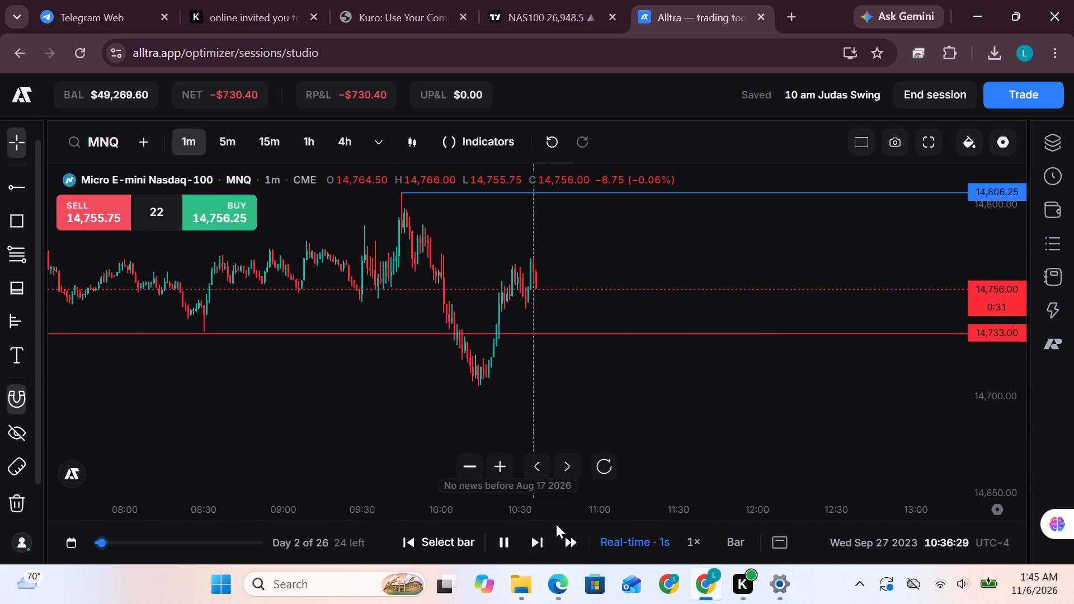
Fast-forward the replay to 10:53:00 on Sep 27 2023 to follow price around the red 14,733.00 ray.
click(576, 546)
click(572, 544)
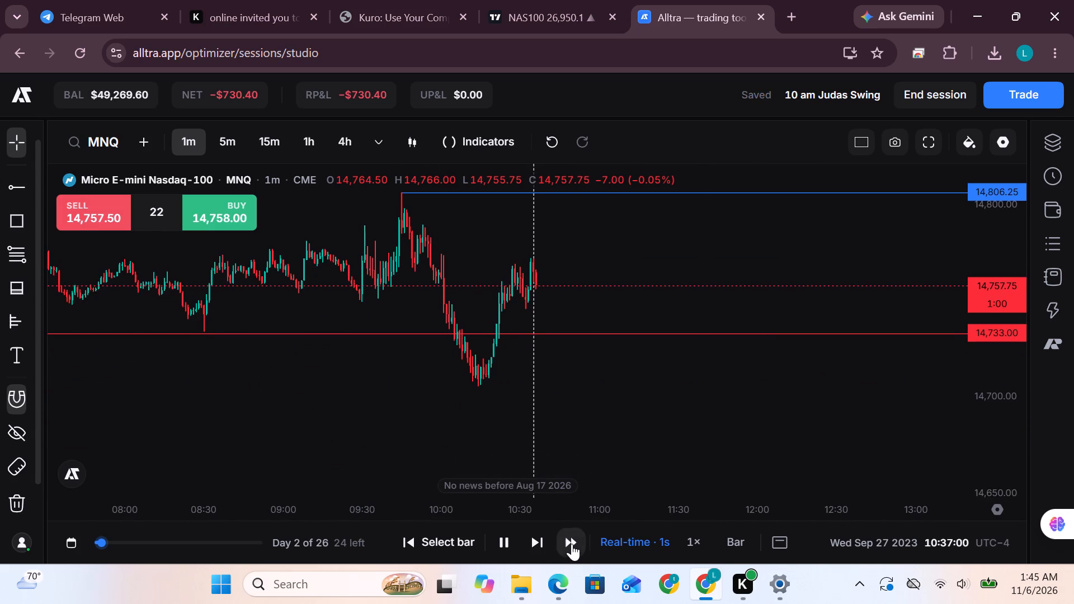
triple_click(572, 544)
triple_click(567, 534)
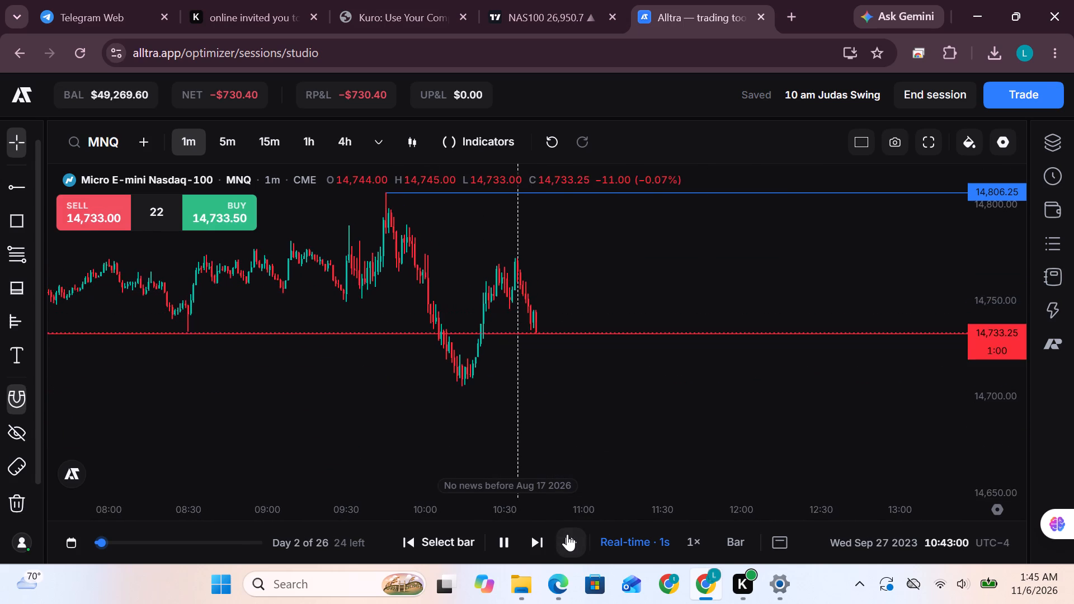
triple_click(567, 534)
triple_click(567, 534)
triple_click(567, 534)
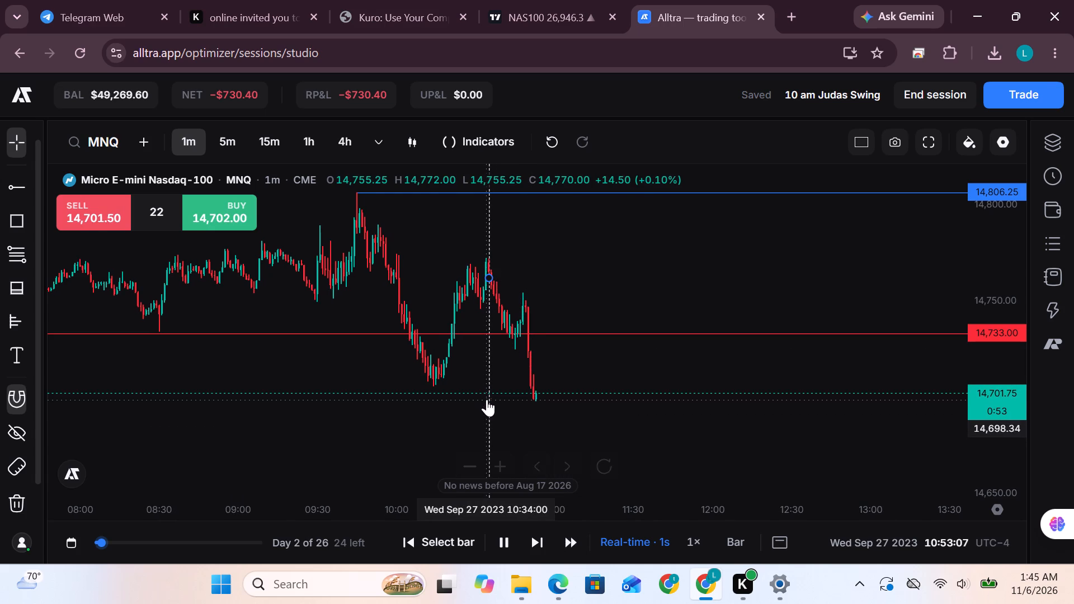
Move the dashed vertical line to the start of the sharp drop at about 10:49 on Sep 27 2023.
drag(487, 401, 522, 410)
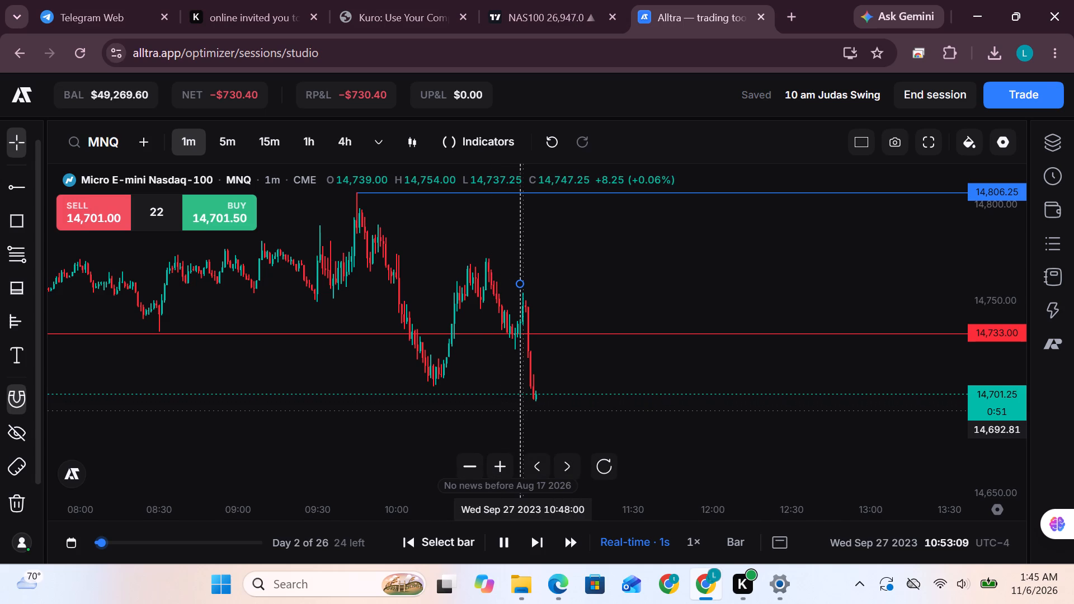
drag(522, 410, 527, 411)
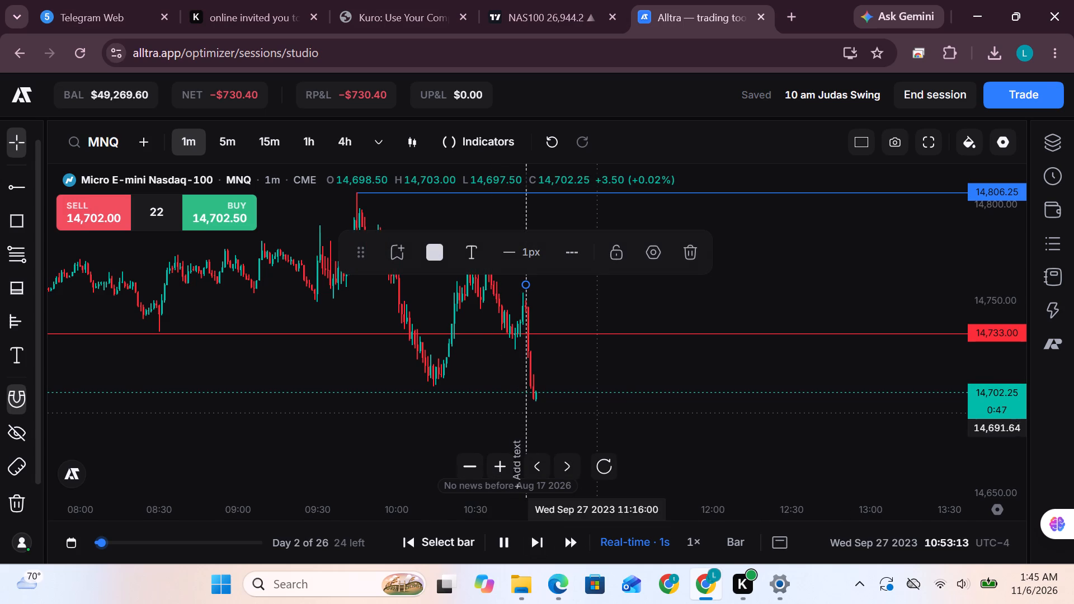
scroll(1006, 357, up, 3)
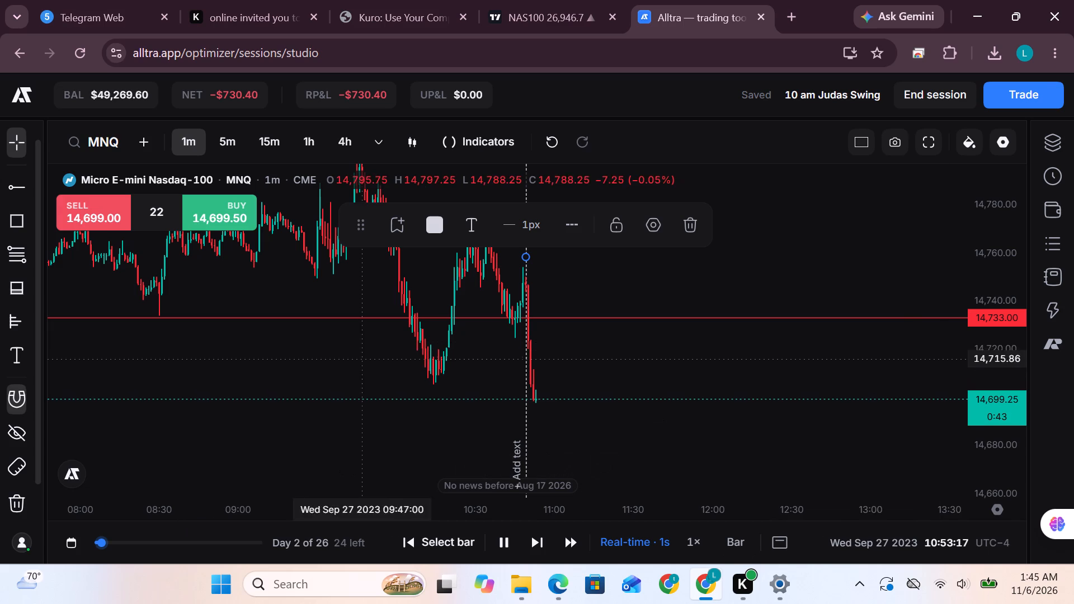
click(602, 367)
Draw a yellow rectangle over the drop's price gap, from about 14,720 down to 14,711.50, and extend it to about 11:01.
drag(717, 361, 723, 315)
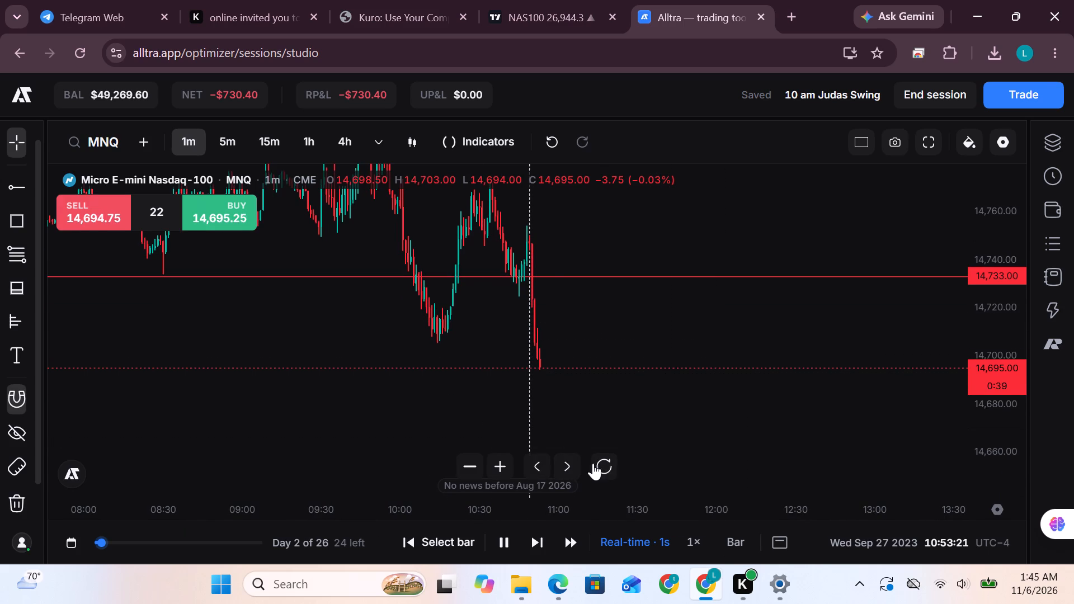
click(604, 463)
drag(775, 391, 581, 286)
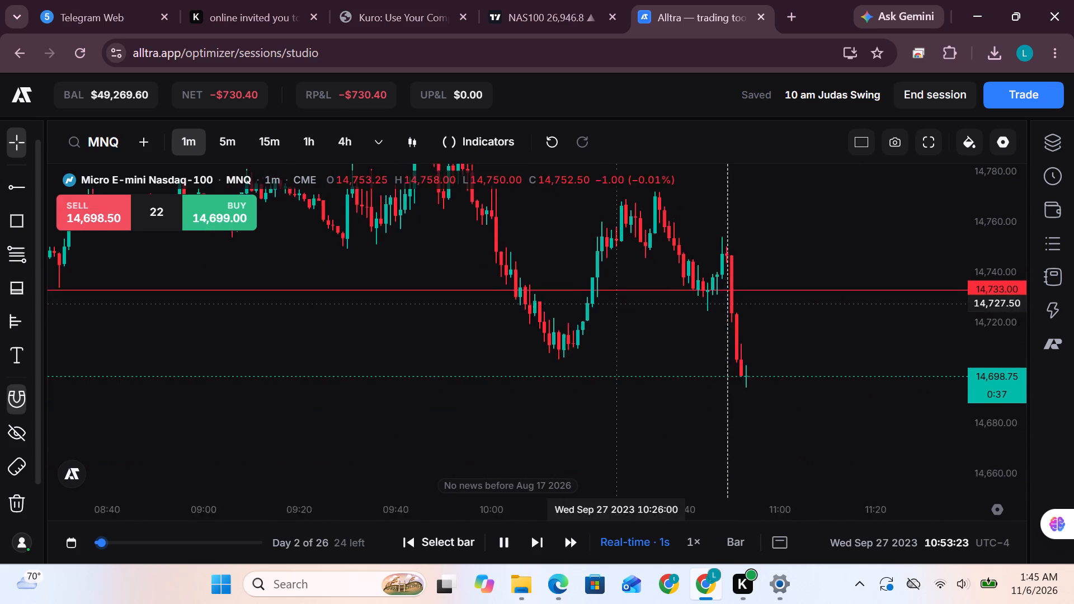
drag(581, 286, 354, 280)
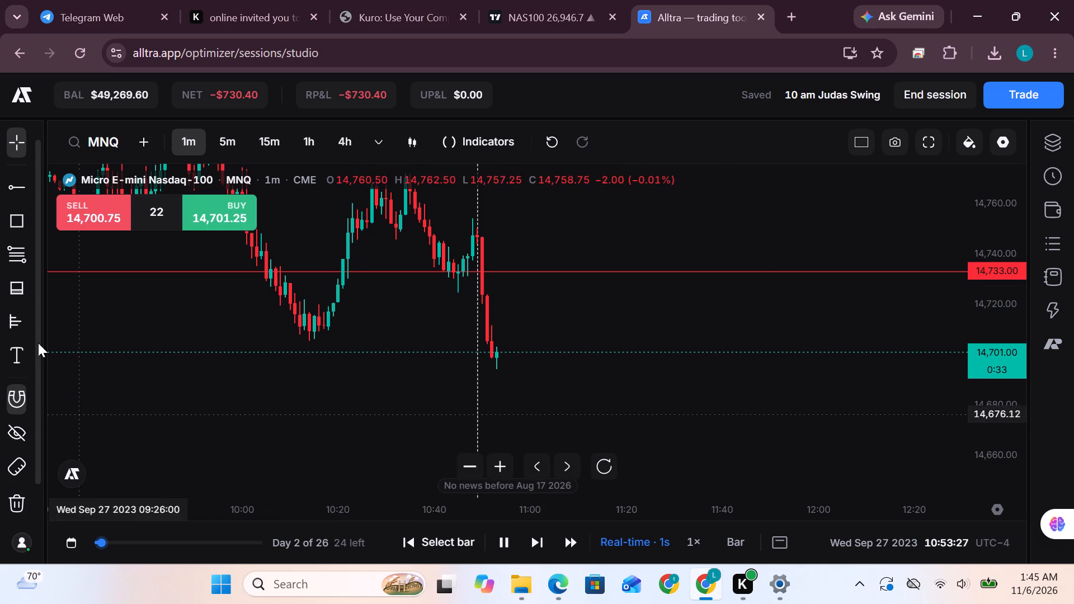
click(15, 218)
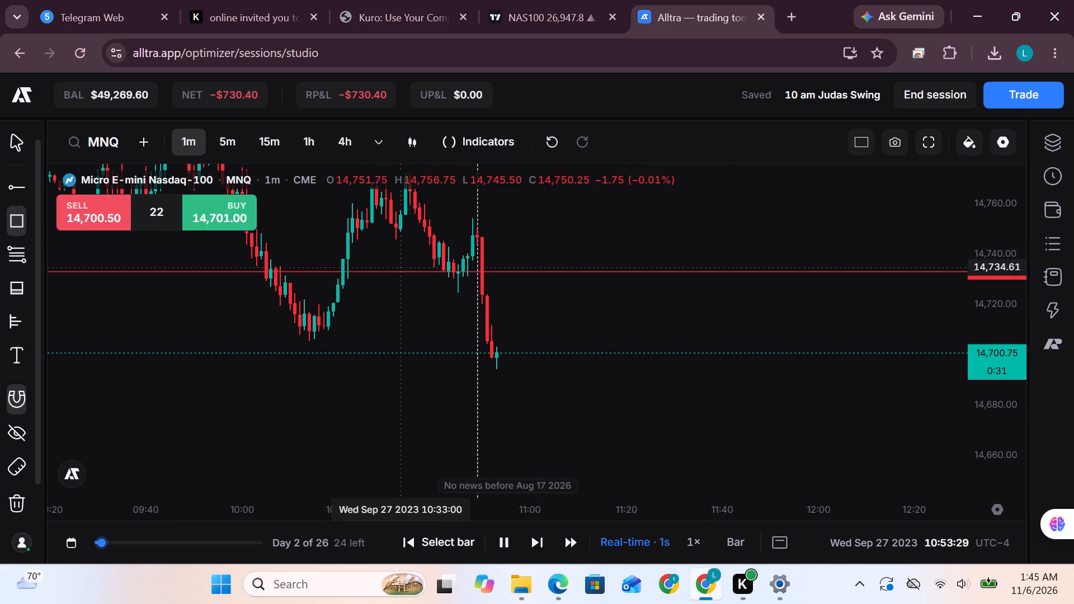
click(483, 311)
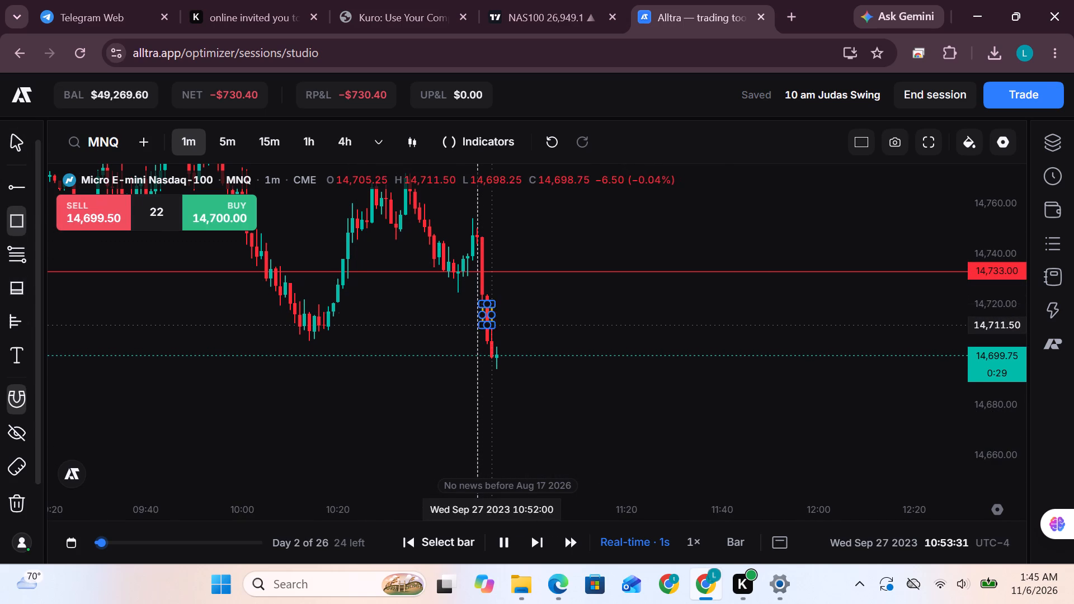
click(492, 317)
drag(492, 317, 499, 317)
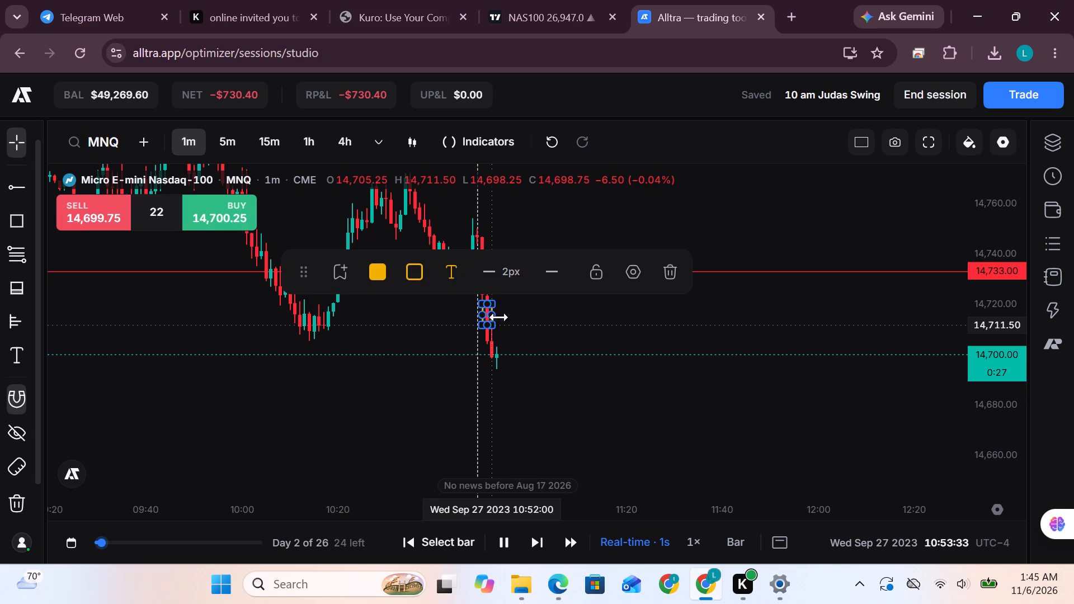
drag(499, 317, 534, 322)
click(571, 395)
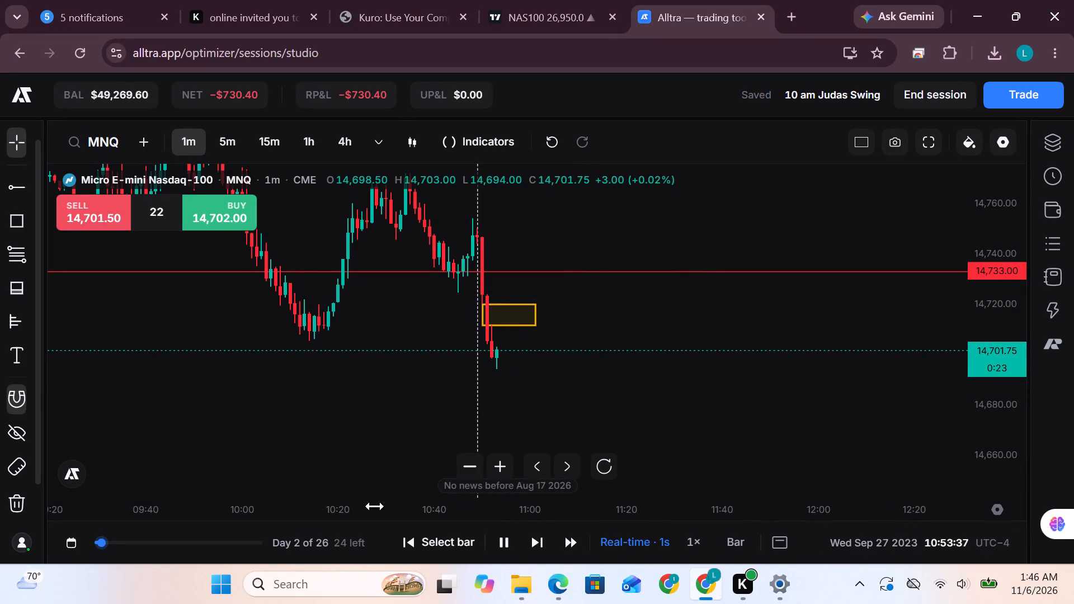
Fast-forward the replay to 11:01:00 on Sep 27 2023 to follow price below the yellow rectangle.
click(568, 545)
click(568, 545)
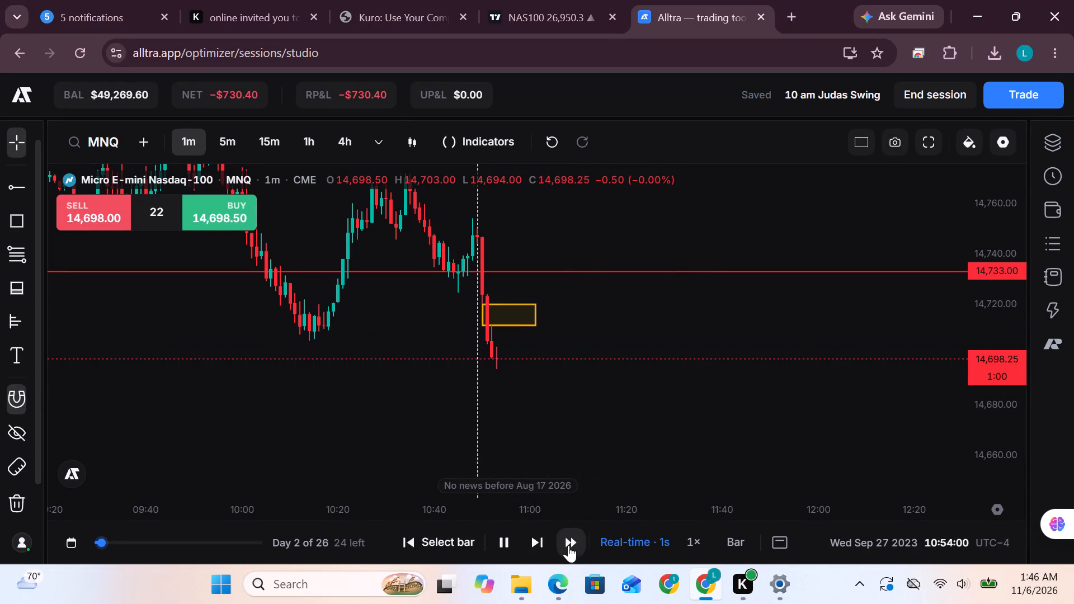
click(568, 545)
click(566, 544)
click(562, 543)
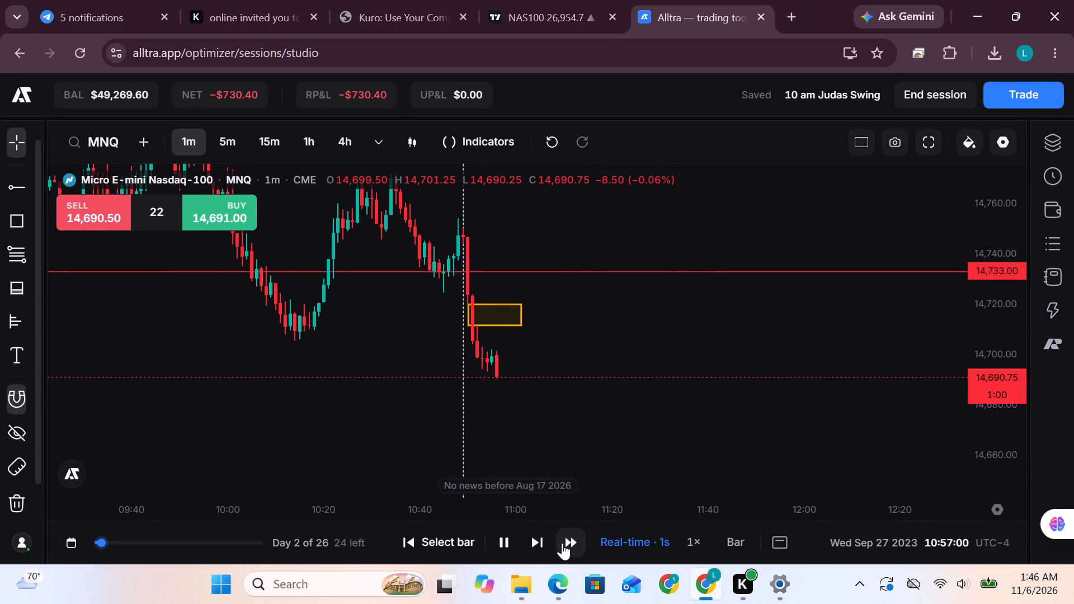
click(562, 543)
click(562, 543)
click(562, 543)
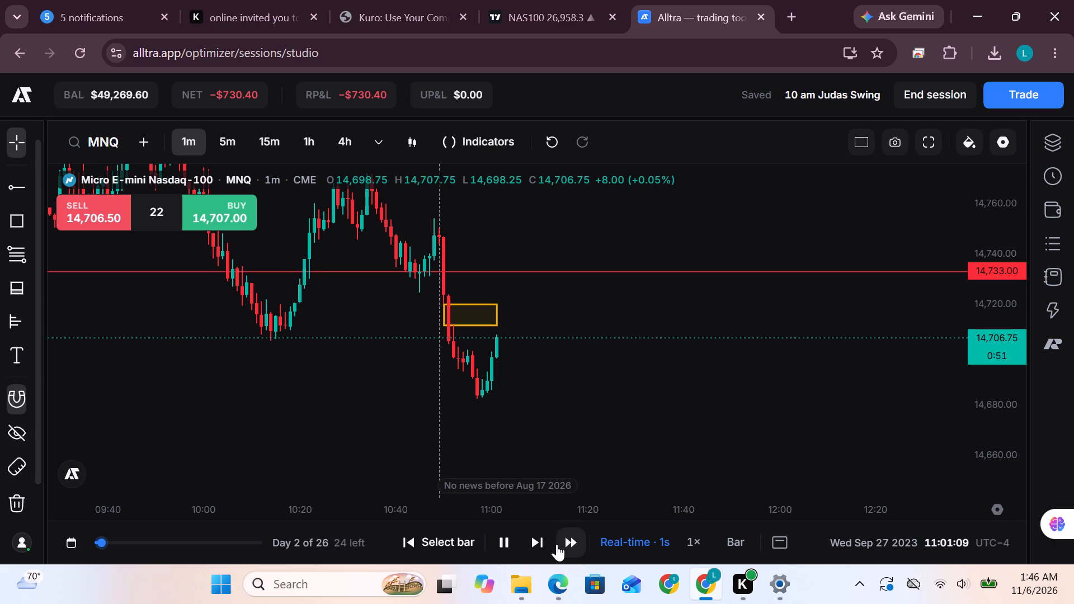
Fast-forward the replay to 11:09:00 on Sep 27 2023, until price has passed above the yellow rectangle.
click(557, 544)
click(557, 544)
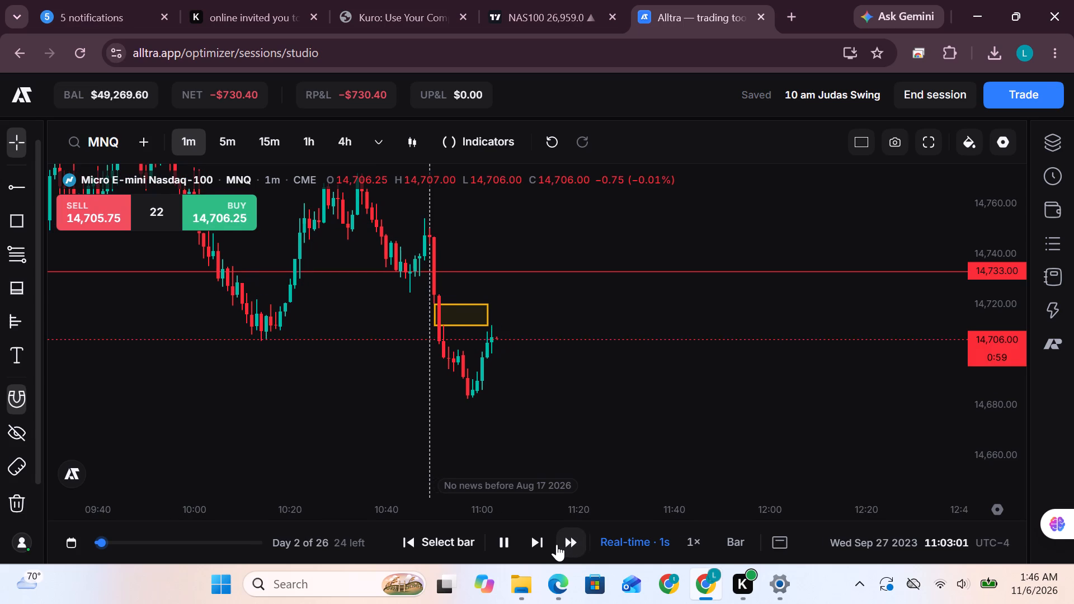
click(557, 544)
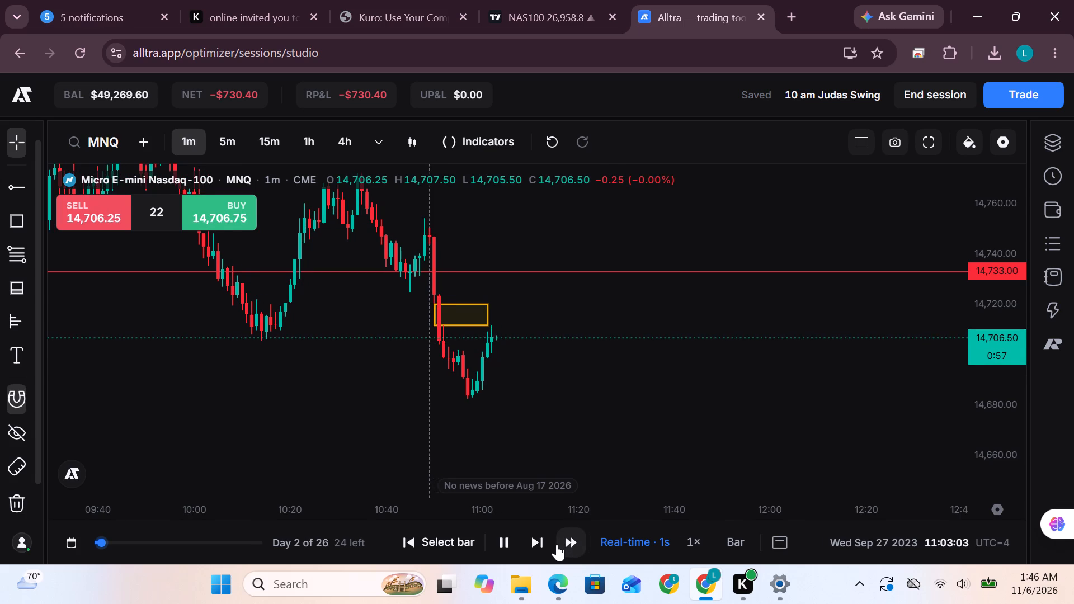
click(557, 544)
click(557, 544)
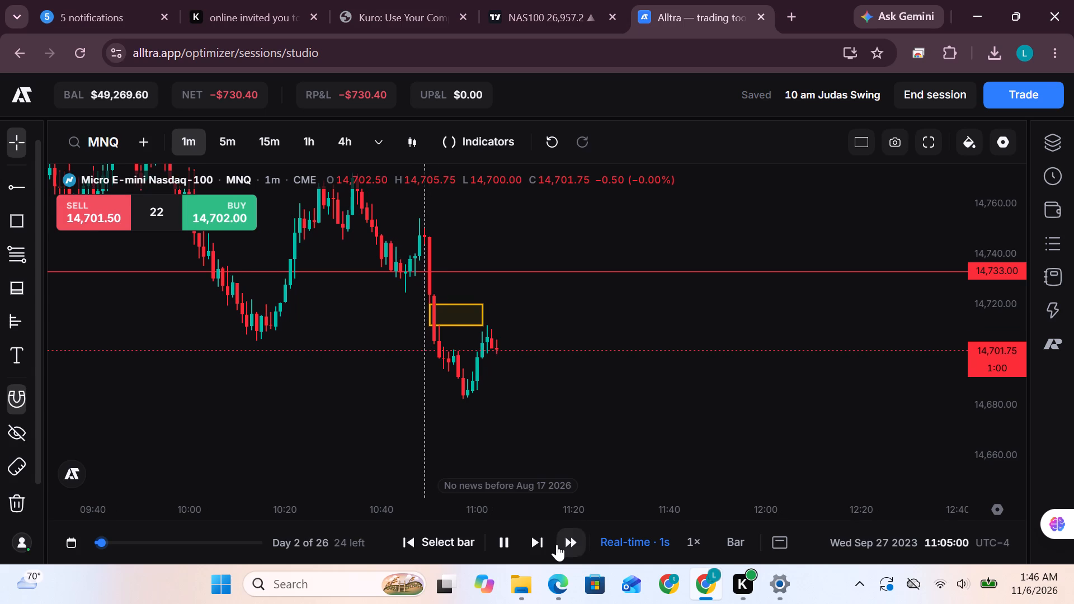
click(557, 544)
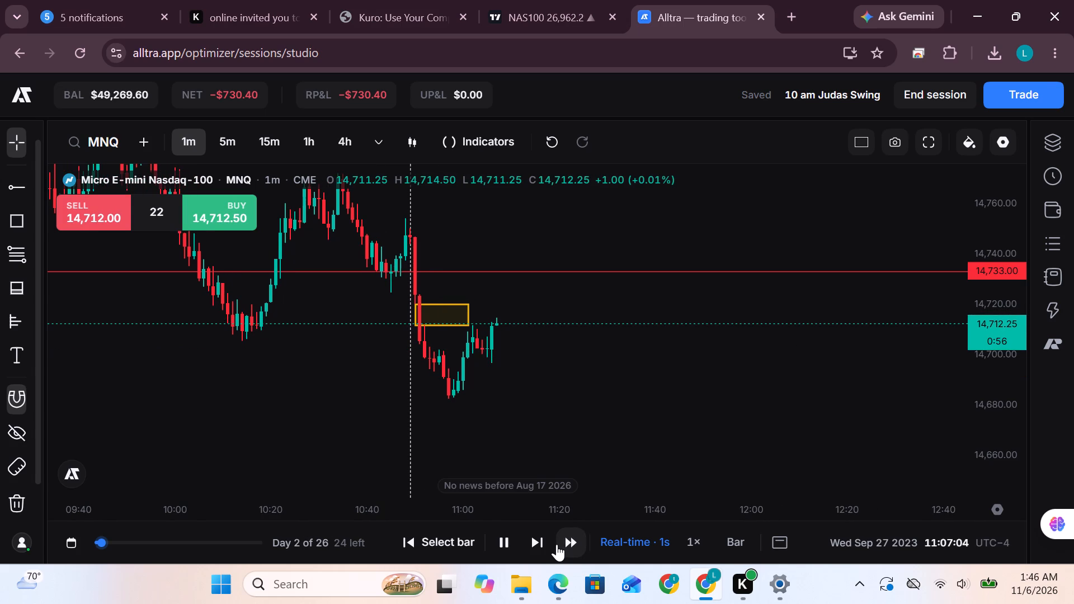
click(557, 544)
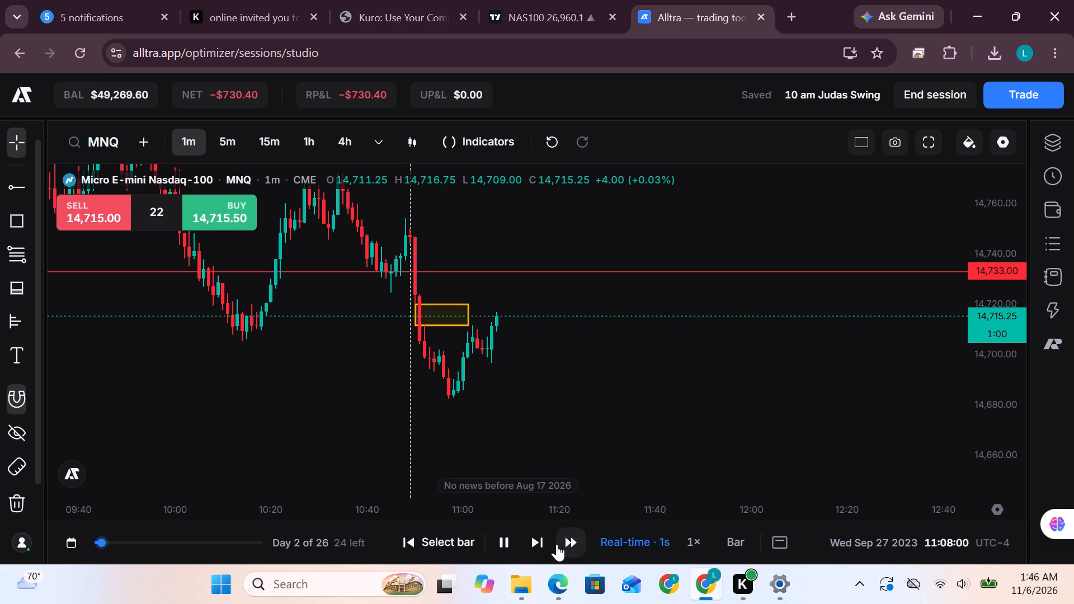
click(557, 544)
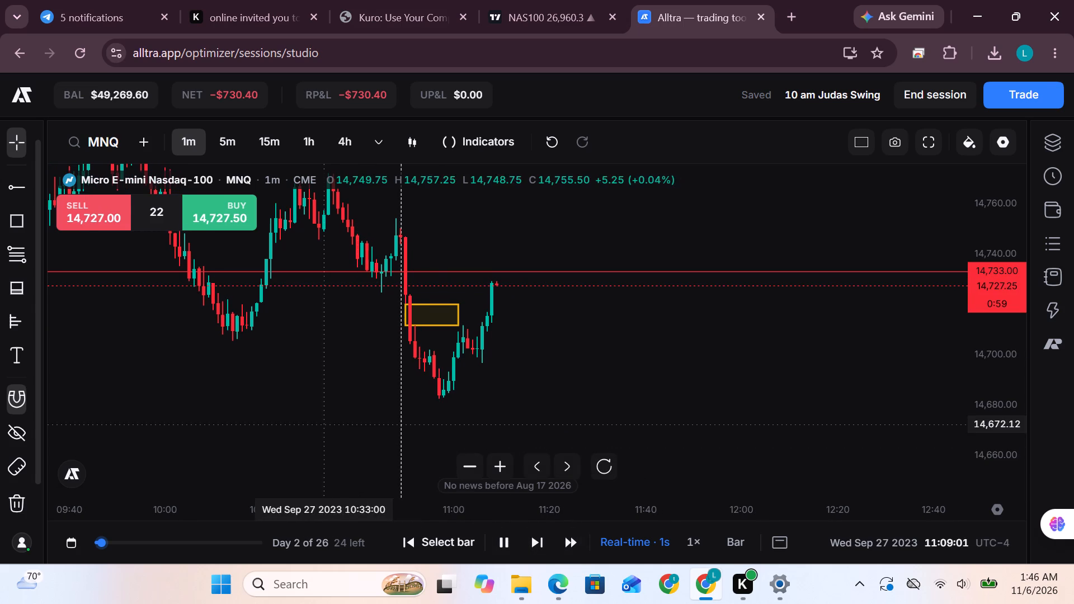
Place a market buy order for 22 MNQ with a 100-point take profit and a 9.25-point stop loss.
click(243, 228)
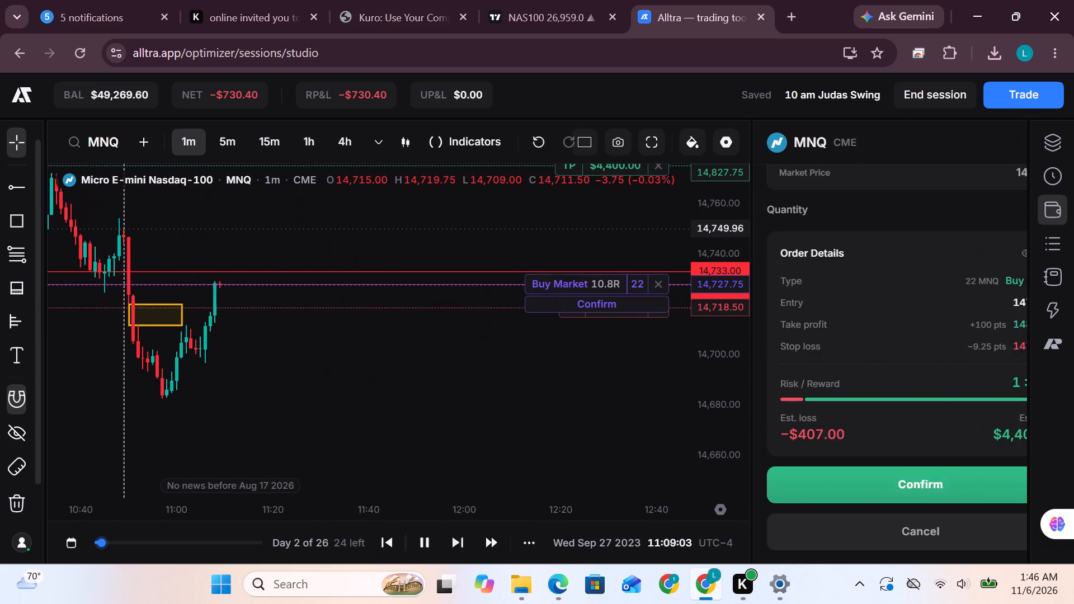
click(927, 480)
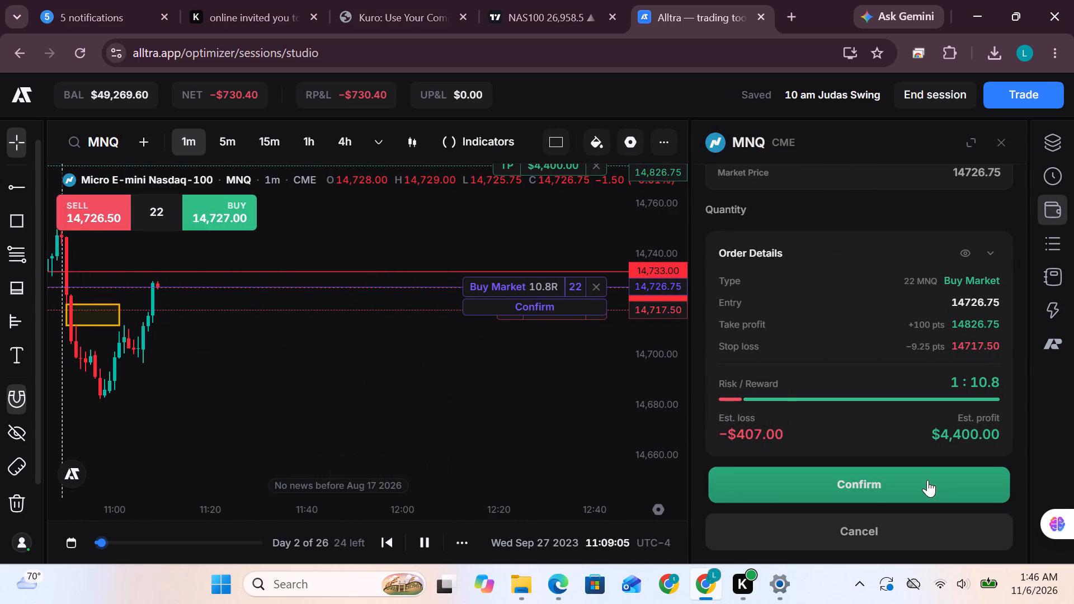
Move the long position's stop loss down to 14,706.00.
drag(858, 311, 858, 312)
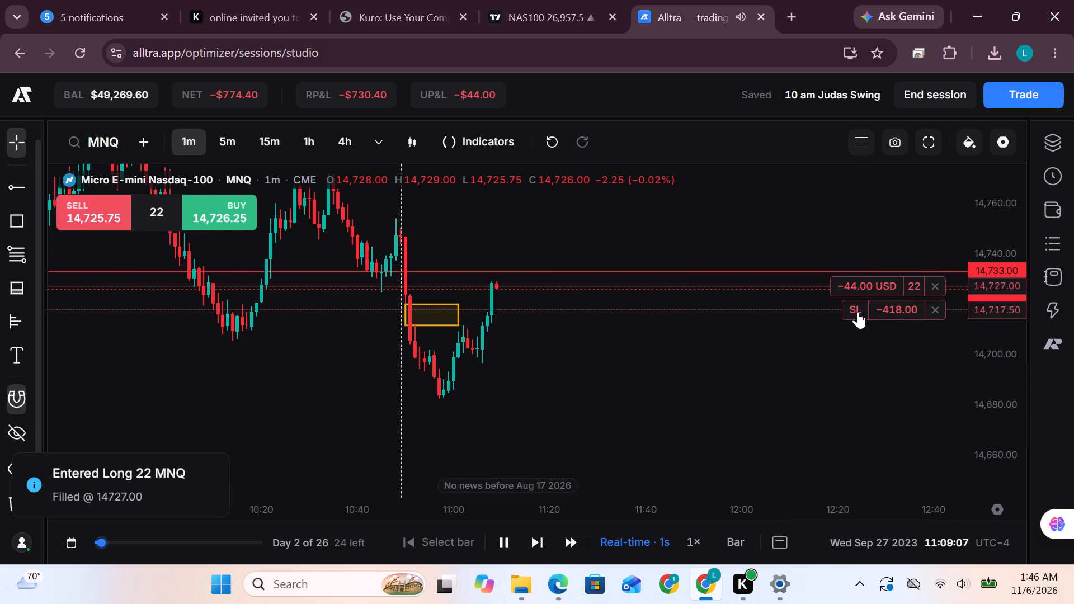
drag(858, 312, 874, 331)
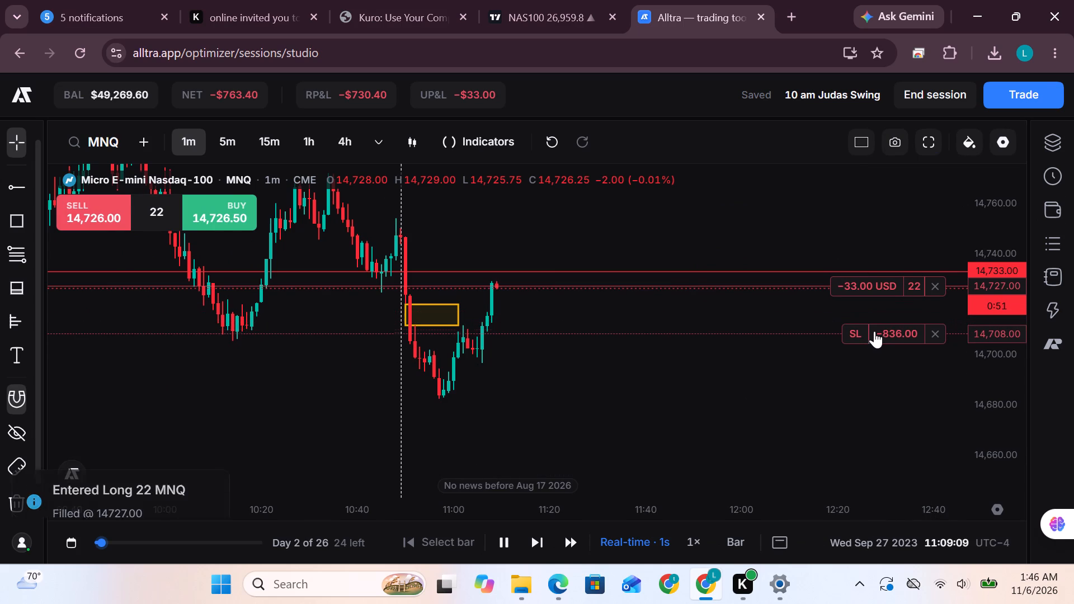
drag(874, 331, 879, 341)
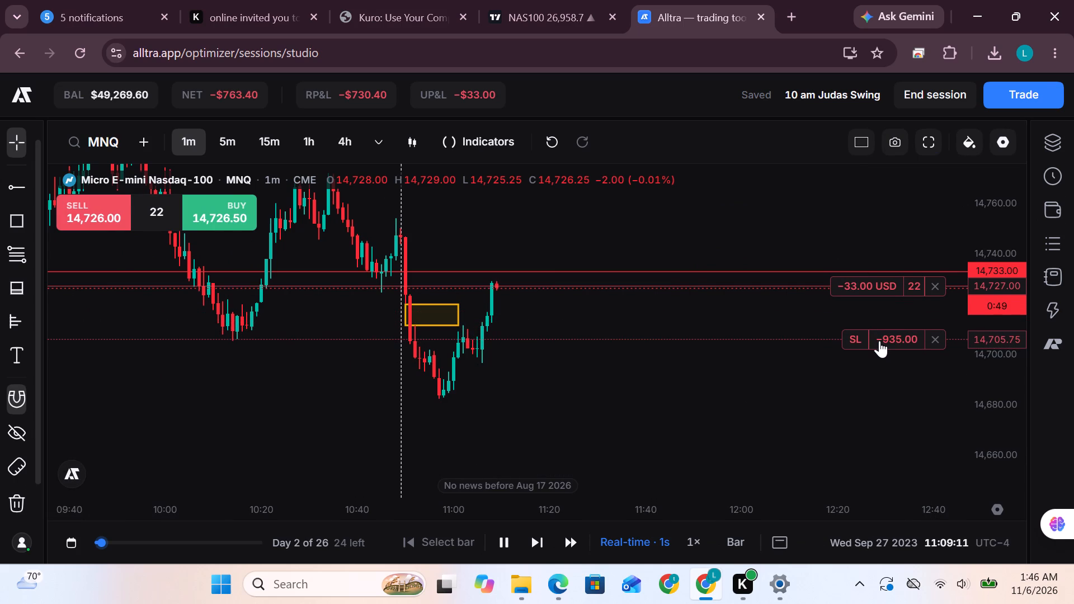
drag(879, 341, 883, 349)
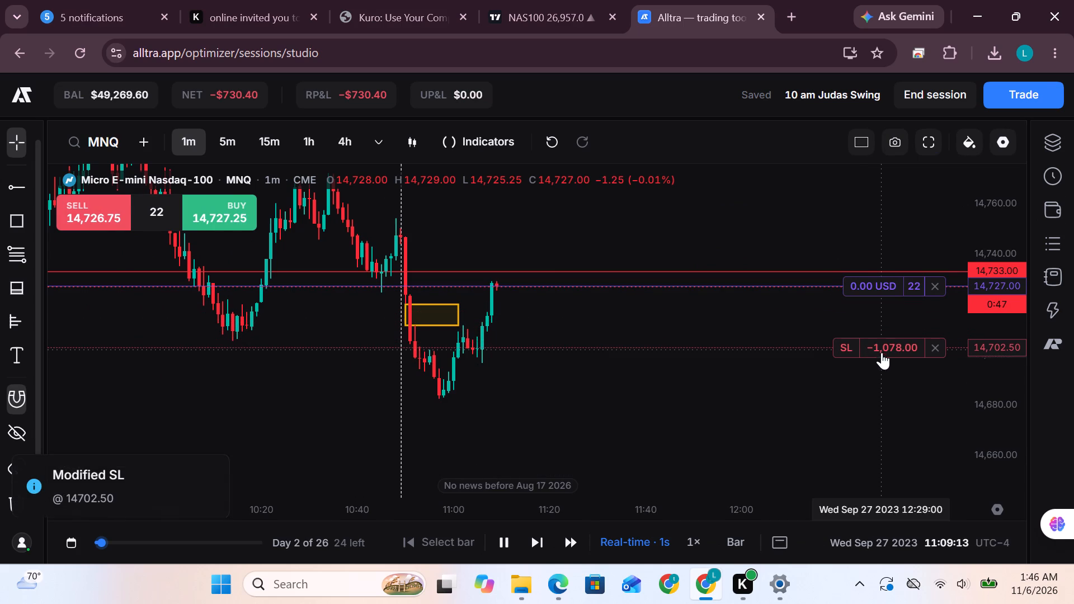
drag(863, 352, 862, 338)
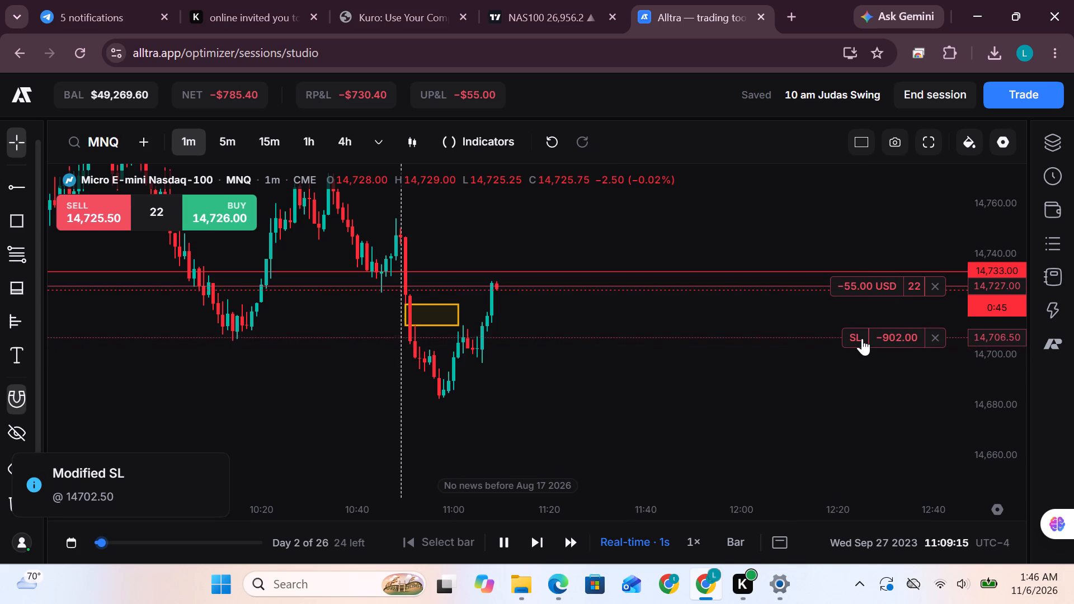
drag(862, 338, 863, 343)
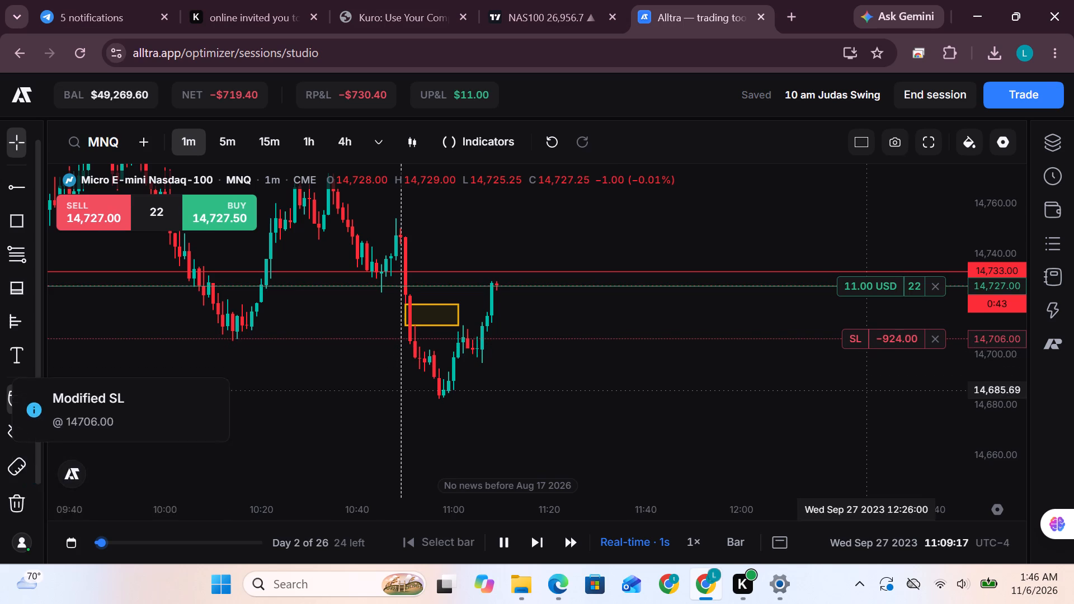
Lower the long position's take profit to 14,774.75, near the 10:34 swing high.
drag(868, 396, 779, 505)
scroll(721, 295, down, 6)
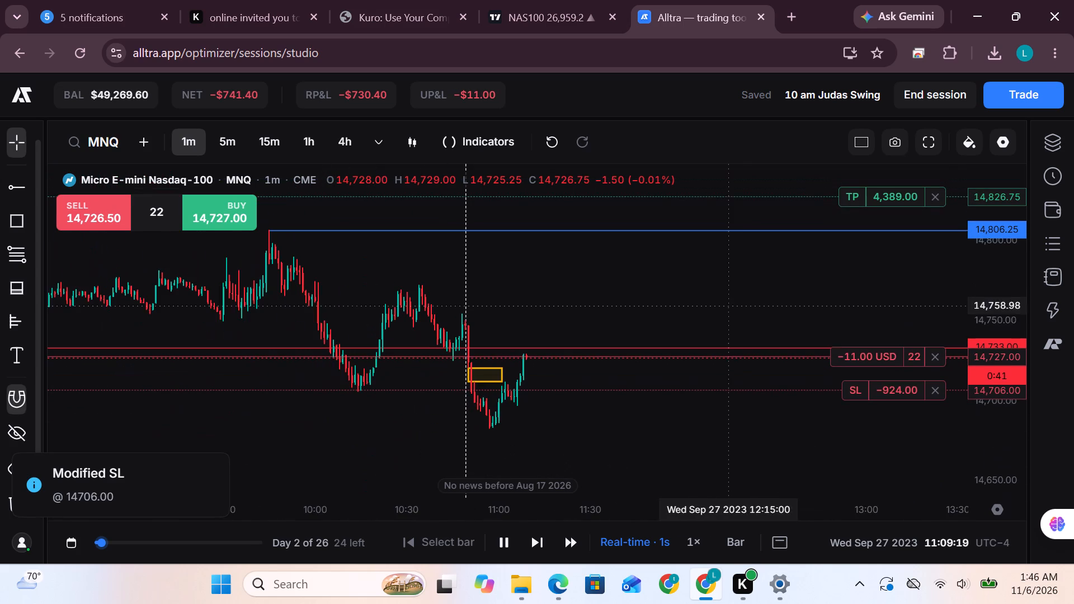
drag(869, 194, 874, 220)
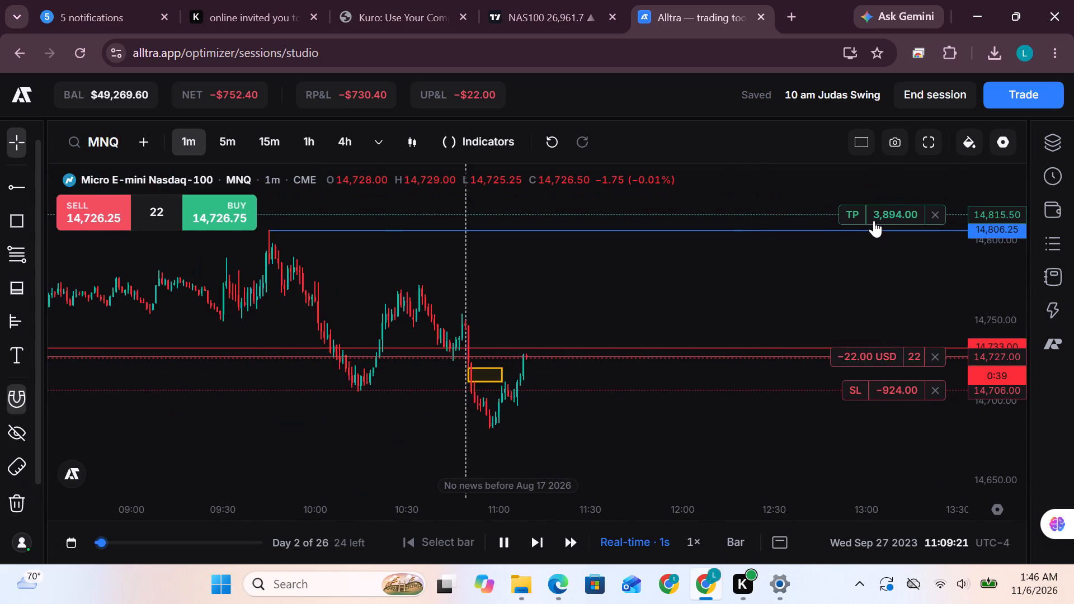
drag(874, 220, 879, 273)
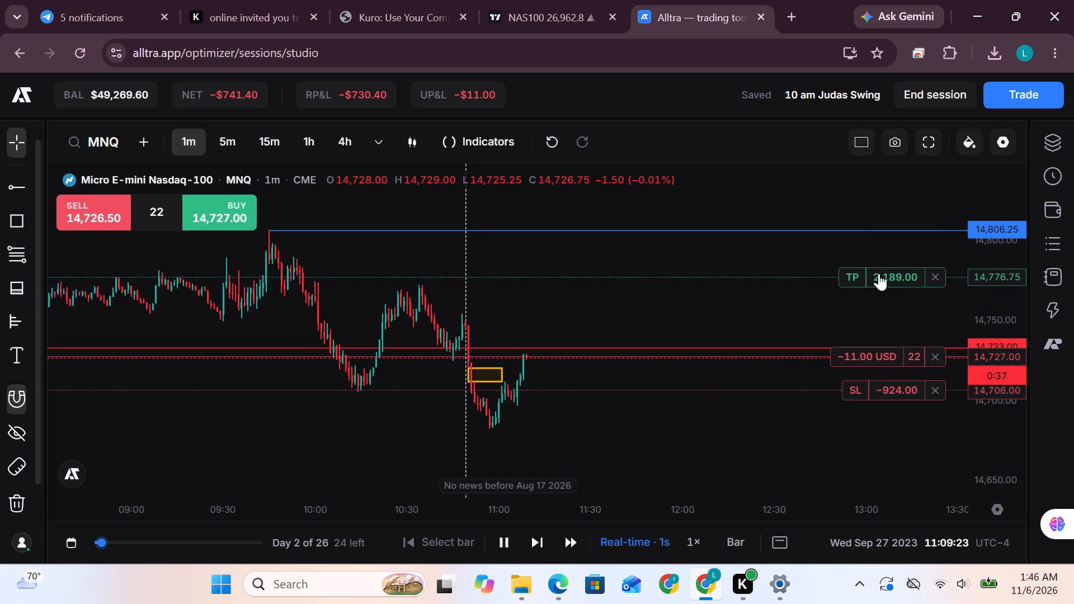
drag(879, 273, 878, 279)
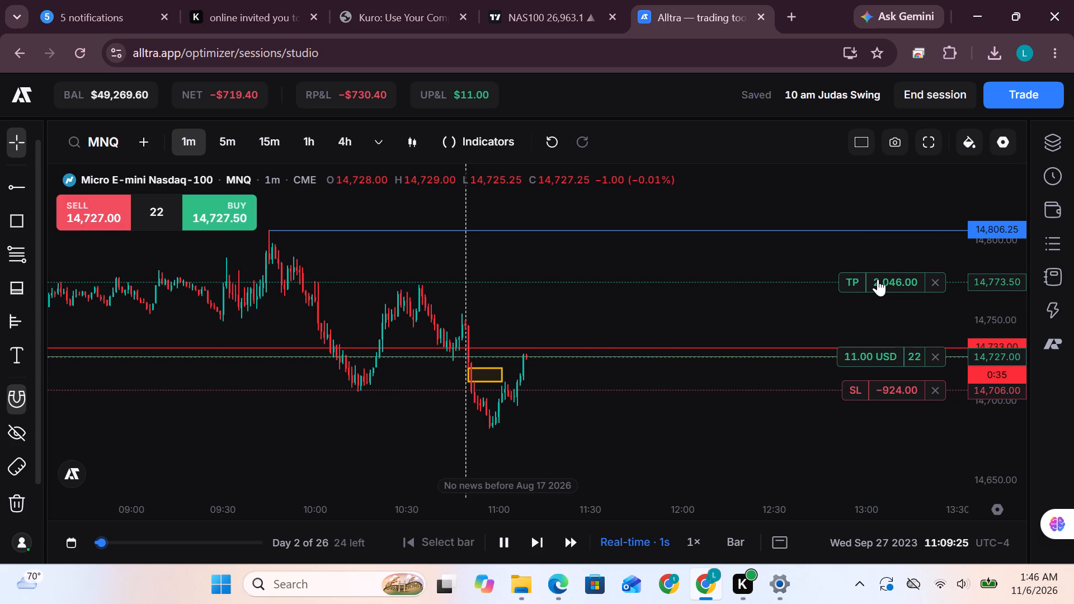
drag(878, 279, 877, 276)
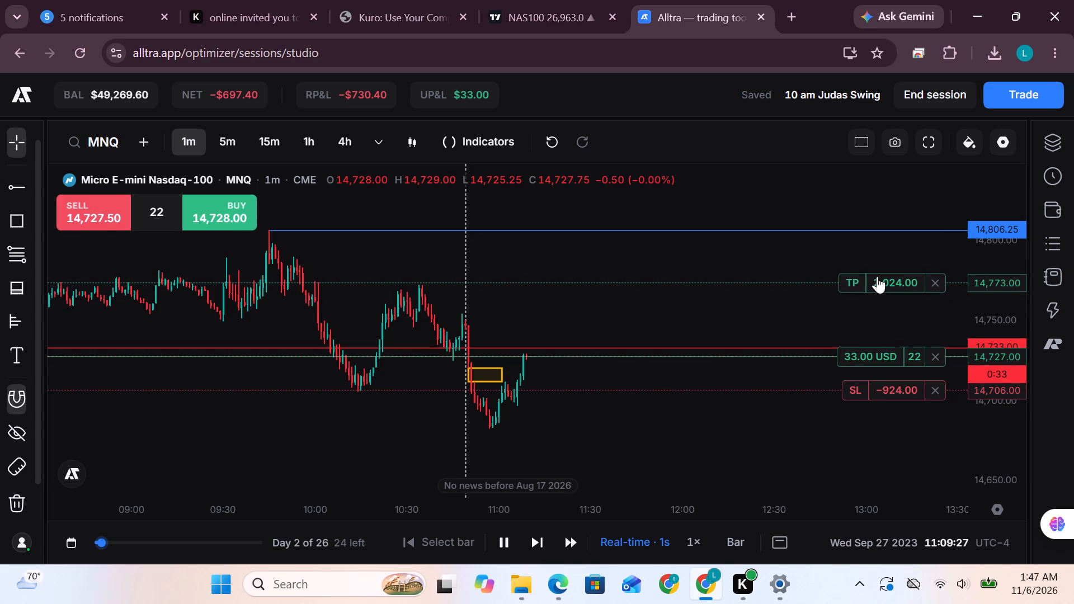
drag(877, 276, 879, 277)
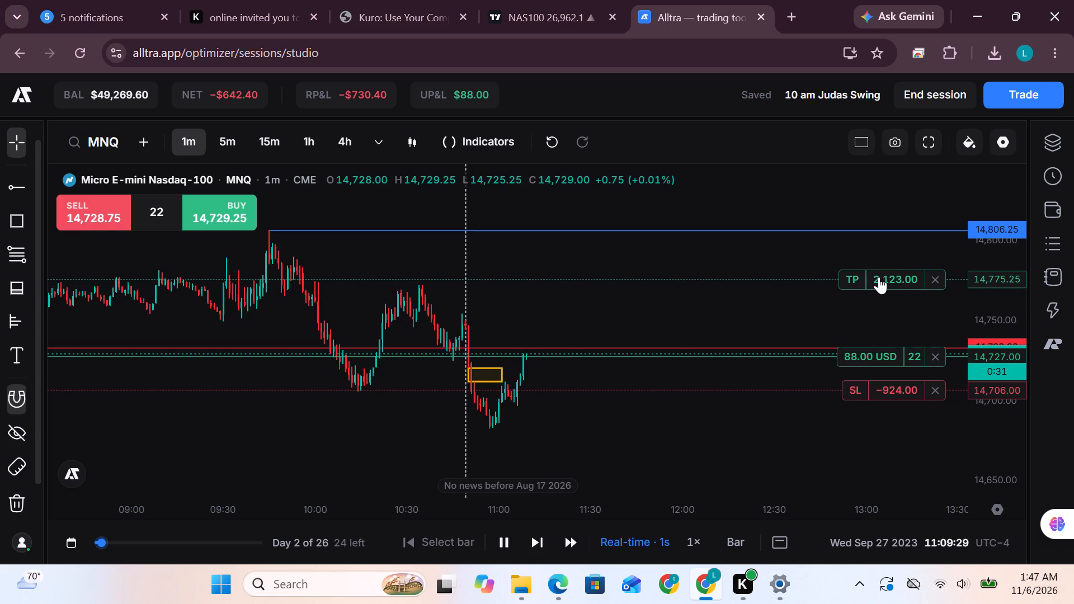
drag(879, 277, 880, 277)
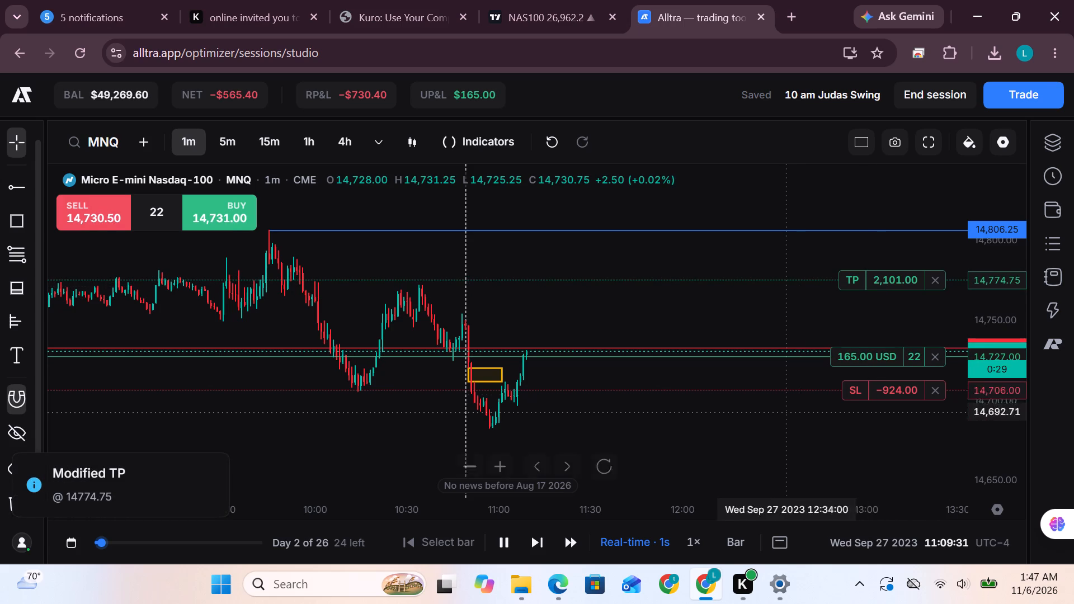
drag(804, 442, 751, 424)
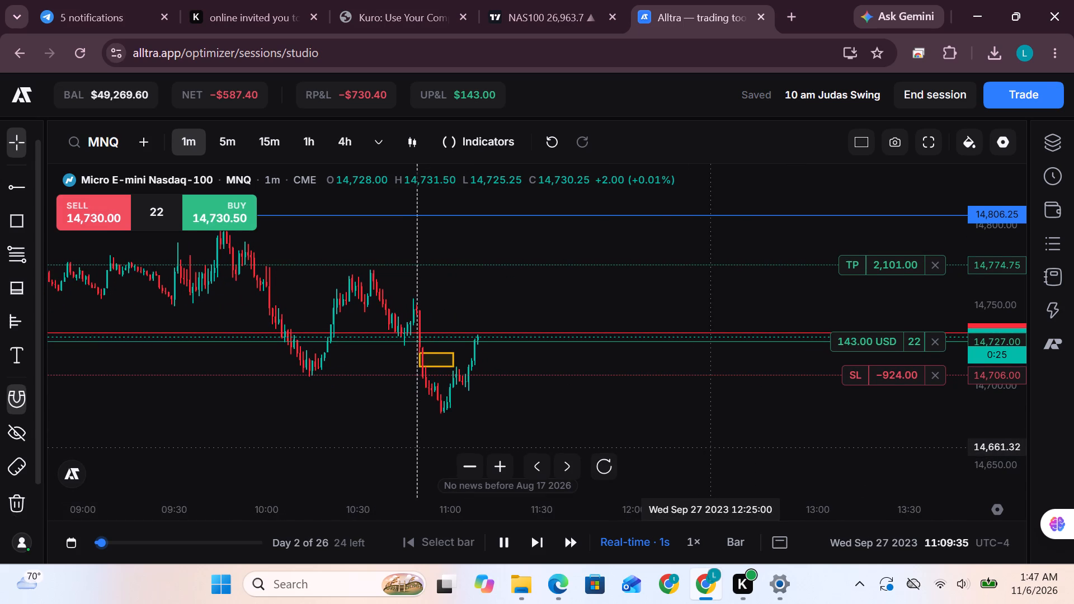
Fast-forward the replay to 11:41:00 on Sep 27 2023, until price has dropped close to the long position's stop loss.
drag(713, 447, 676, 445)
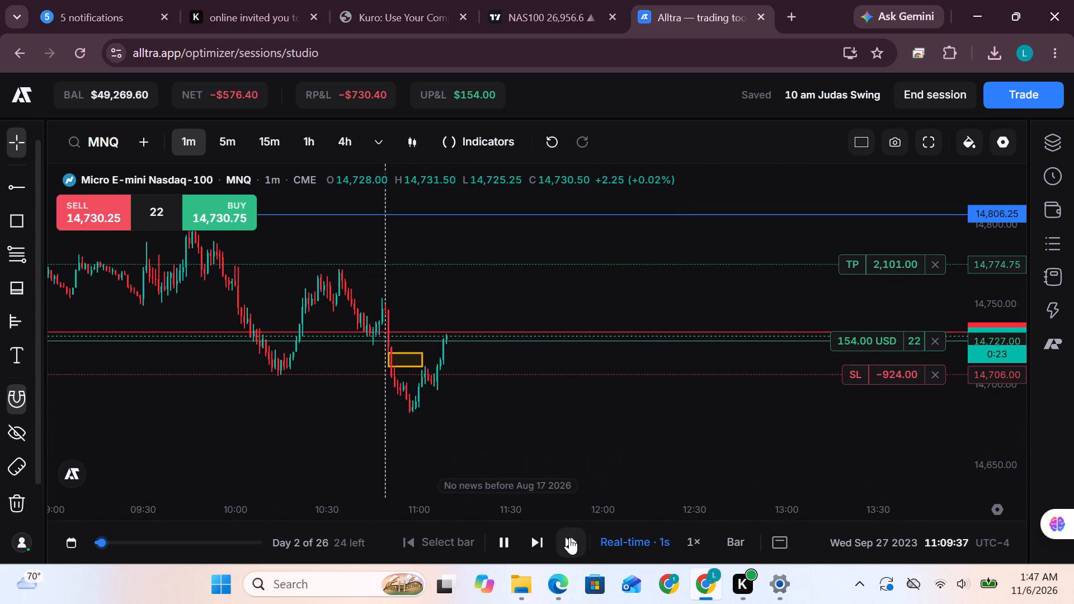
click(569, 537)
click(576, 541)
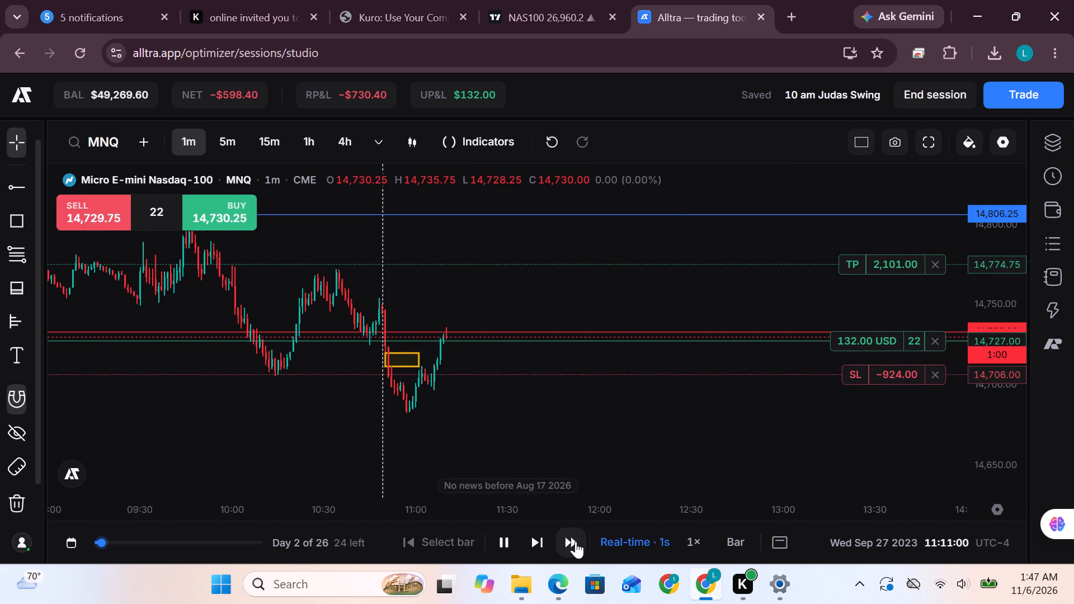
click(576, 541)
click(576, 541)
click(576, 541)
click(576, 541)
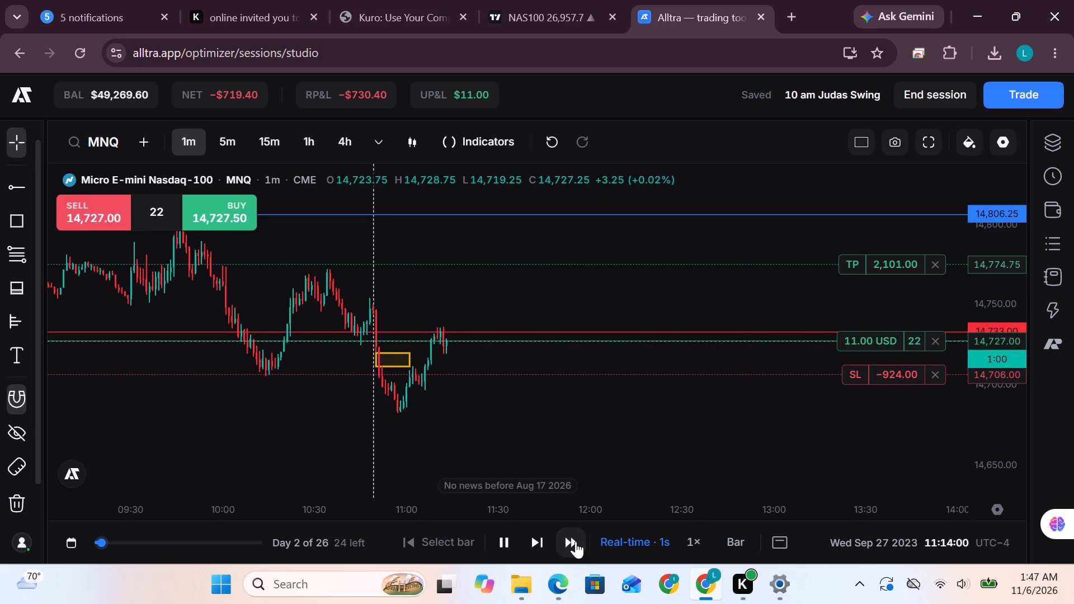
click(576, 541)
click(576, 541)
click(576, 542)
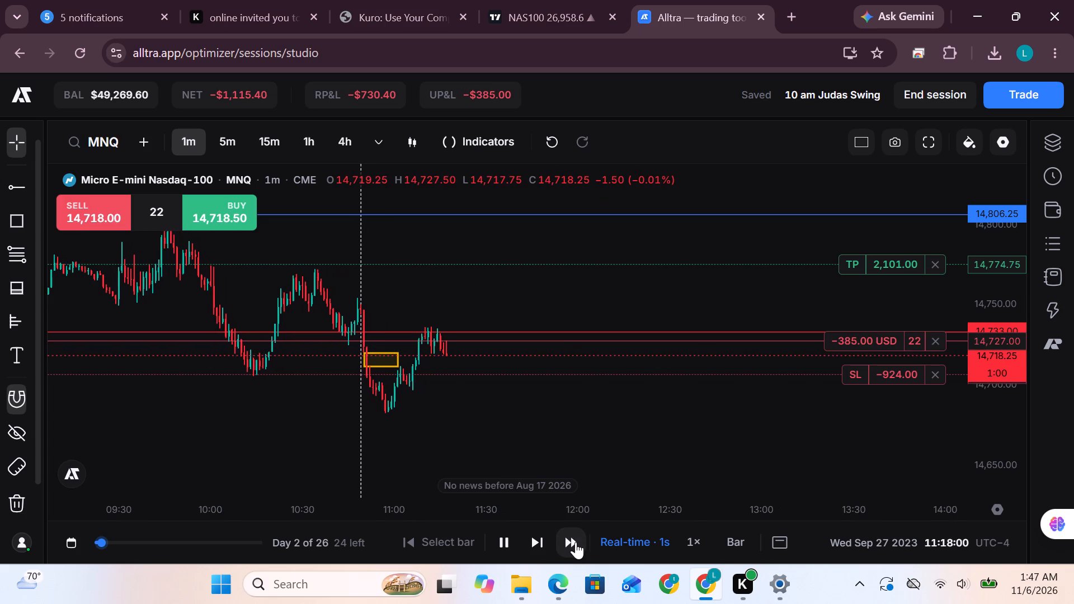
click(576, 542)
click(576, 542)
click(576, 542)
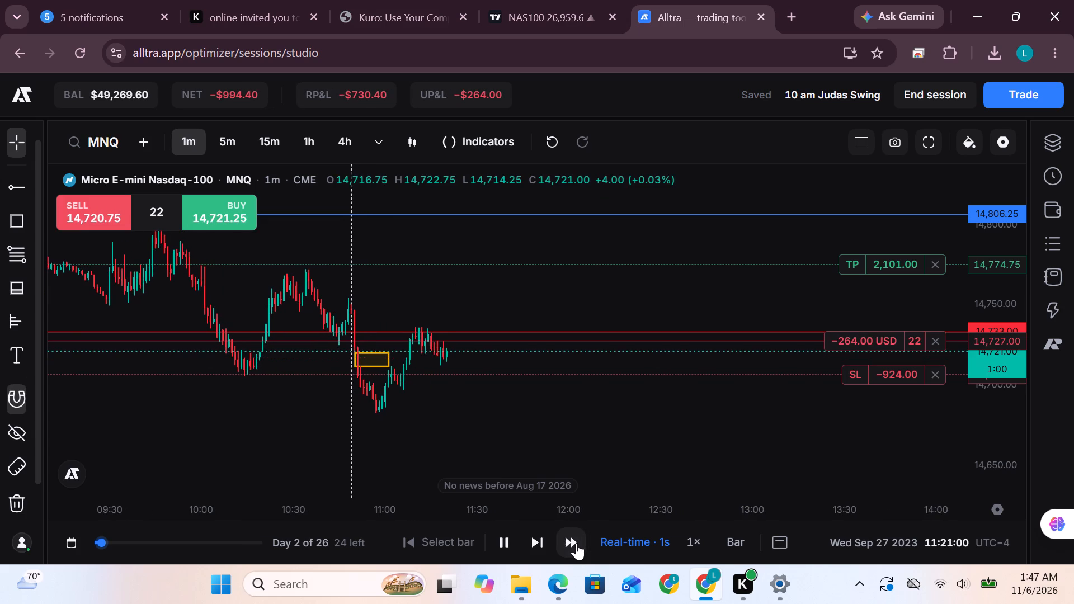
click(576, 543)
click(576, 543)
click(576, 543)
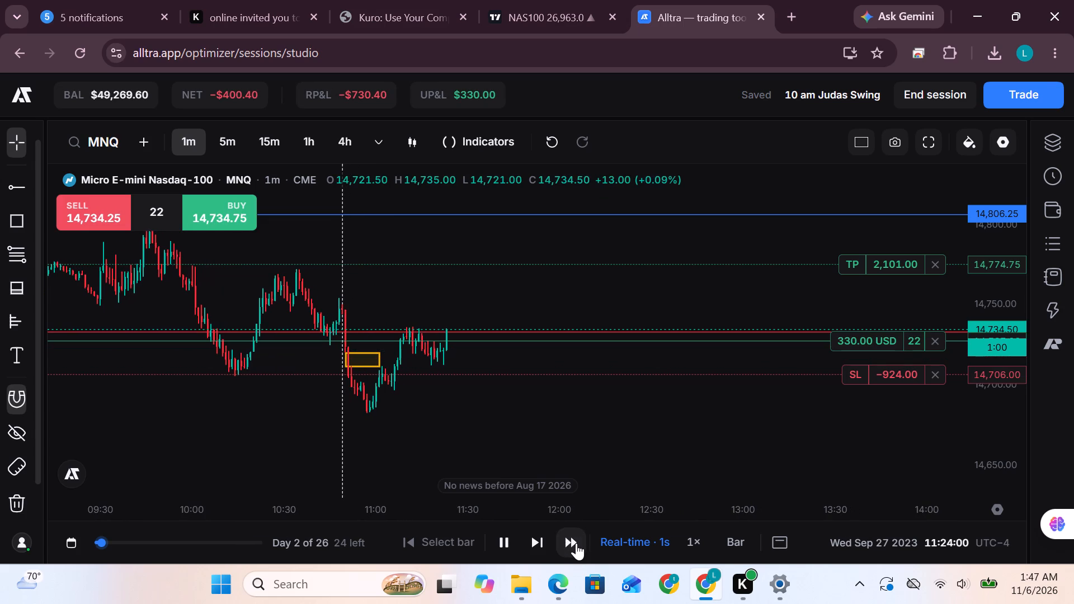
click(576, 543)
click(576, 543)
click(576, 543)
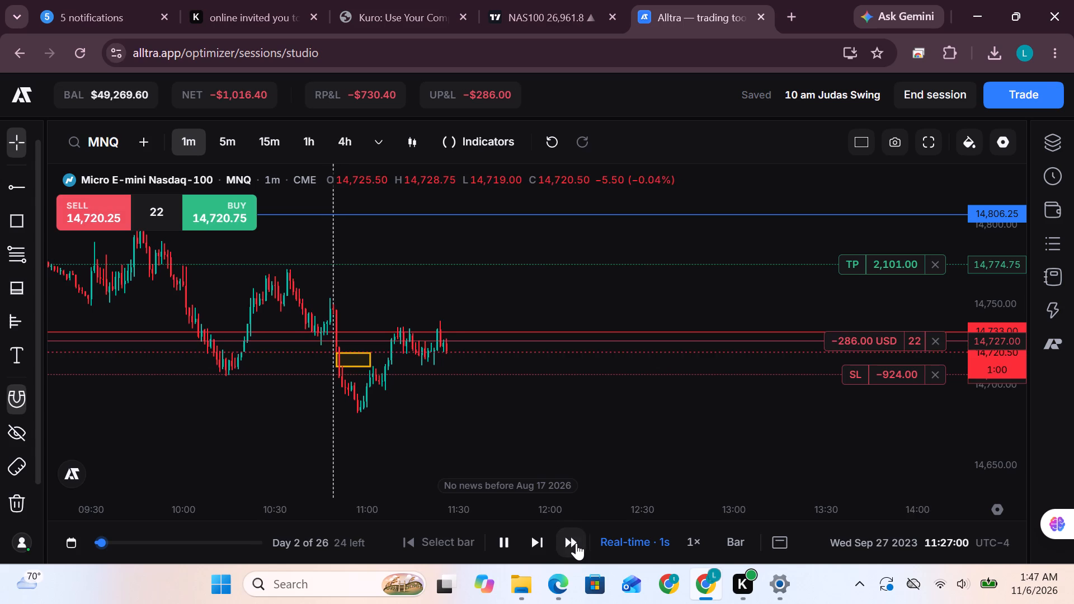
click(576, 543)
click(576, 543)
click(576, 543)
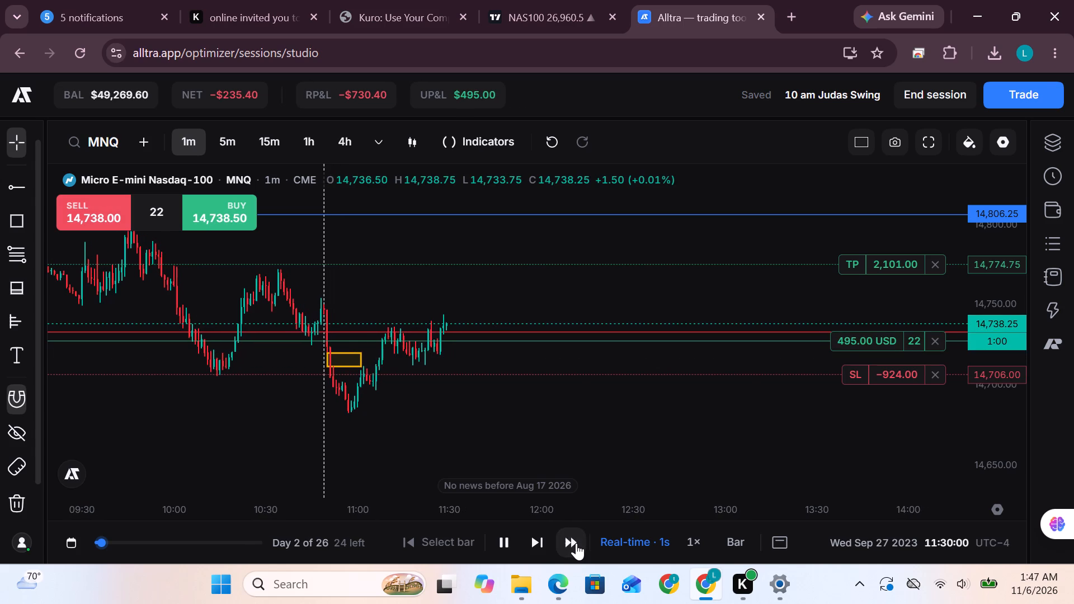
click(576, 543)
click(576, 543)
click(576, 543)
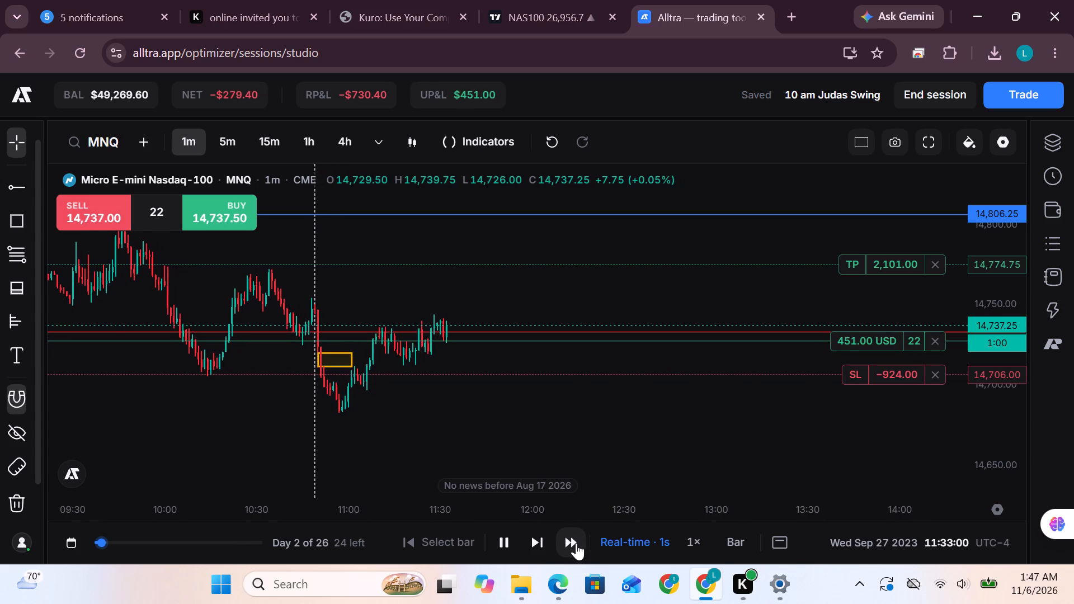
click(576, 543)
click(576, 543)
click(576, 543)
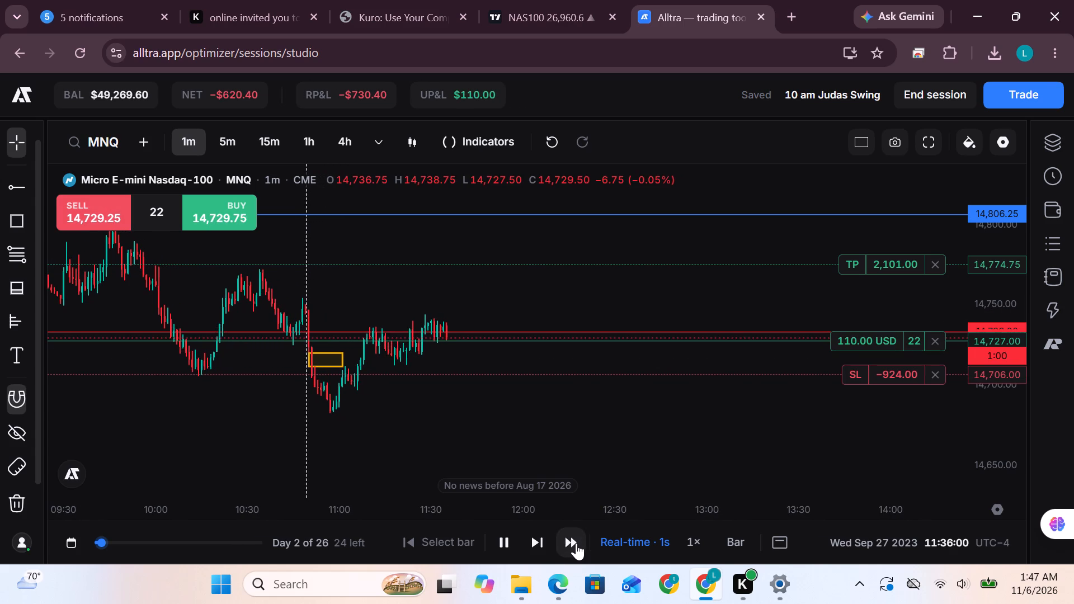
click(576, 543)
click(576, 543)
click(576, 543)
click(576, 543)
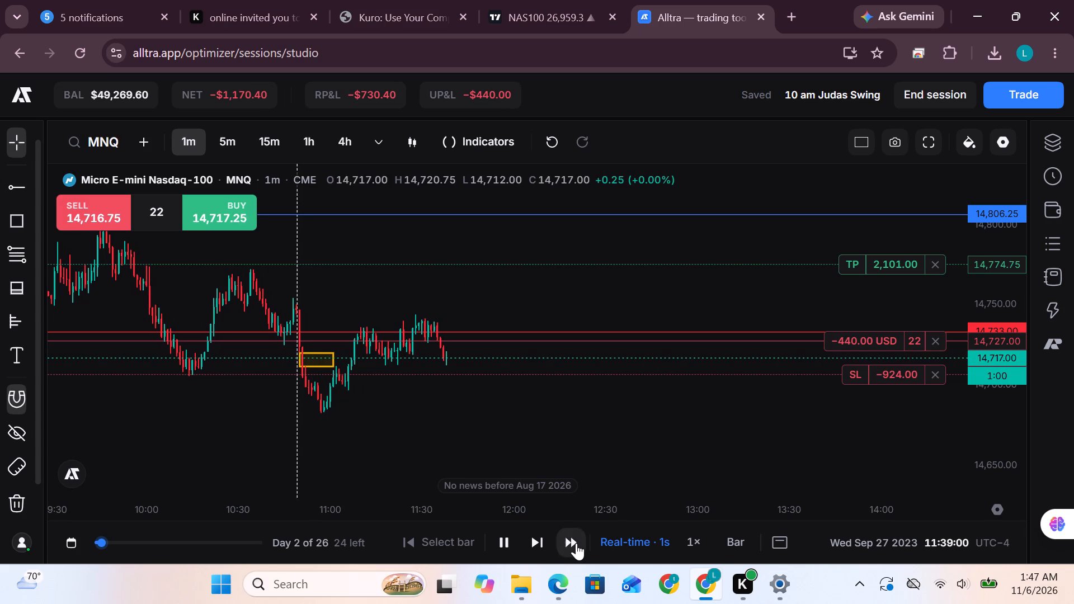
click(576, 543)
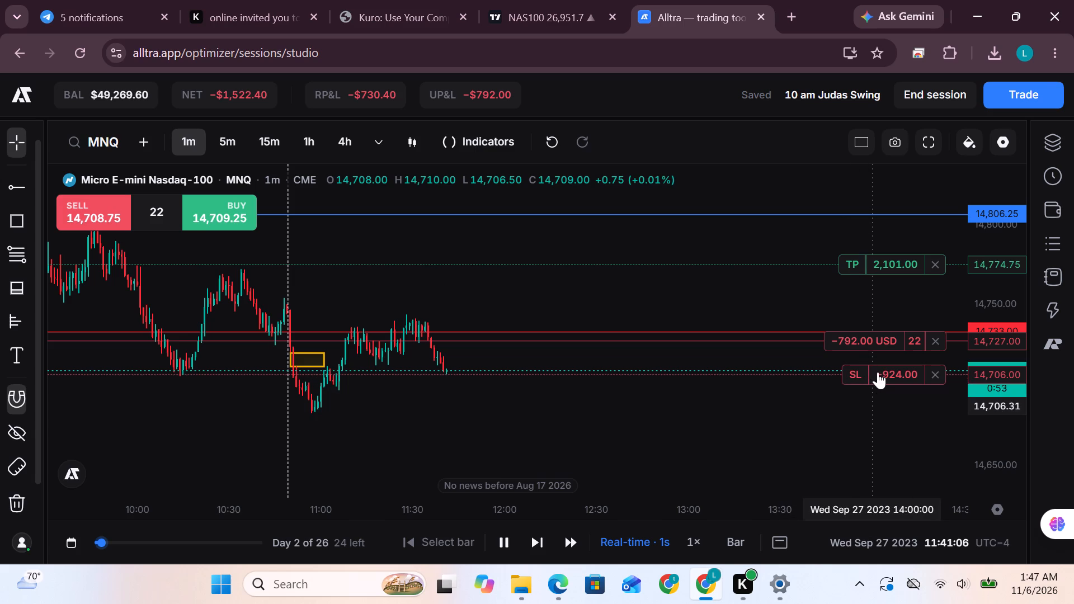
Move the long position's stop loss down to 14,702.50.
drag(874, 371, 878, 375)
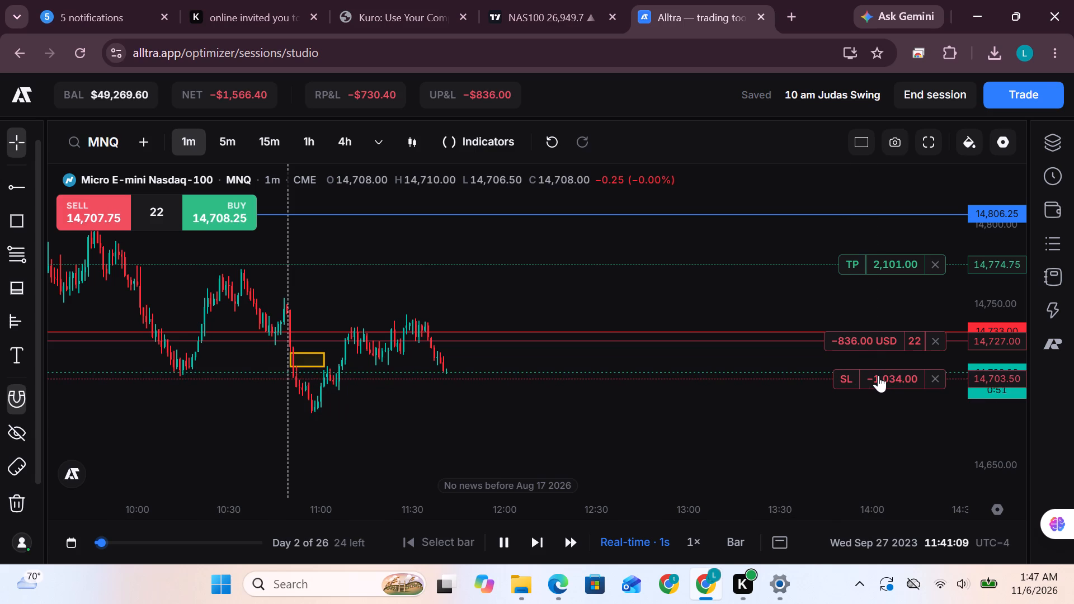
drag(878, 375, 880, 377)
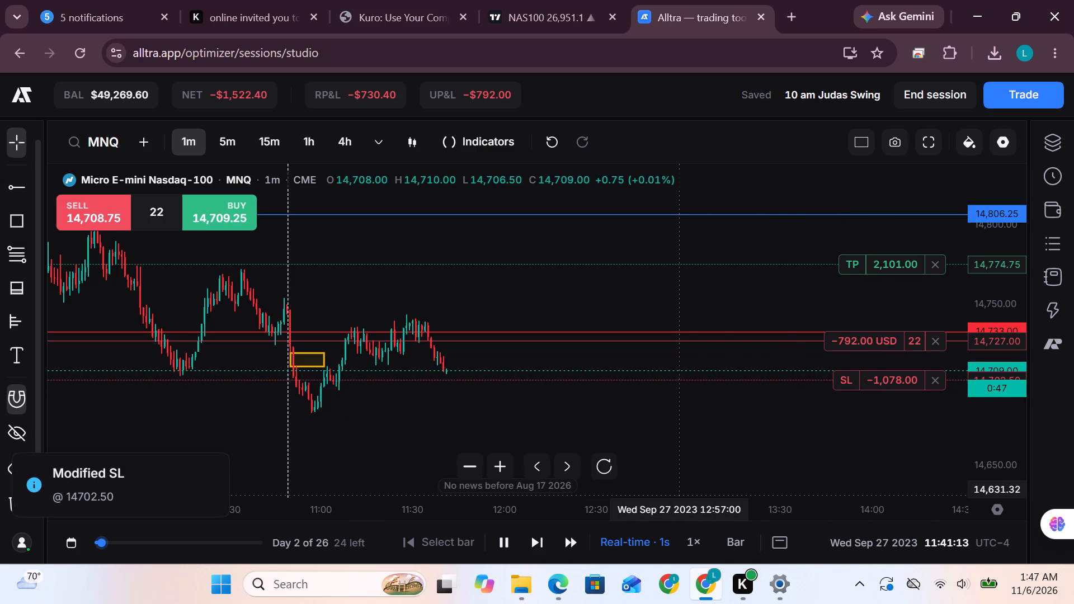
Advance the replay by two one-minute bars to 11:43:00.
click(575, 536)
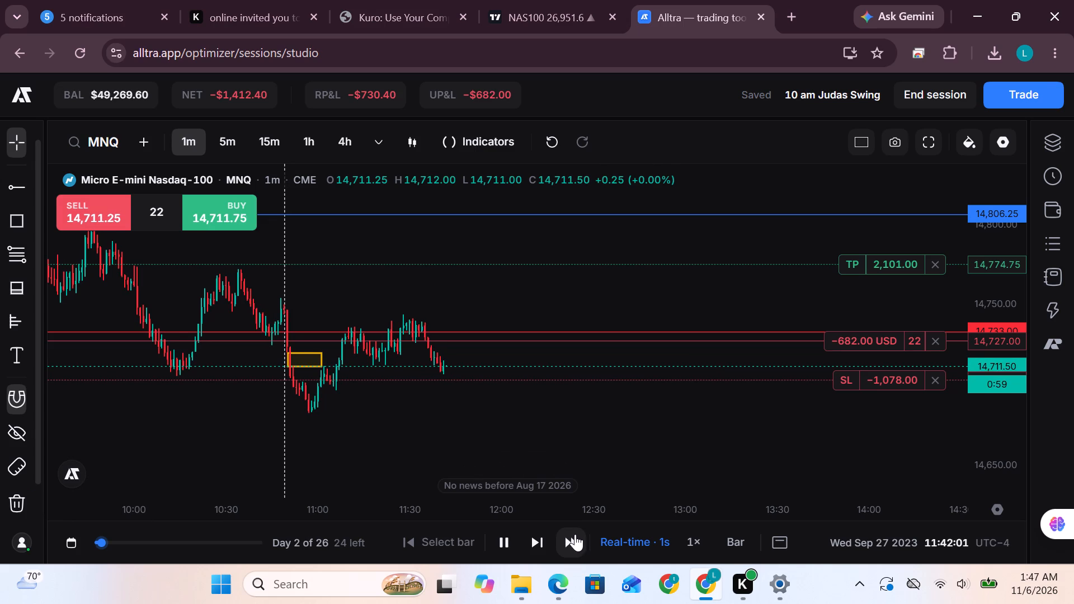
click(575, 535)
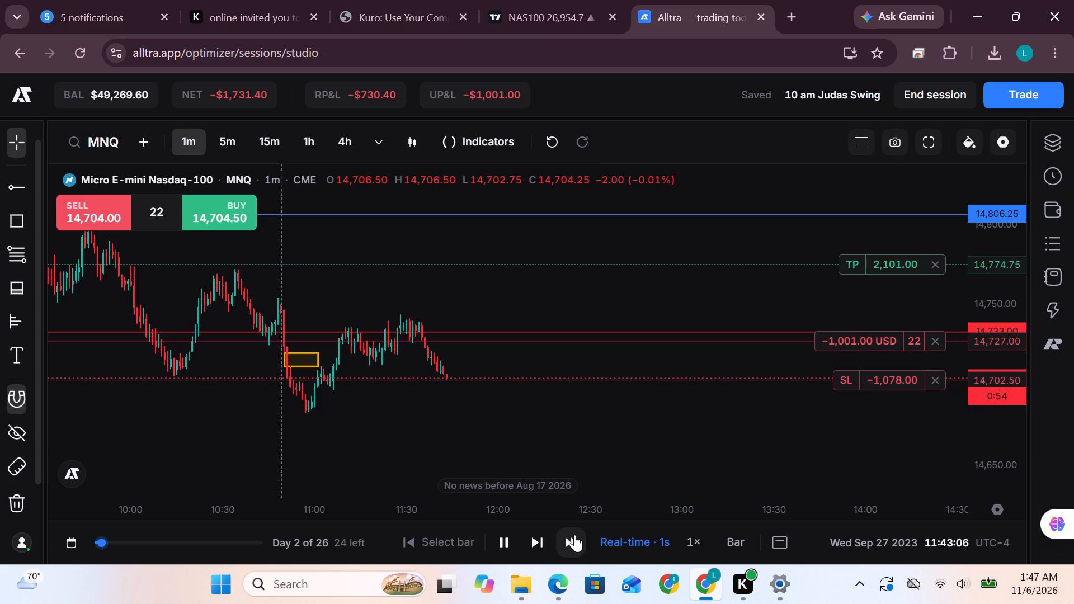
Examine the price action around the stop-loss level, from the 10:50 vertical line and yellow rectangle through the 11:43 candle.
scroll(990, 336, up, 18)
scroll(1030, 311, up, 6)
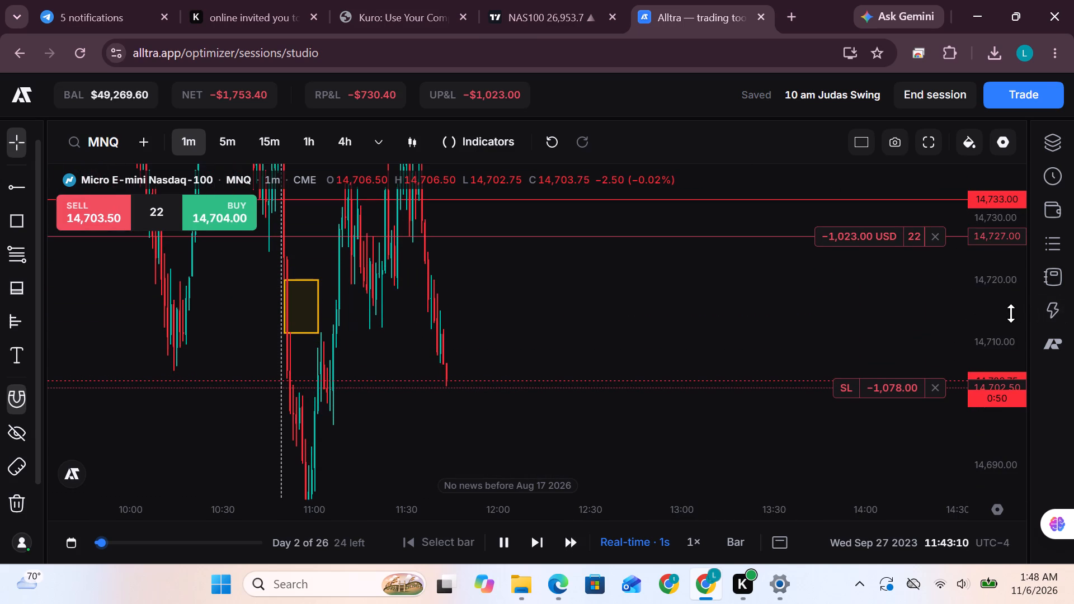
scroll(1008, 313, up, 10)
scroll(806, 313, up, 4)
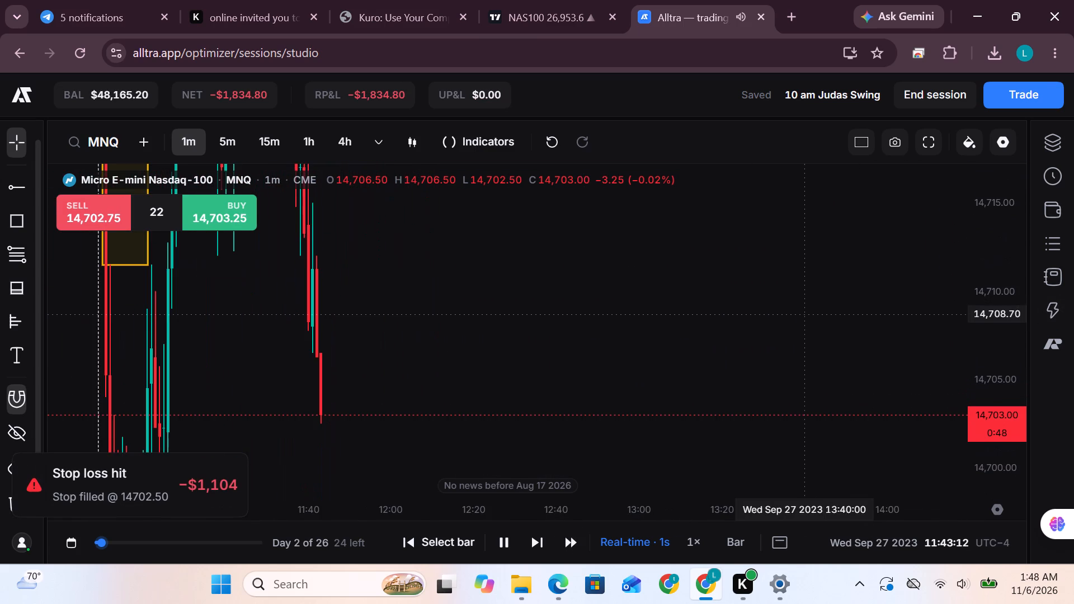
scroll(990, 262, down, 20)
scroll(495, 341, down, 2)
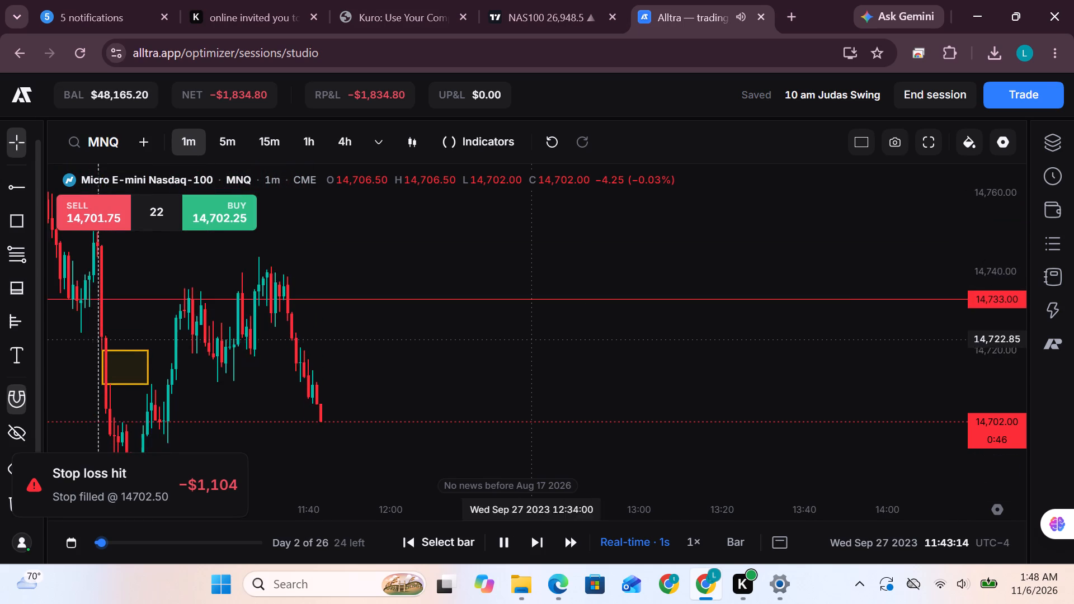
scroll(495, 341, down, 3)
scroll(619, 305, down, 2)
scroll(533, 377, down, 1)
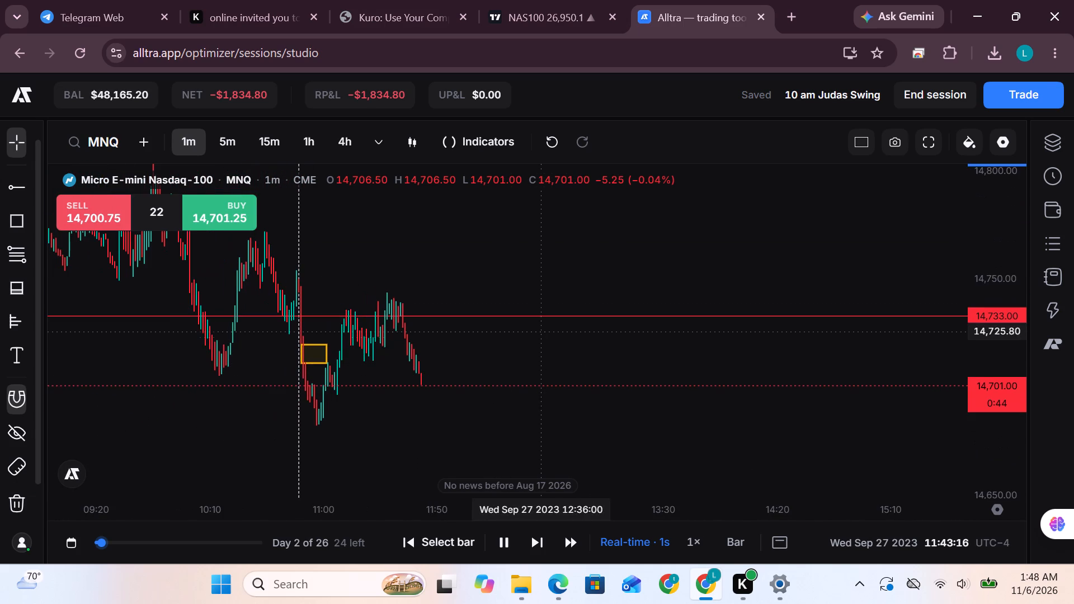
scroll(545, 509, down, 1)
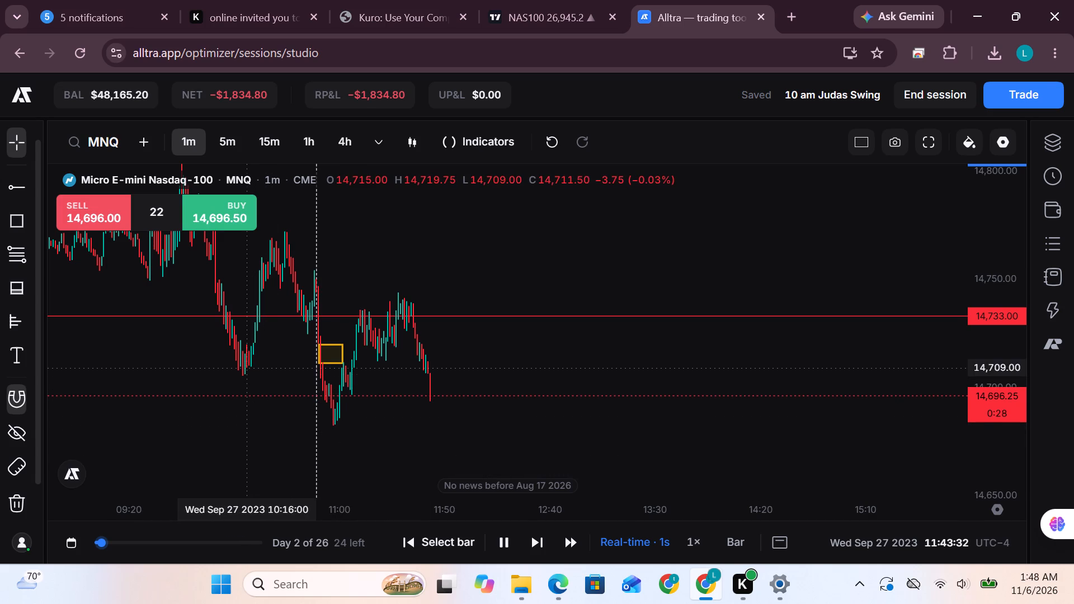
scroll(329, 426, up, 4)
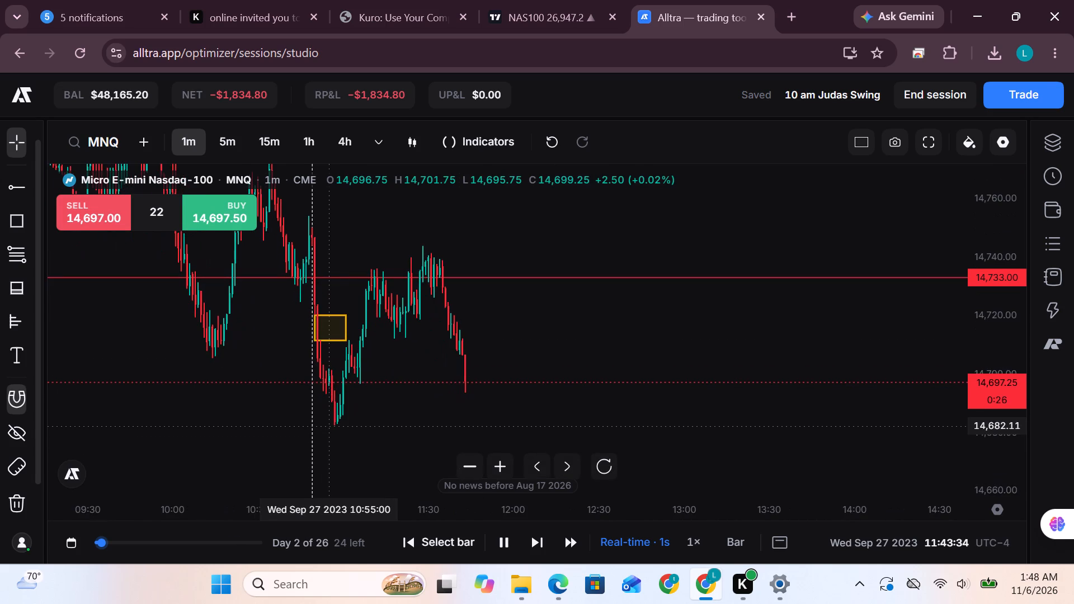
scroll(338, 416, up, 5)
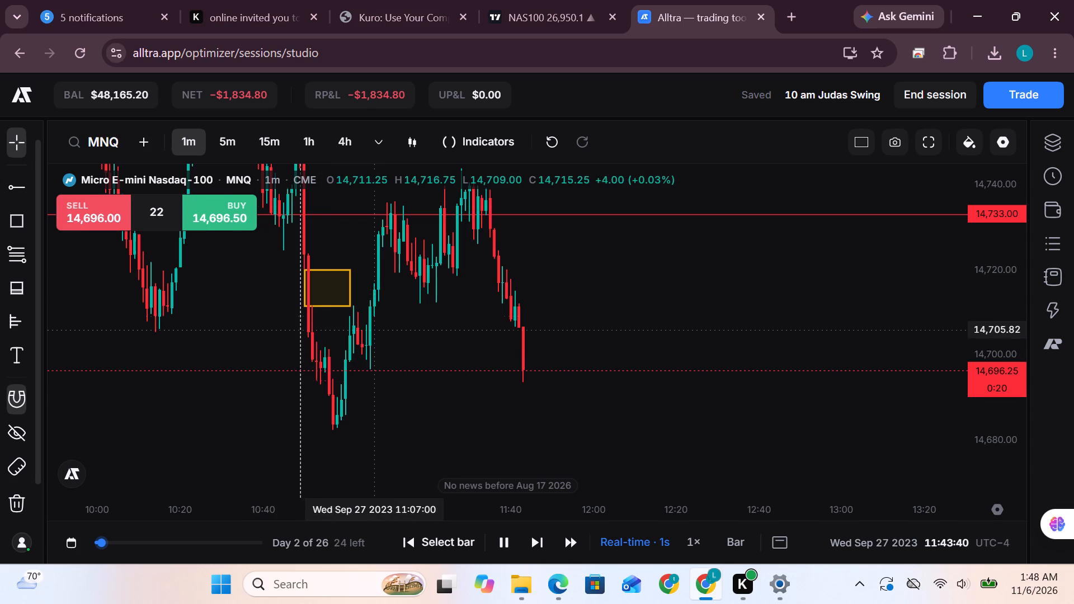
drag(383, 252, 427, 366)
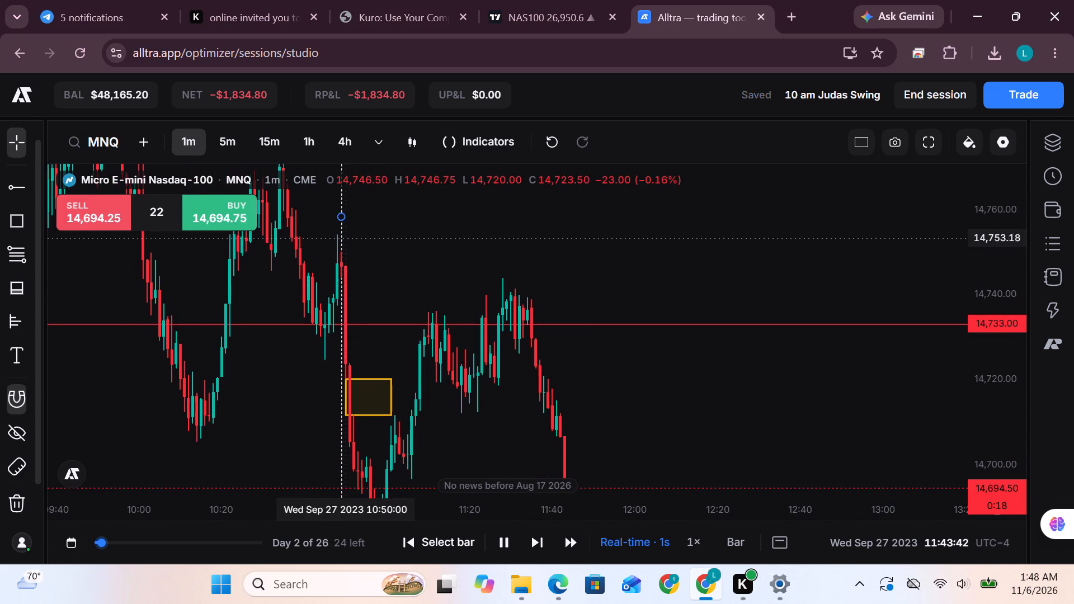
drag(477, 409, 457, 345)
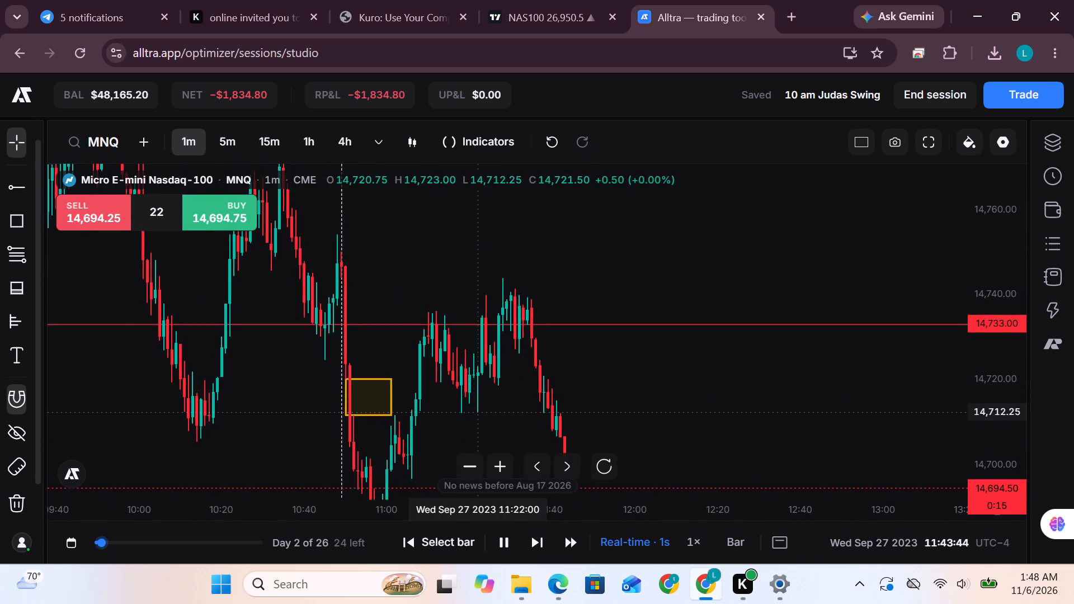
drag(457, 345, 444, 273)
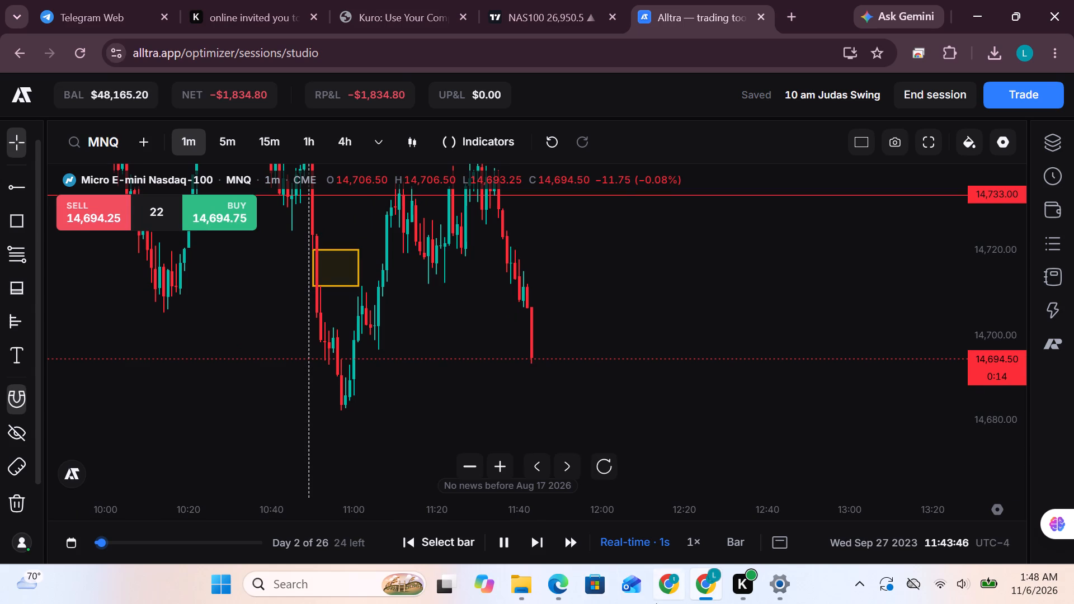
Fast-forward the replay to 12:04:00 on Sep 27 2023, past the 11:00 swing low.
click(580, 538)
click(580, 538)
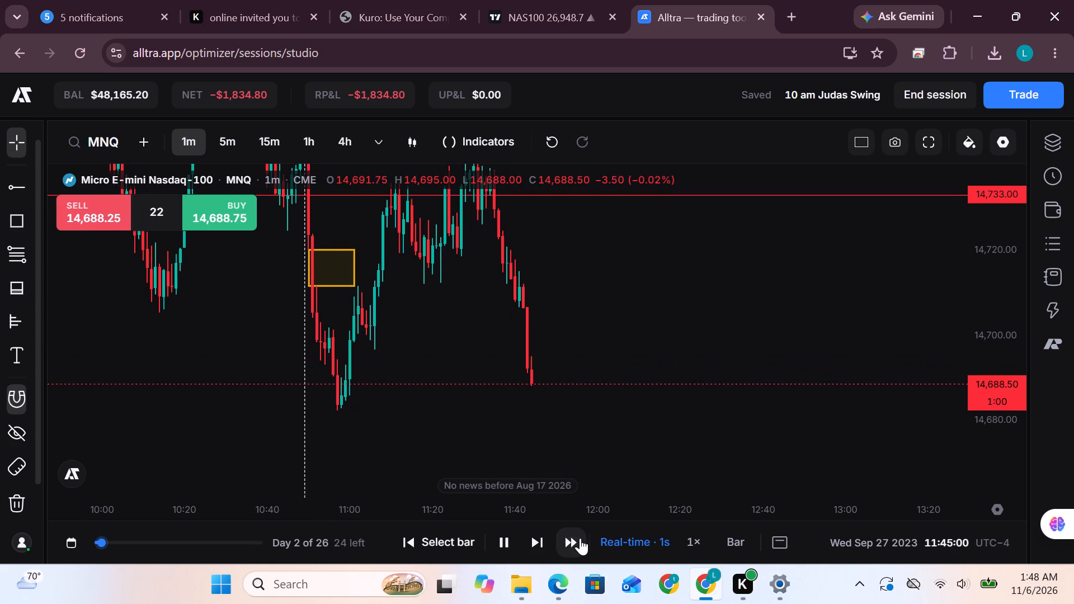
click(577, 540)
click(576, 540)
click(576, 540)
click(575, 540)
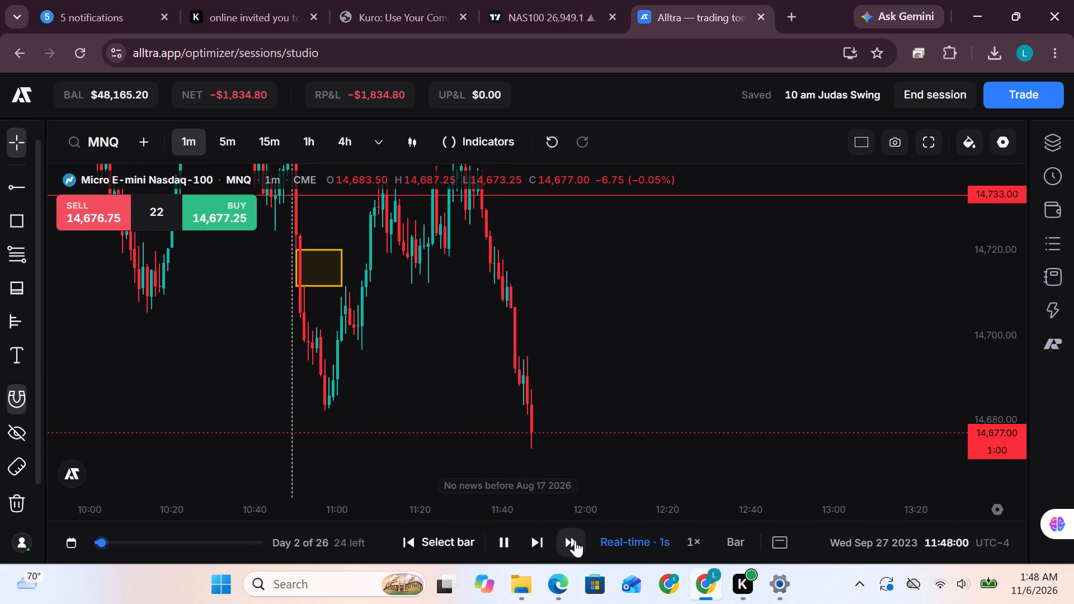
double_click(561, 542)
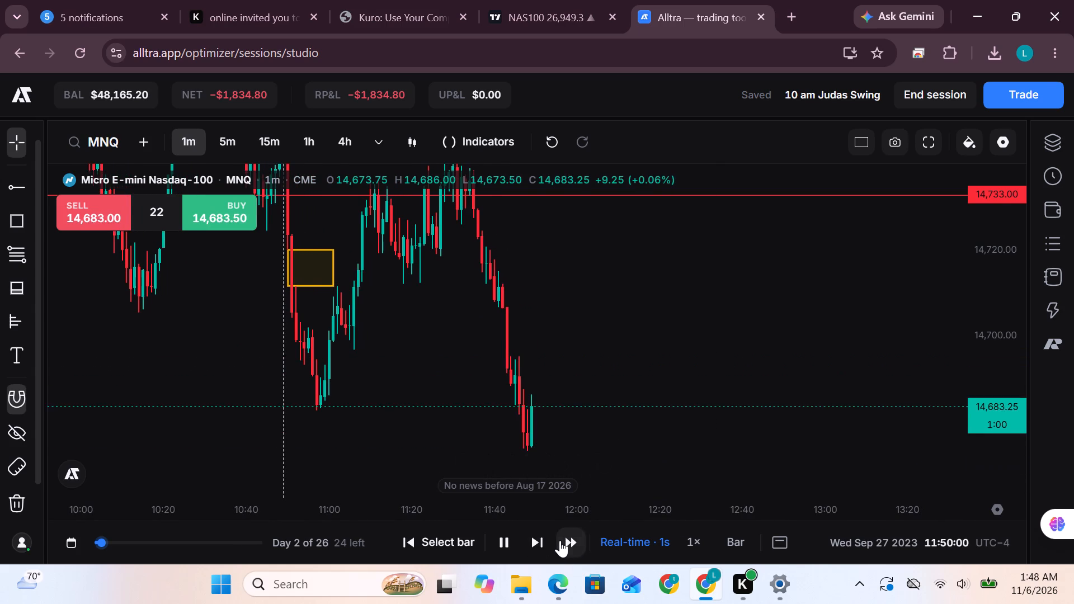
triple_click(557, 538)
triple_click(556, 537)
triple_click(556, 537)
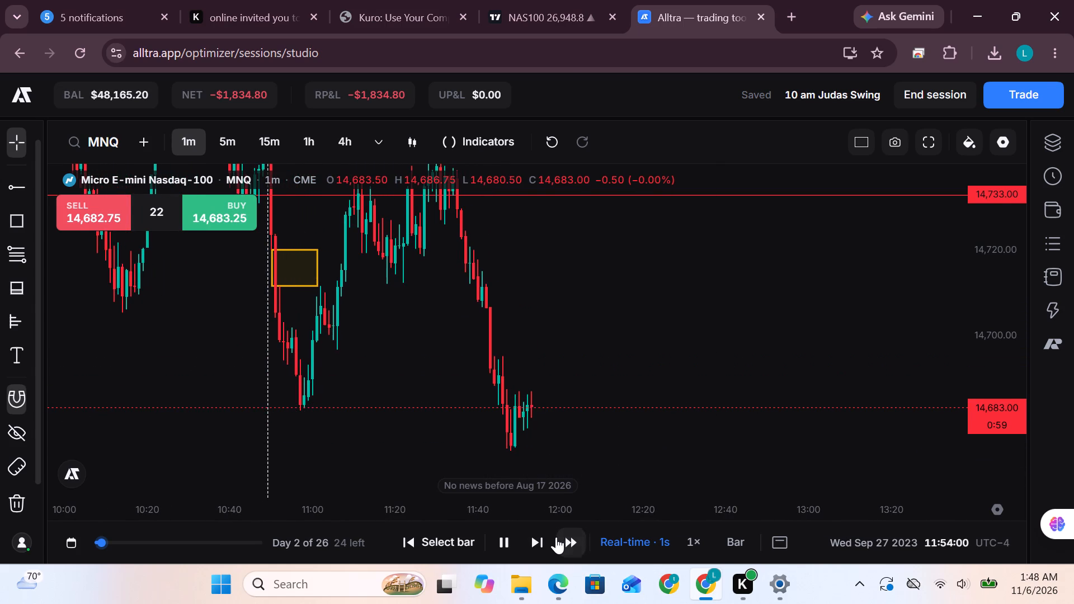
click(556, 537)
click(560, 532)
click(557, 528)
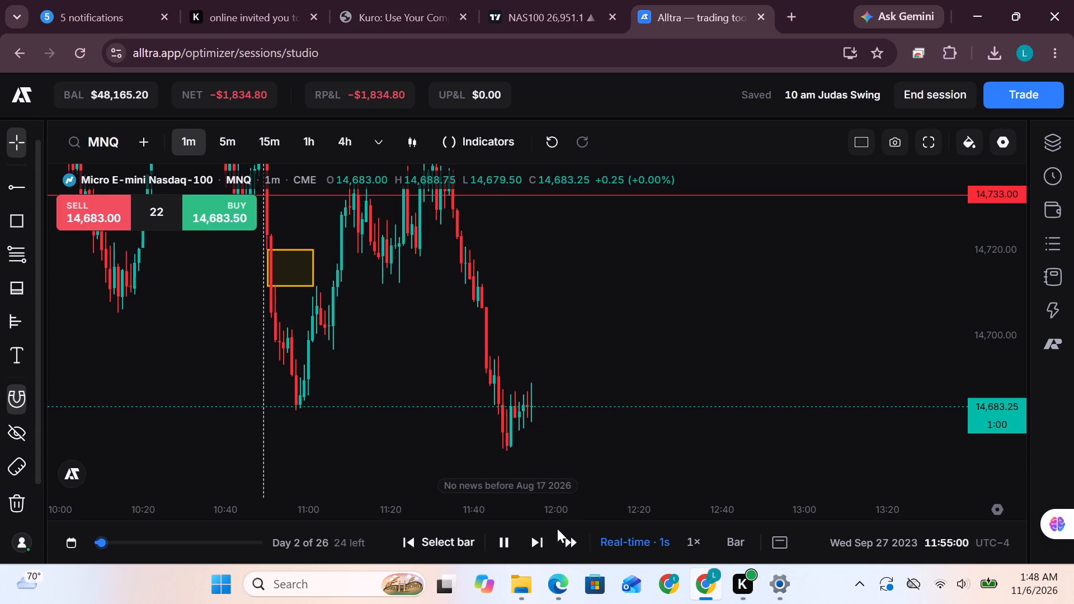
click(557, 528)
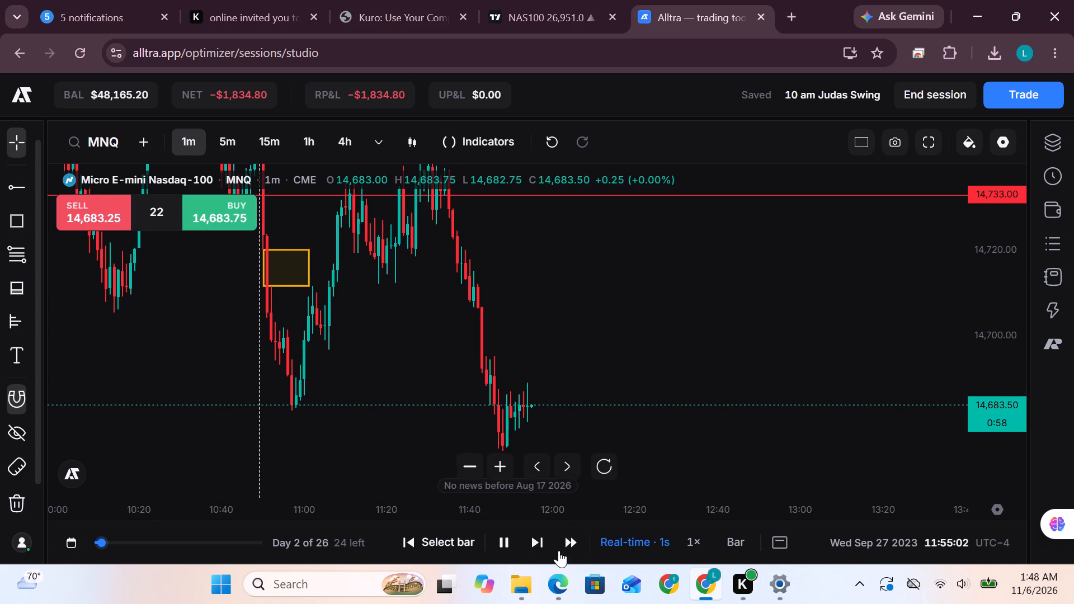
click(554, 536)
click(560, 535)
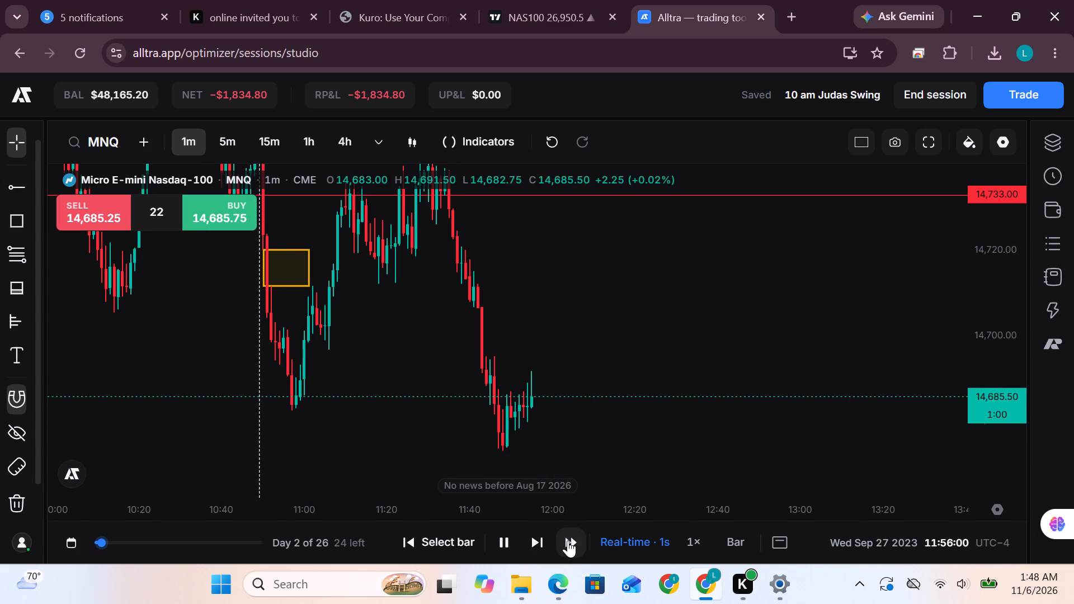
click(568, 540)
triple_click(572, 539)
triple_click(572, 539)
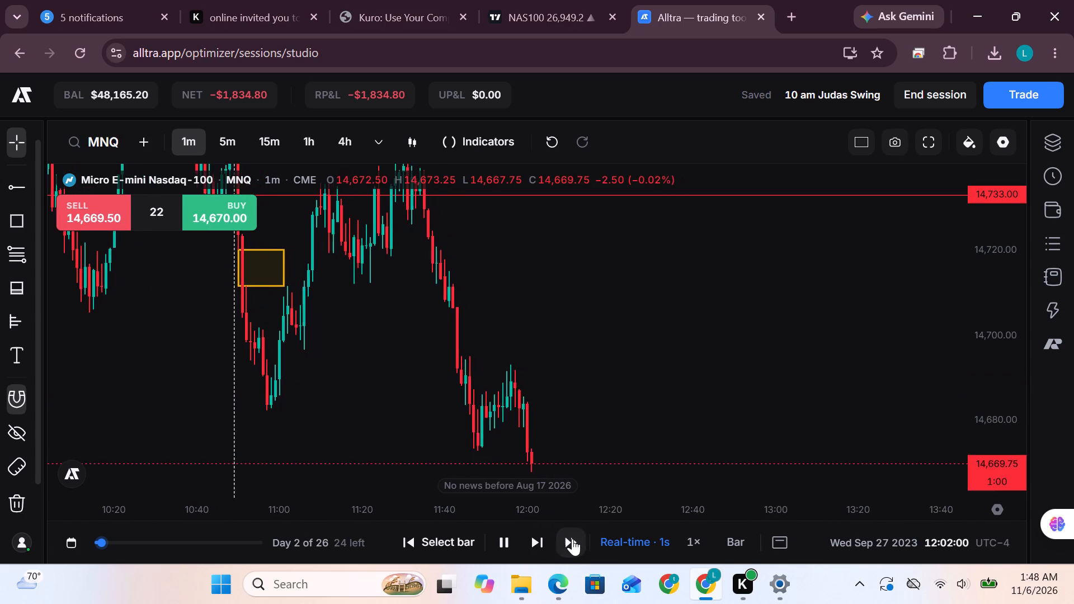
click(572, 539)
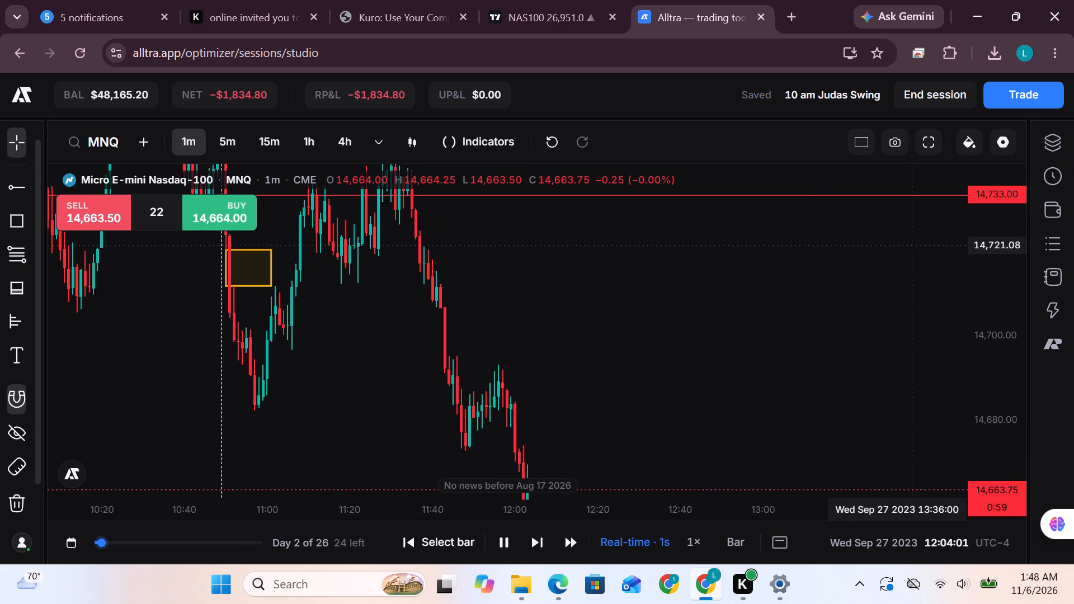
Examine the one-minute price action from about 09:30 to 12:04 on Sep 27 2023, around the 14,733.00 line and yellow rectangle.
scroll(964, 258, down, 10)
drag(656, 421, 656, 421)
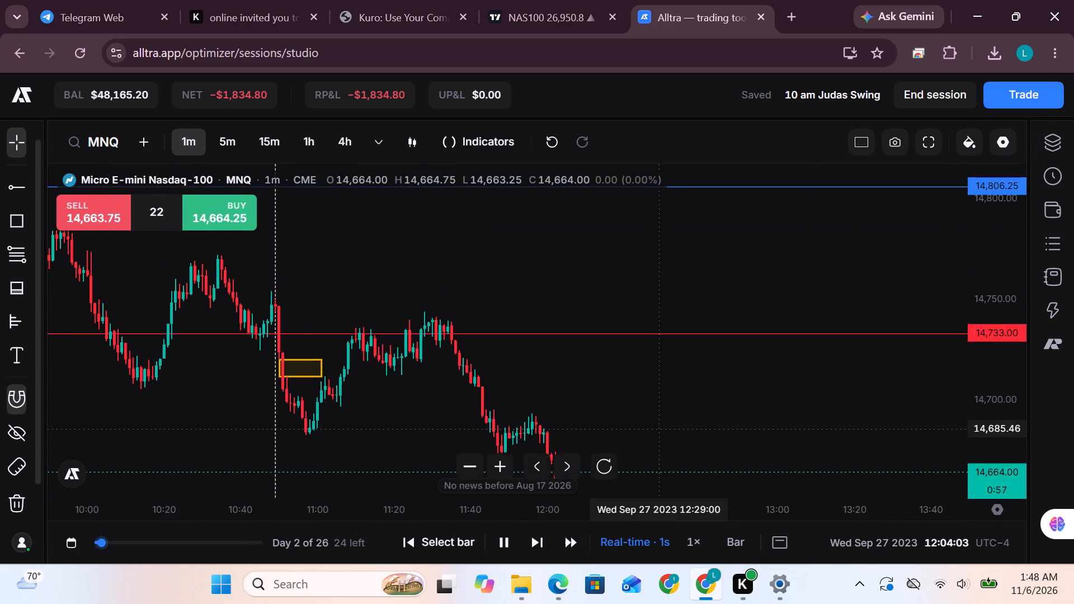
drag(656, 421, 574, 325)
scroll(523, 331, down, 4)
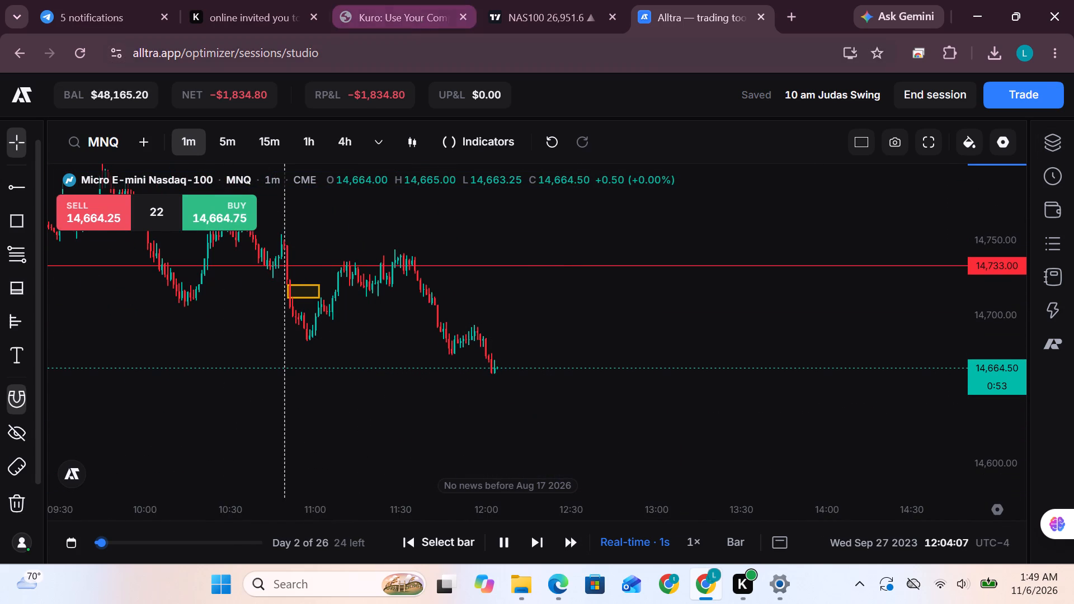
scroll(579, 366, down, 1)
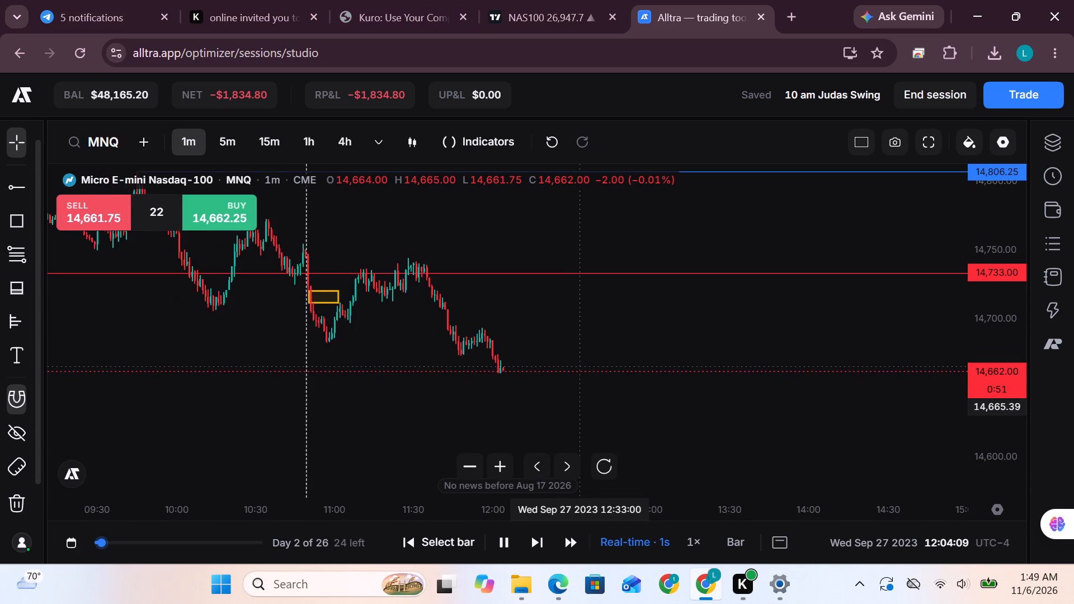
scroll(1005, 332, up, 3)
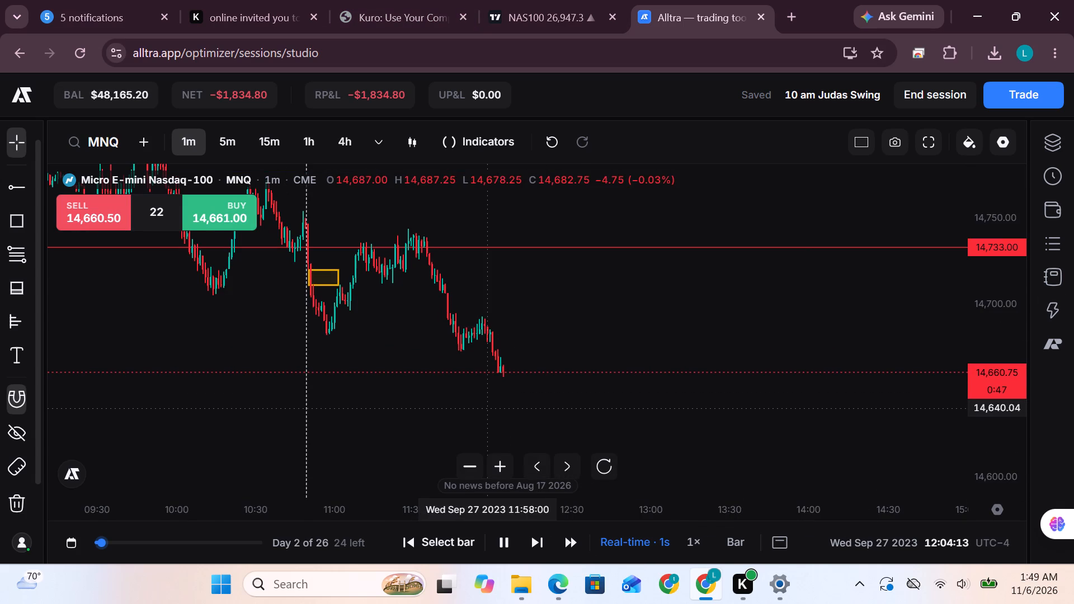
drag(553, 391, 508, 393)
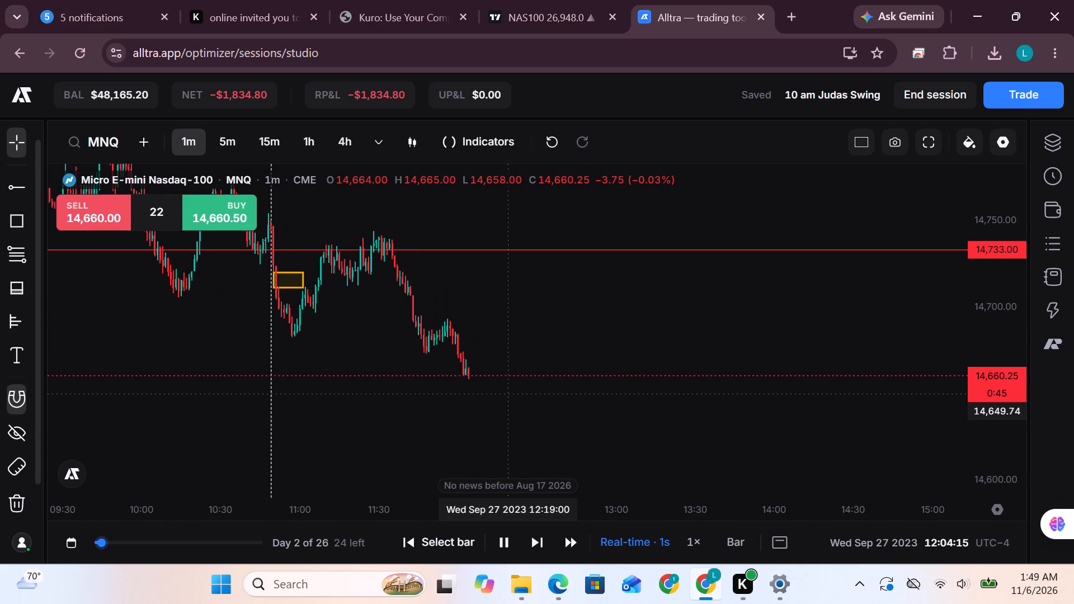
scroll(442, 399, up, 2)
Delete the yellow rectangle beside the Sep 27 vertical line.
click(267, 263)
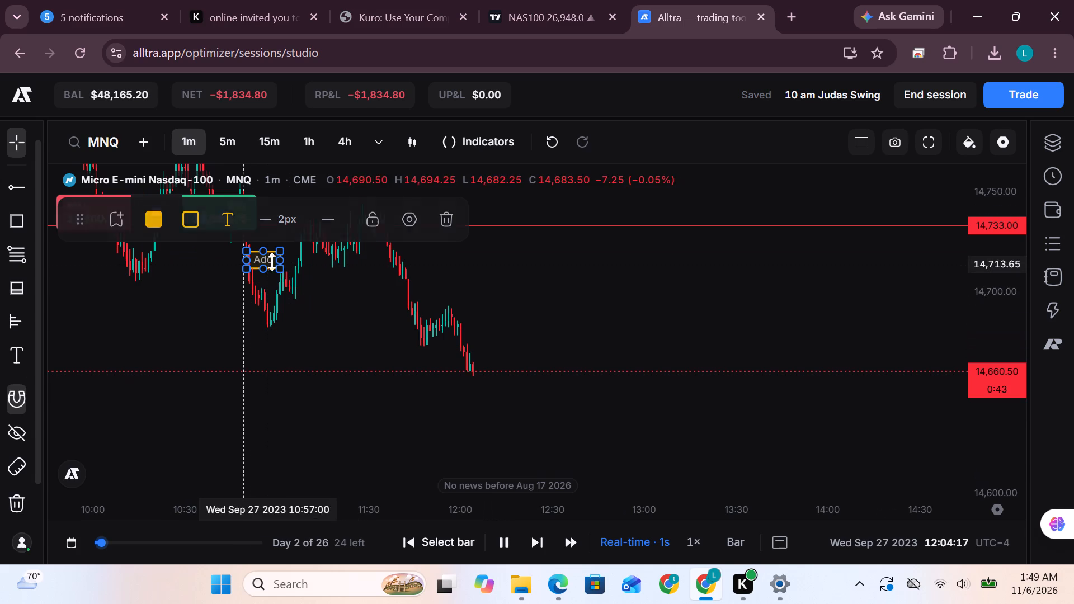
click(435, 219)
Delete the red horizontal line at 14,733.00.
drag(443, 298, 462, 341)
click(496, 265)
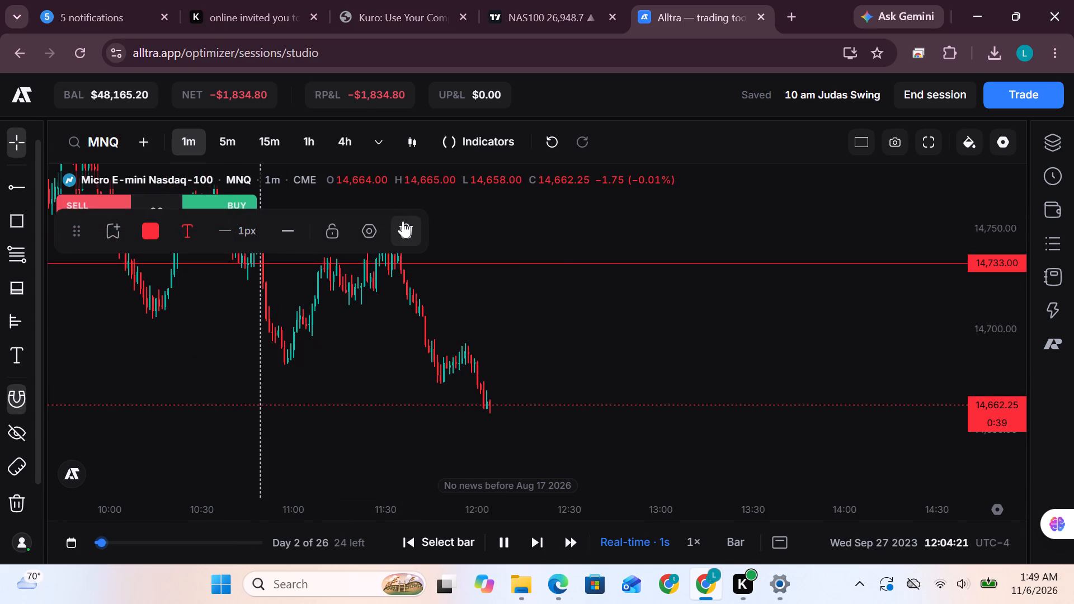
click(403, 221)
Turn off real-time playback and switch the MNQ chart to the 1h timeframe.
scroll(457, 410, up, 1)
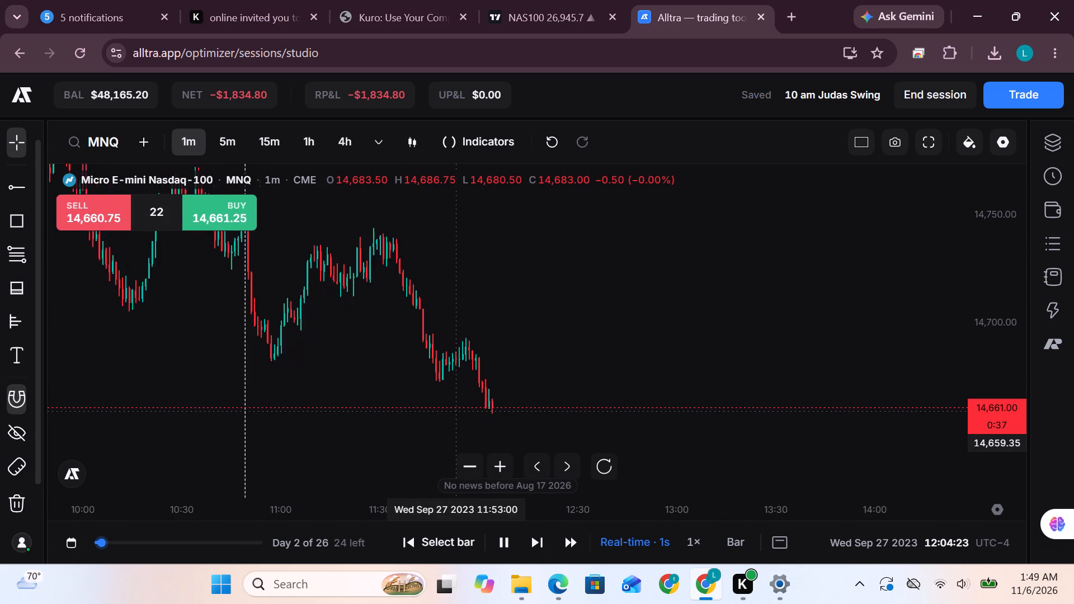
scroll(457, 410, up, 1)
scroll(457, 411, down, 4)
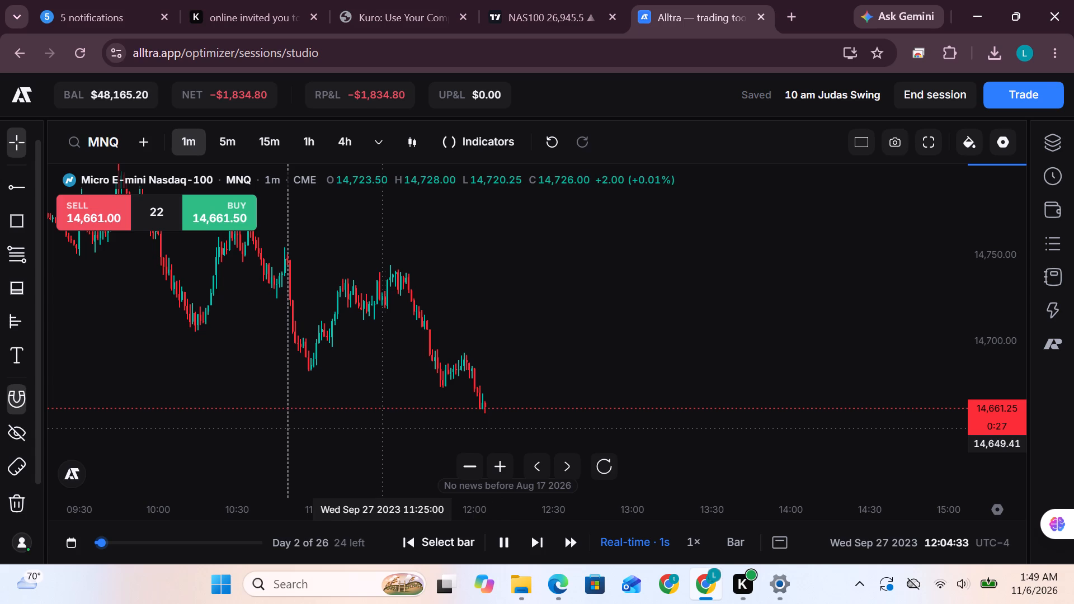
click(482, 402)
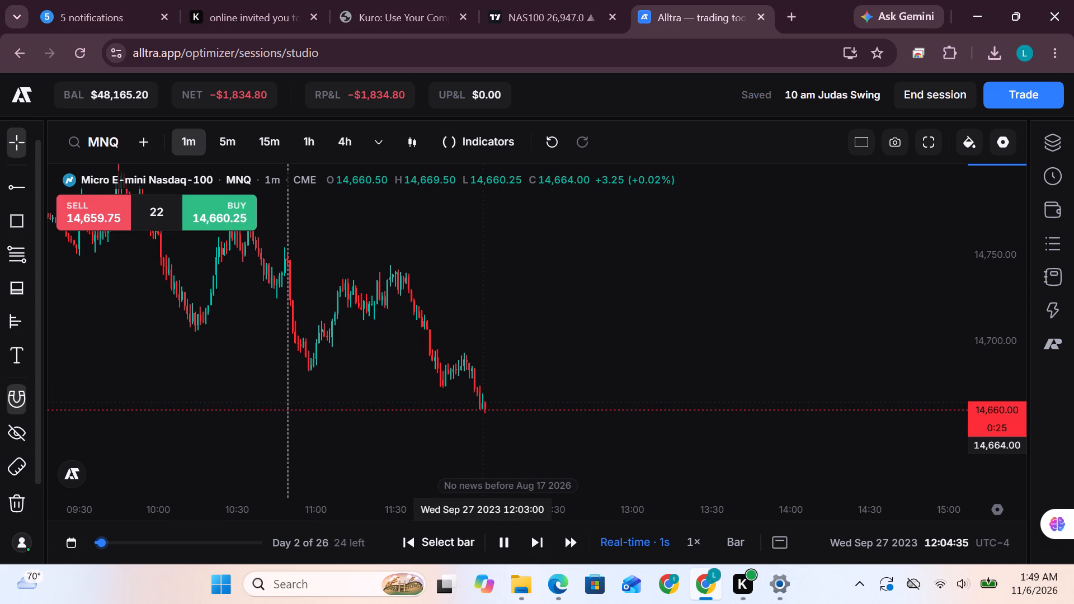
drag(556, 383, 500, 383)
click(624, 540)
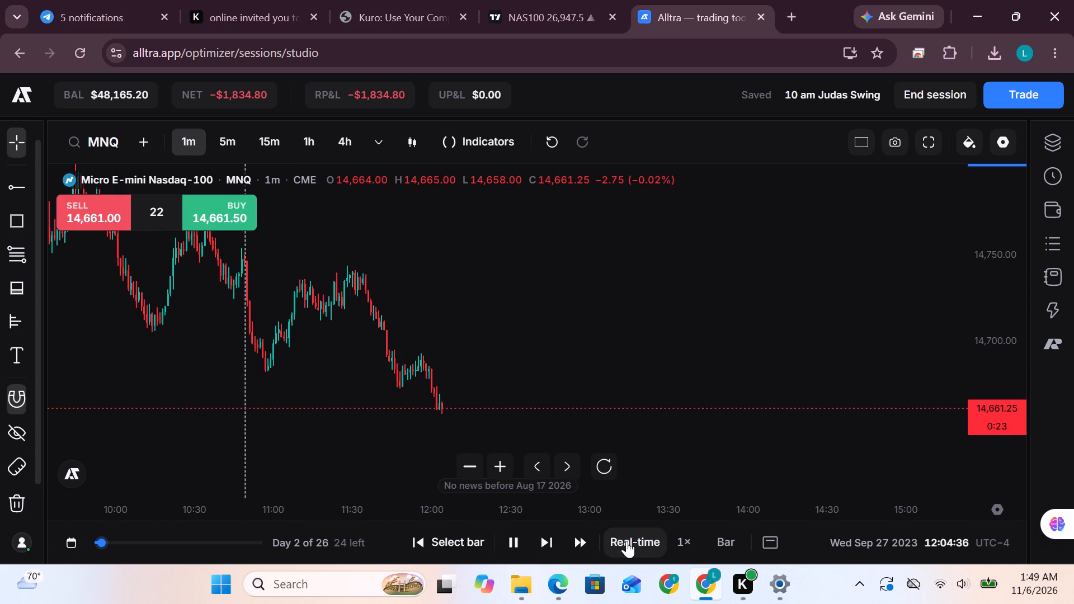
click(316, 143)
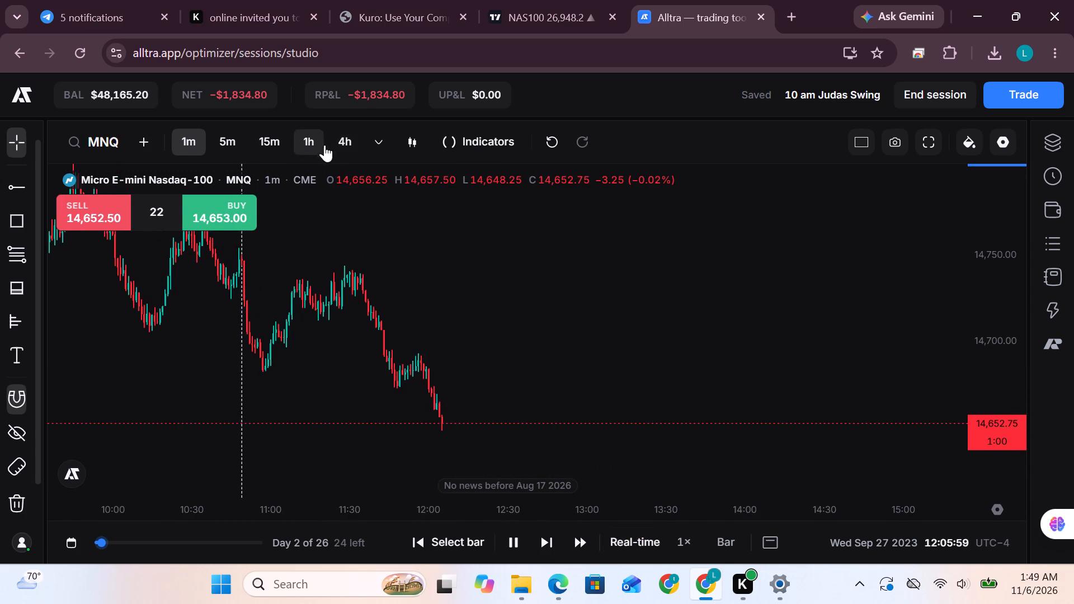
Let the hourly replay run to 23:59:59 on Sep 27 2023 and pause it.
scroll(310, 399, down, 5)
drag(234, 356, 505, 291)
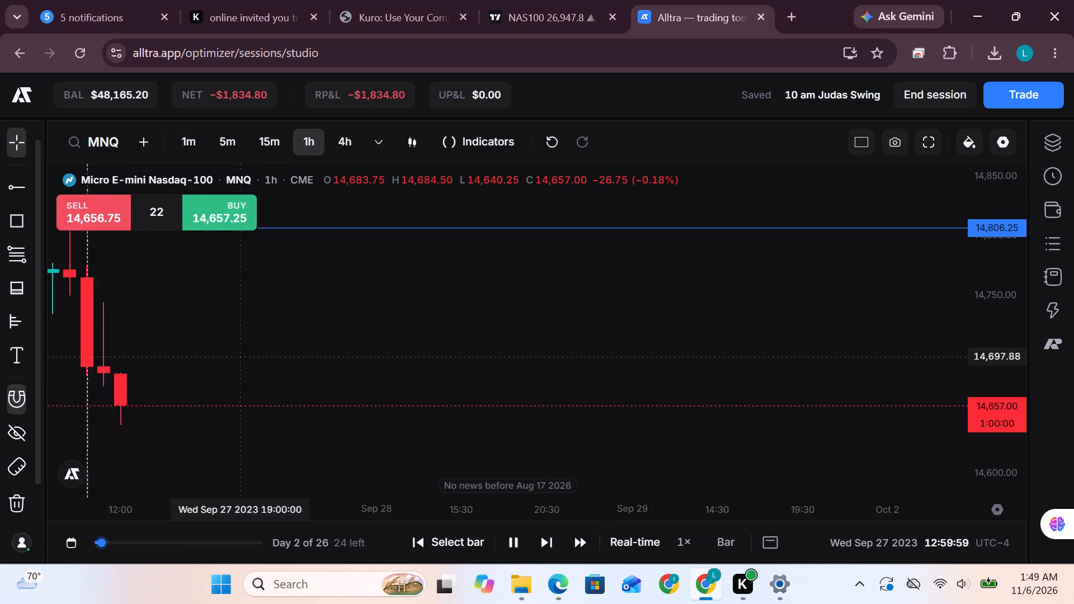
drag(505, 291, 692, 280)
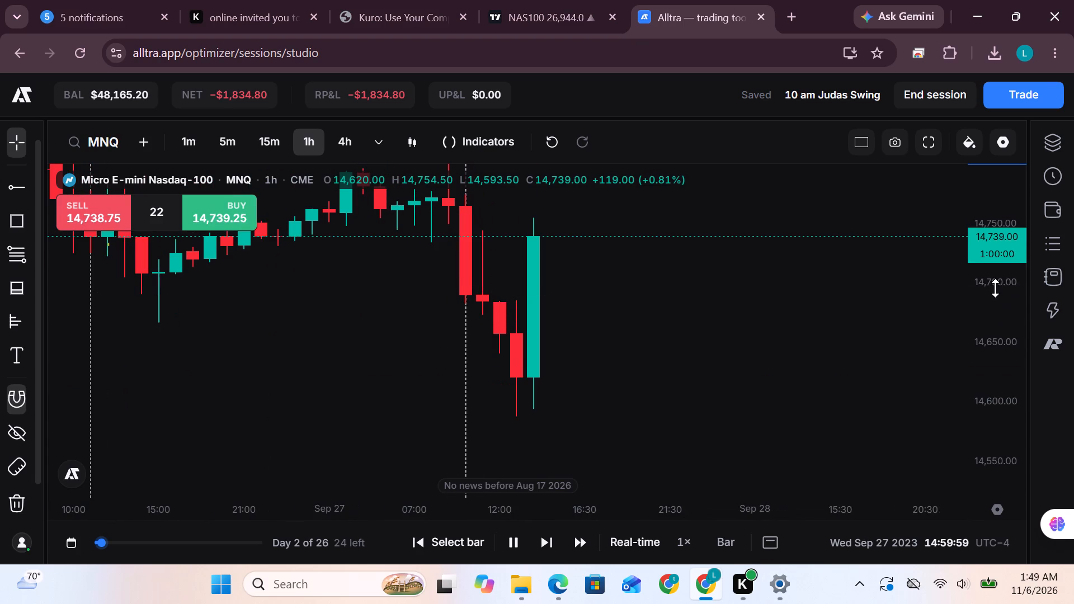
scroll(995, 288, down, 5)
drag(580, 343, 439, 325)
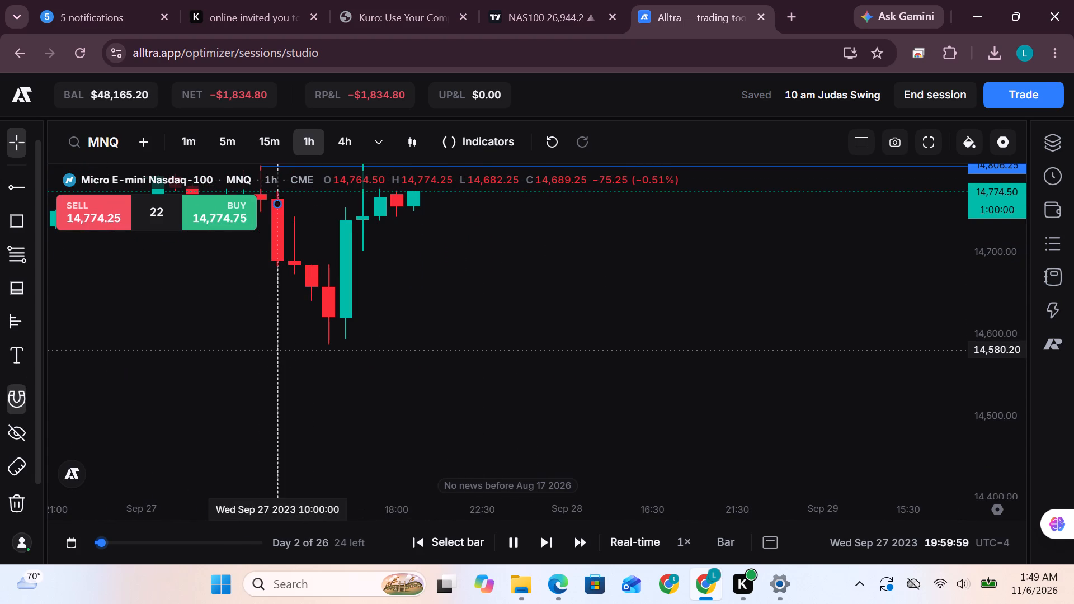
drag(260, 341, 281, 341)
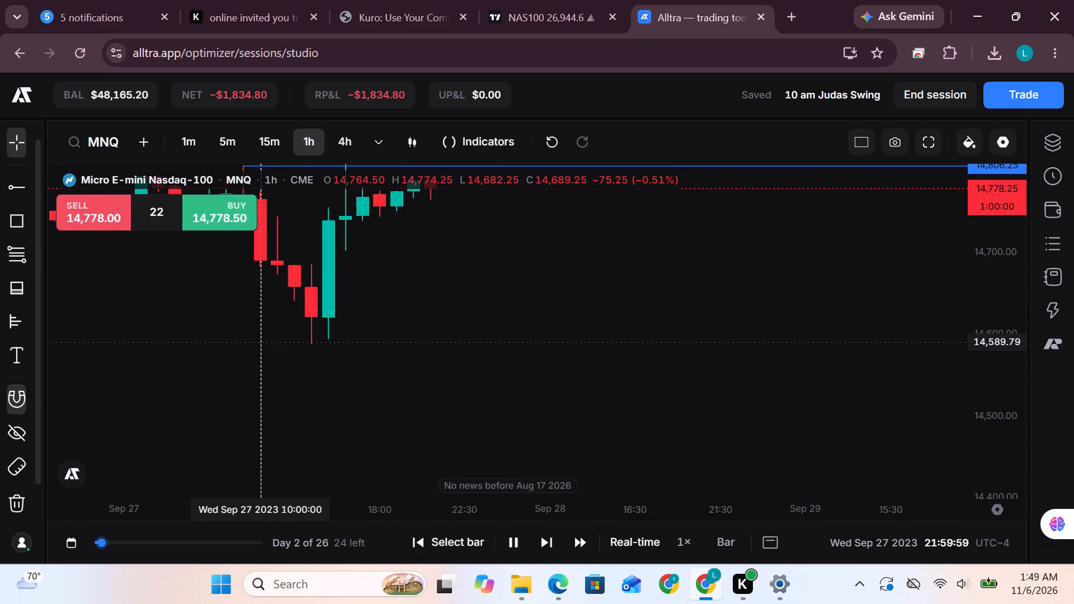
click(514, 540)
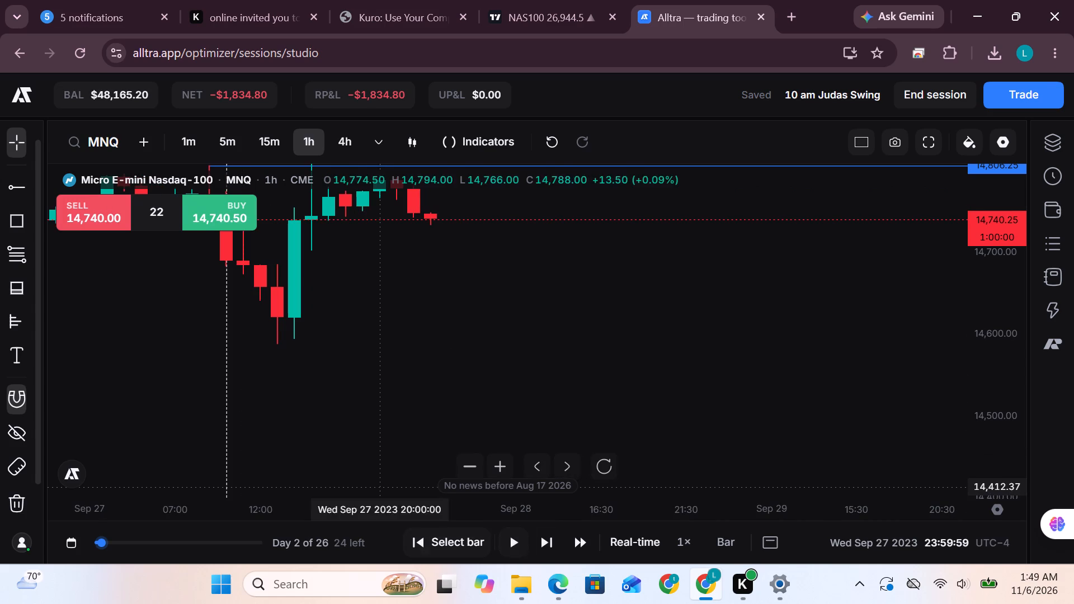
Move the dashed vertical line from 10:00 on Sep 27 to 09:00 on Sep 28 2023.
drag(224, 384, 282, 391)
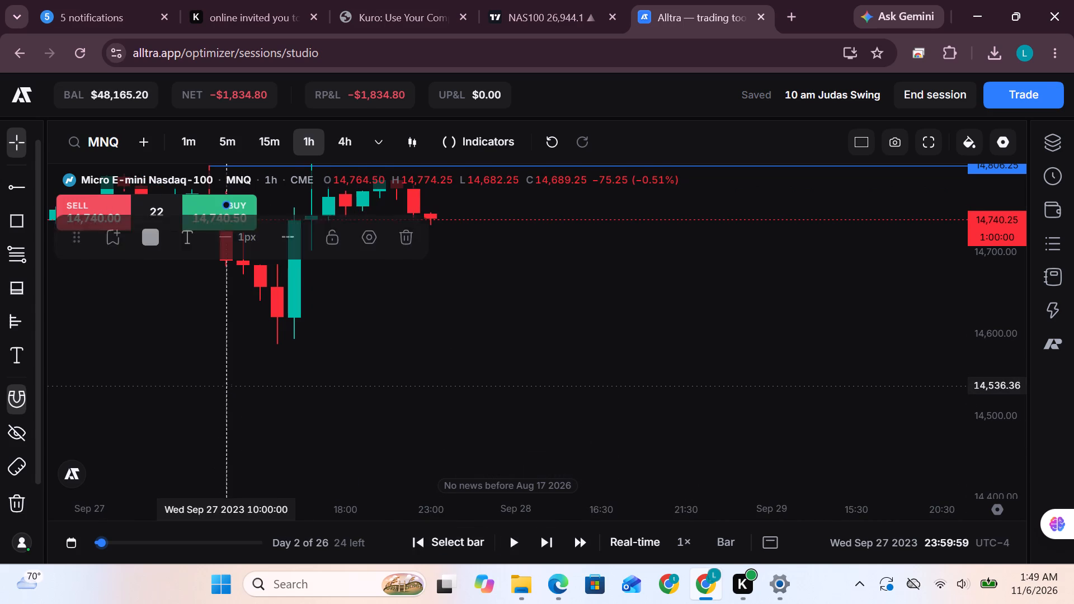
drag(282, 391, 493, 400)
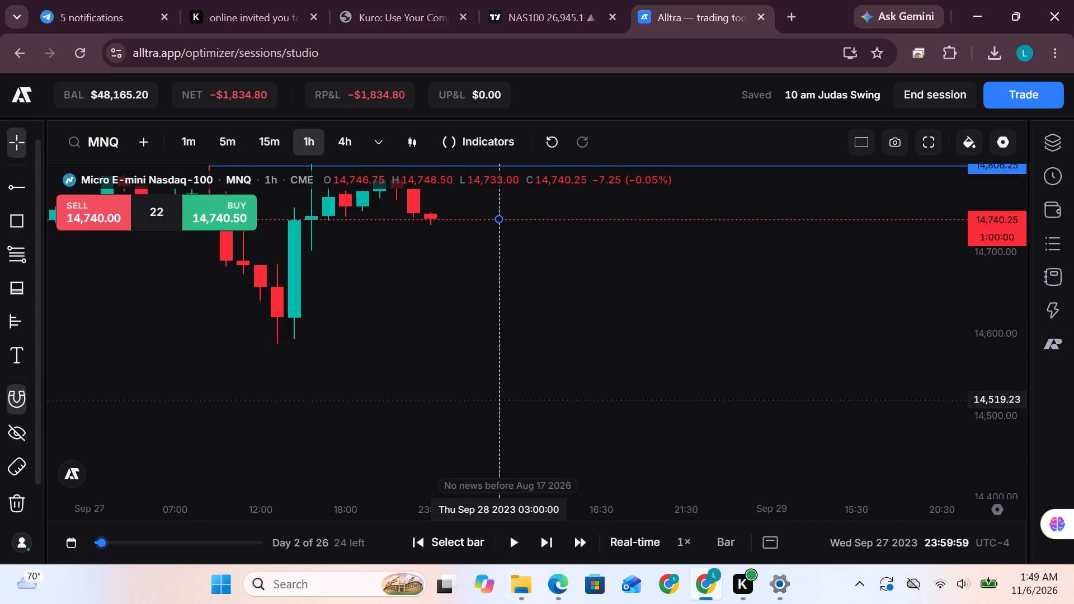
drag(493, 400, 540, 399)
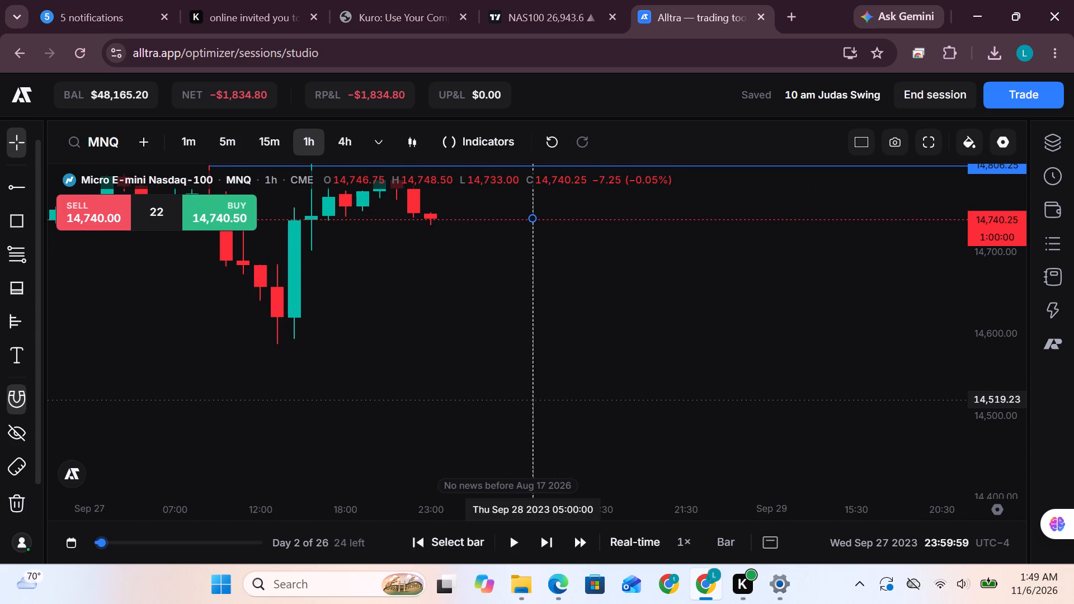
drag(540, 399, 607, 404)
Play the hourly replay up to 09:59:59 on Sep 28 2023, pause it and deselect the vertical line.
click(519, 533)
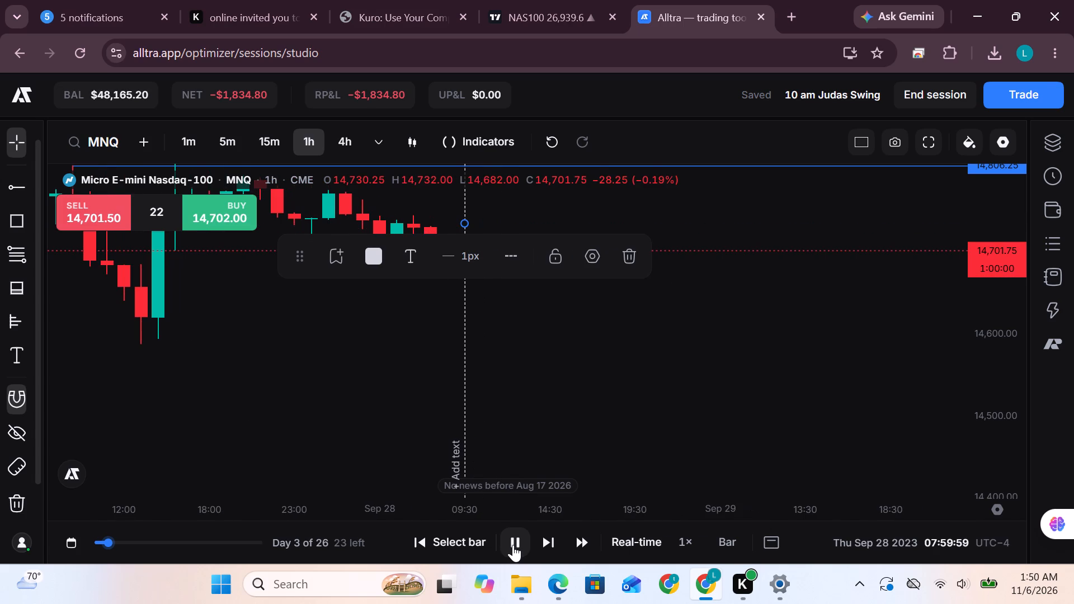
click(513, 545)
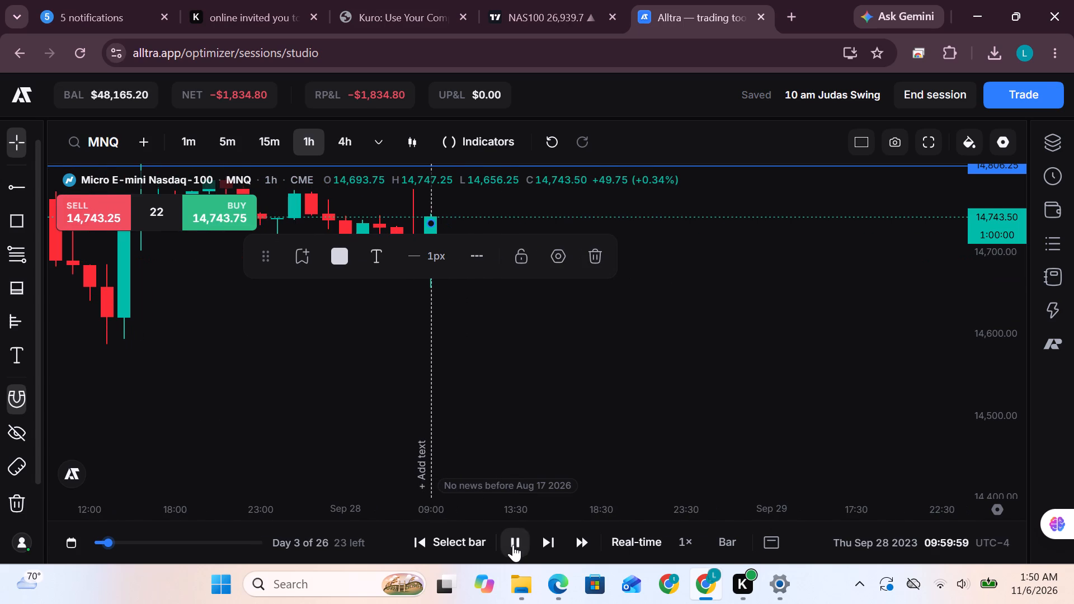
click(519, 418)
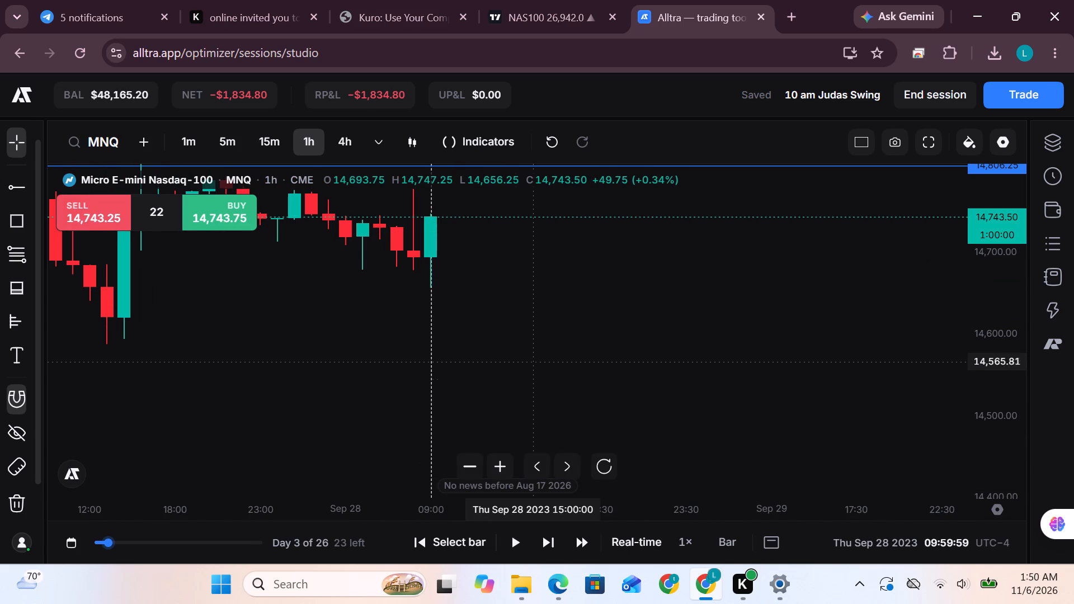
Switch the chart to the 1m timeframe and start real-time playback from 10:00:00 on Sep 28 2023.
scroll(553, 361, down, 6)
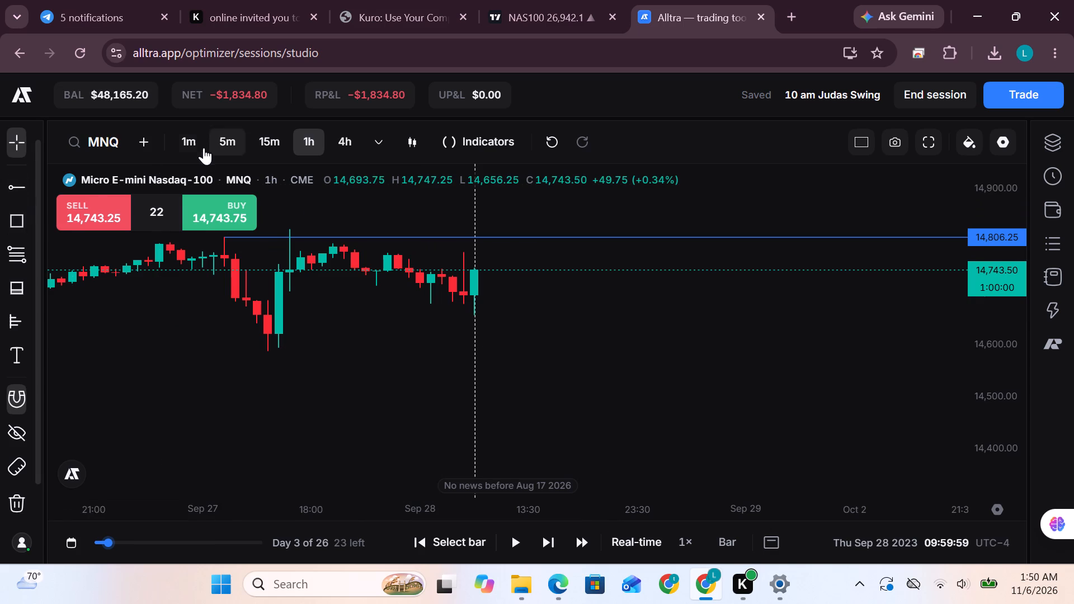
click(199, 145)
click(637, 546)
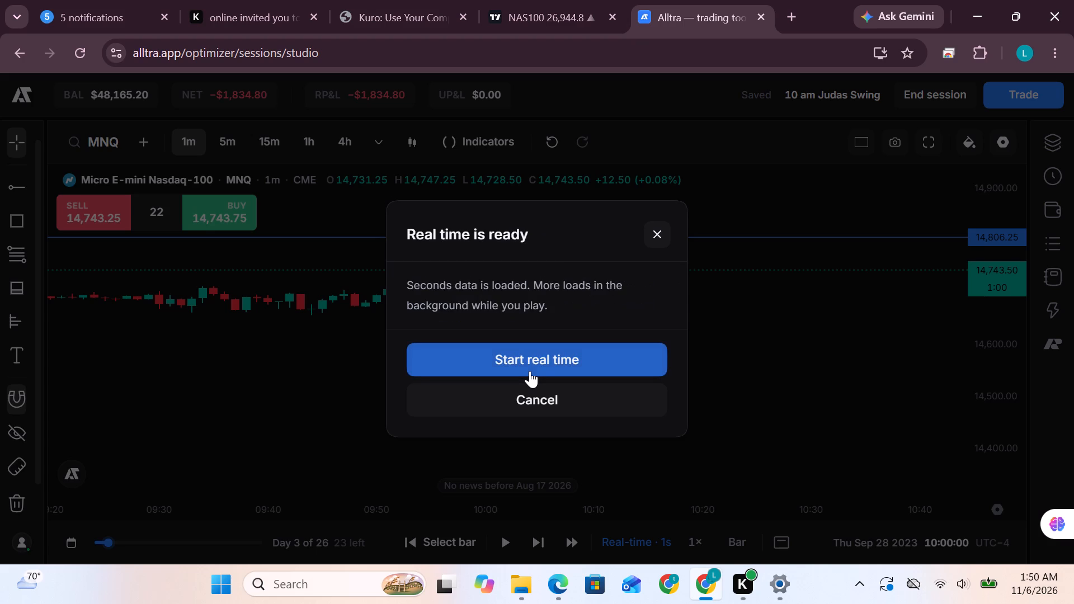
click(530, 371)
Rewind the replay to 09:28:00 on Sep 28 2023 with Select bar and dismiss the loading notice.
scroll(501, 390, down, 8)
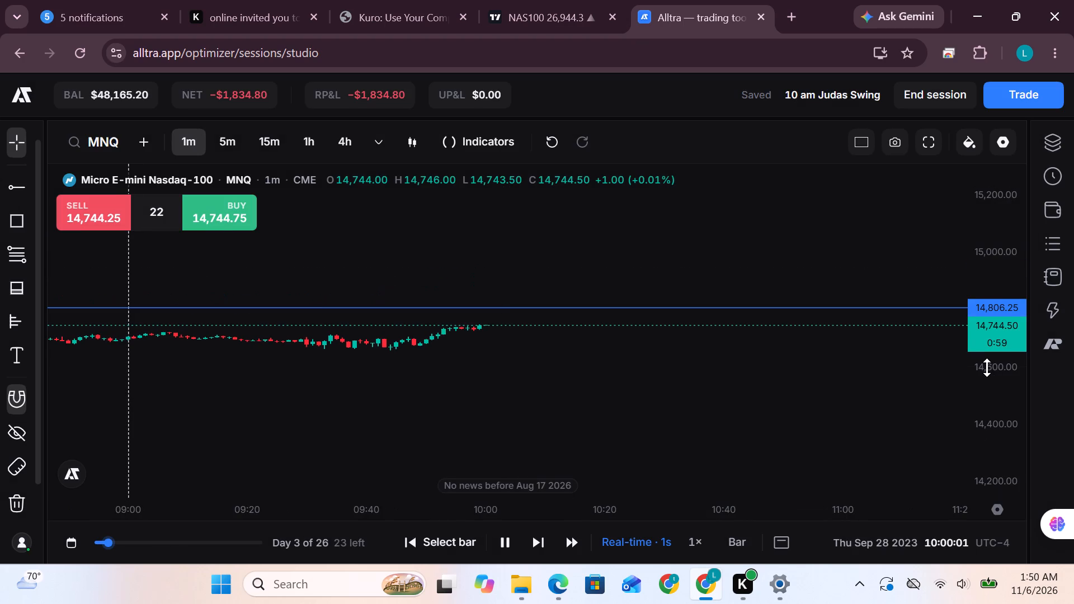
scroll(987, 367, up, 7)
scroll(987, 367, up, 15)
scroll(624, 407, down, 6)
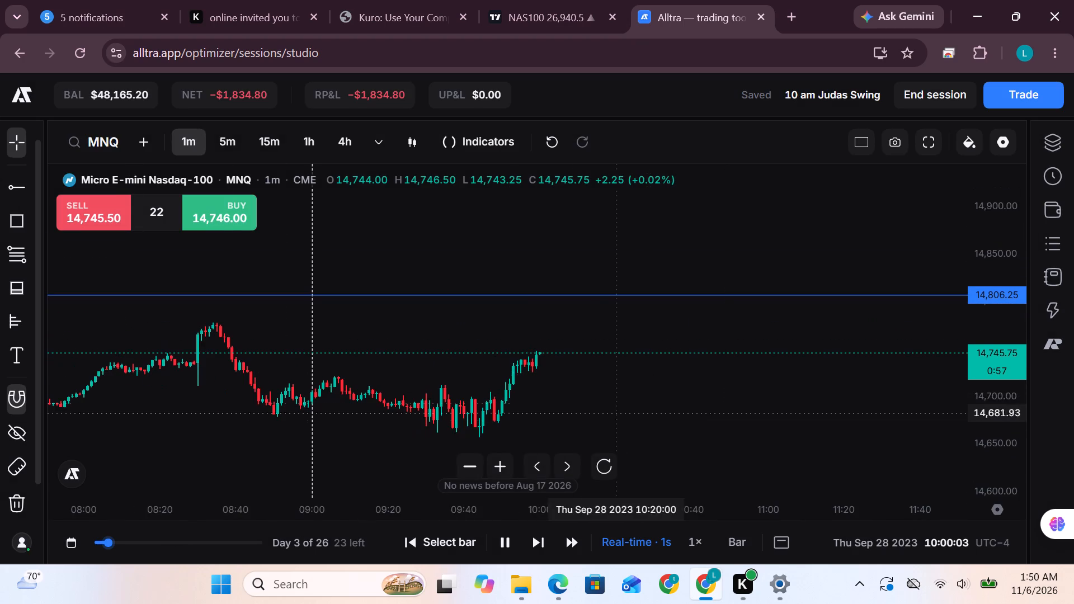
drag(587, 399, 809, 257)
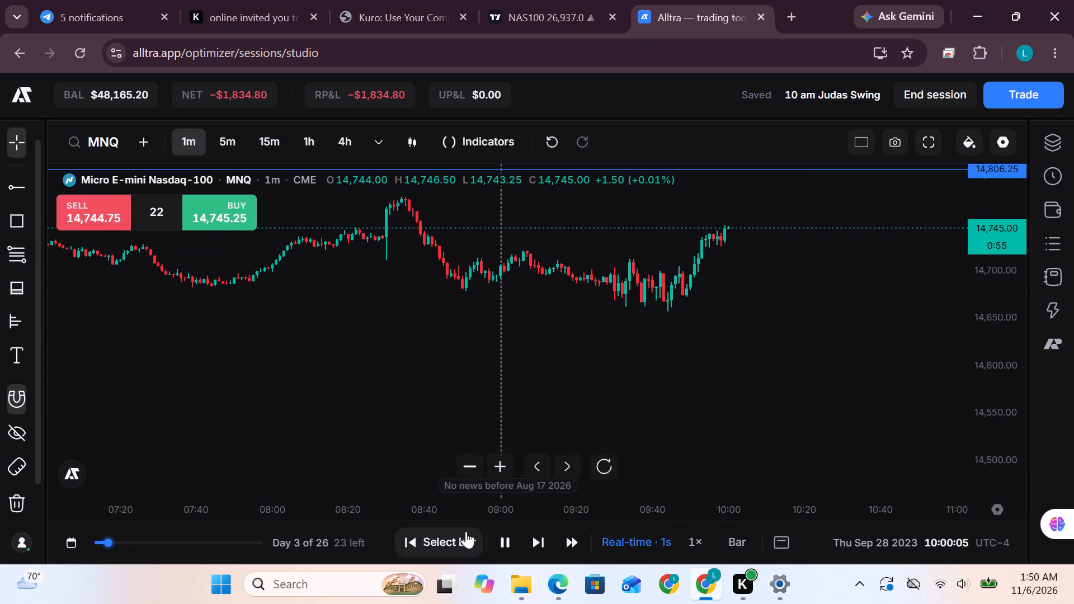
click(456, 543)
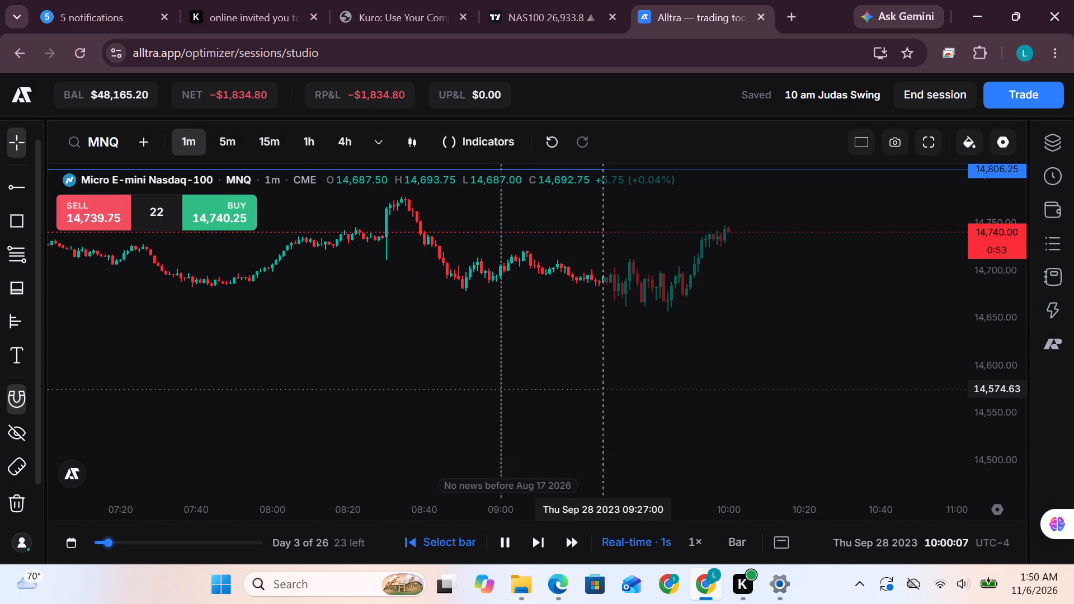
click(604, 389)
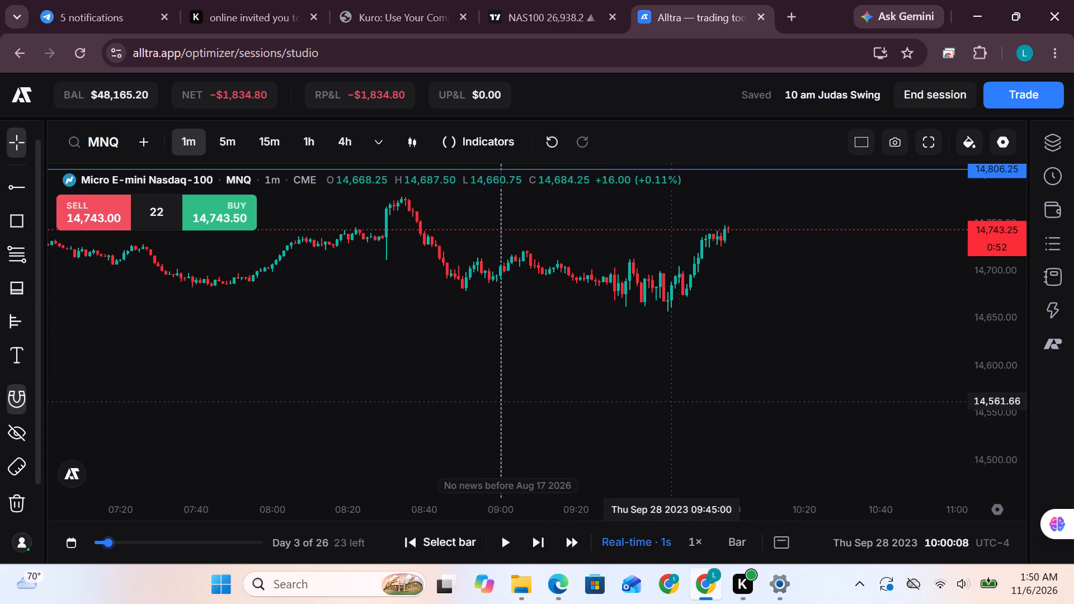
click(450, 548)
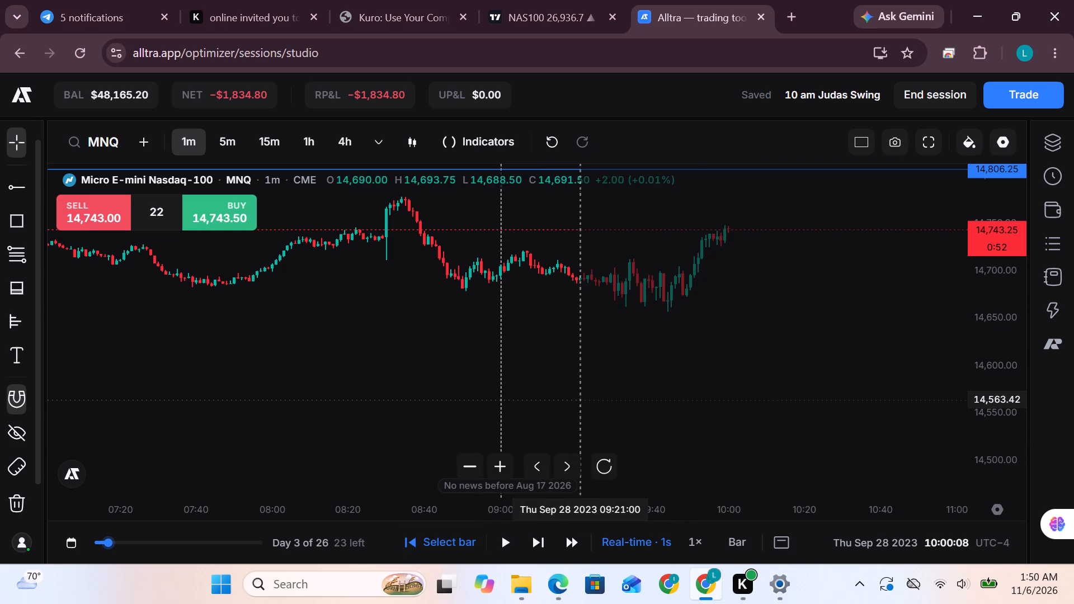
click(797, 393)
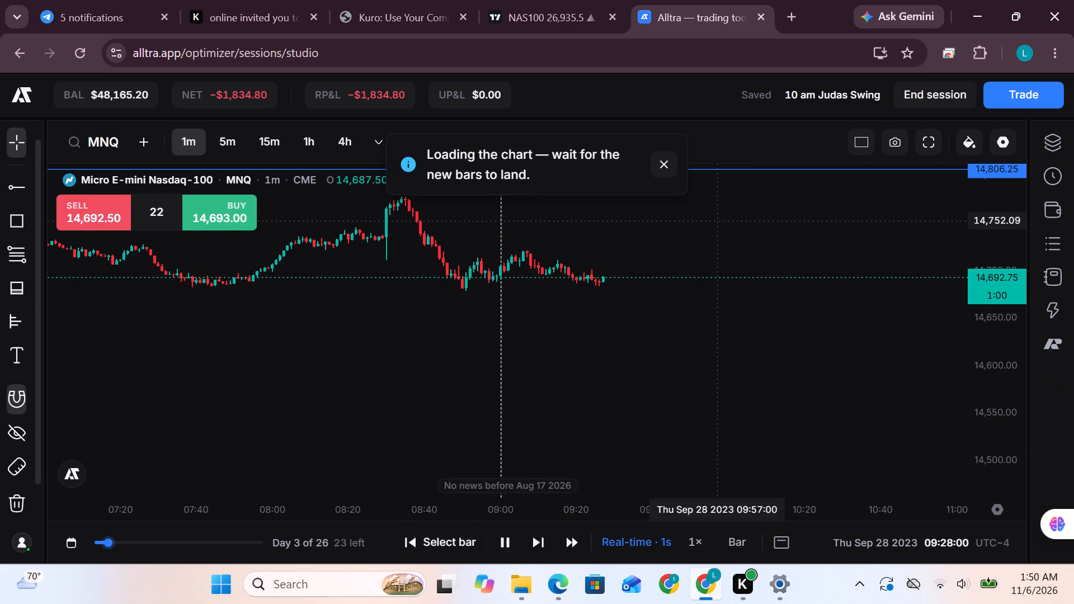
click(663, 163)
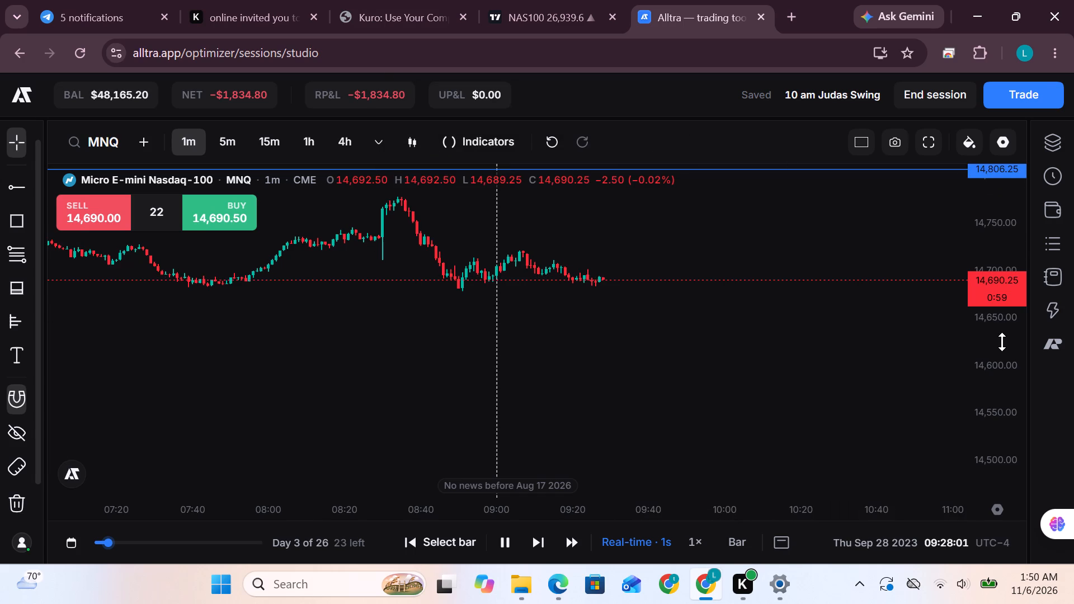
Pause the real-time replay at 09:28:04 on Sep 28 2023.
scroll(1002, 342, up, 15)
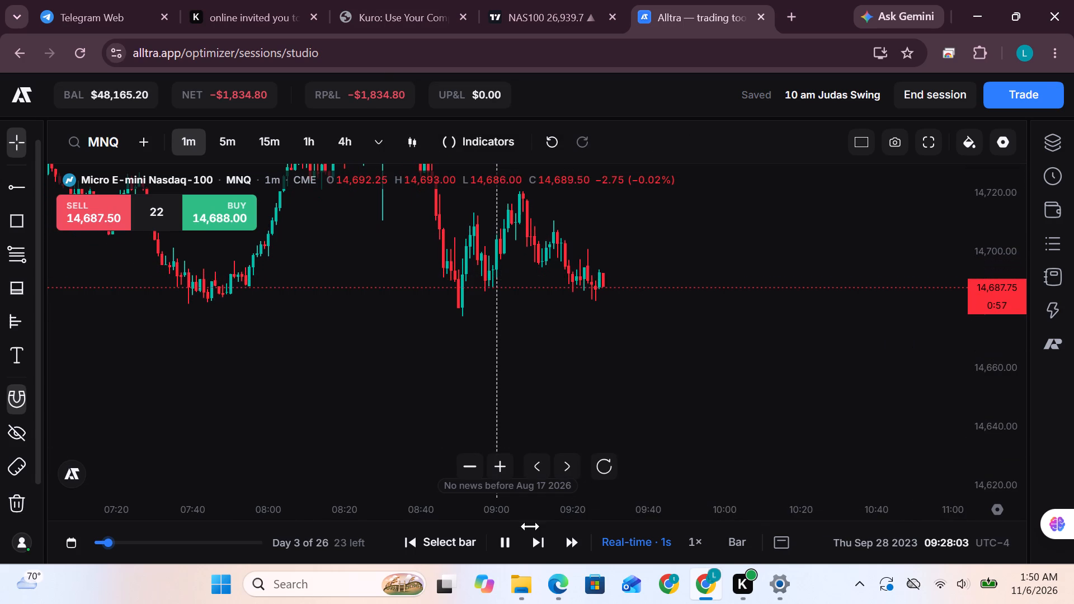
click(507, 542)
drag(720, 304, 732, 353)
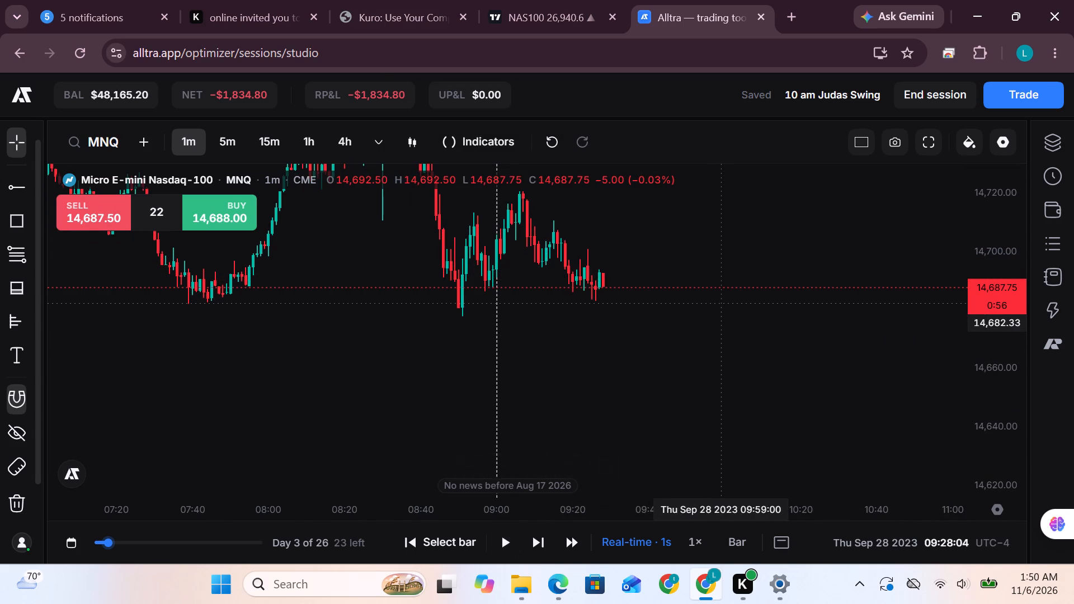
Move the dashed vertical line to about 09:17 on Sep 28 2023 on the 1m chart.
drag(732, 353, 720, 407)
scroll(718, 403, down, 6)
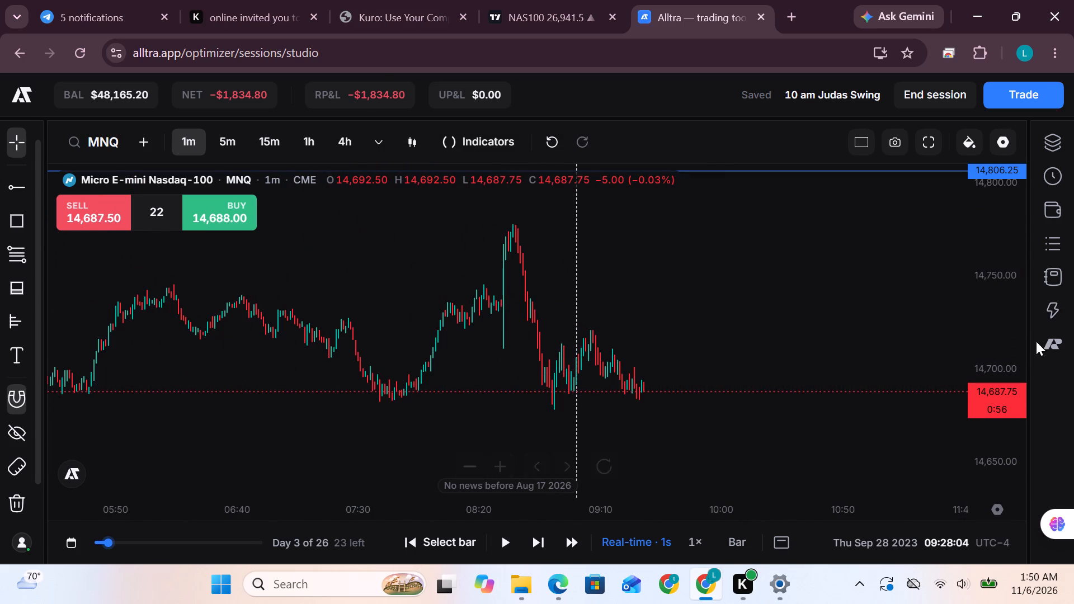
scroll(1028, 346, up, 7)
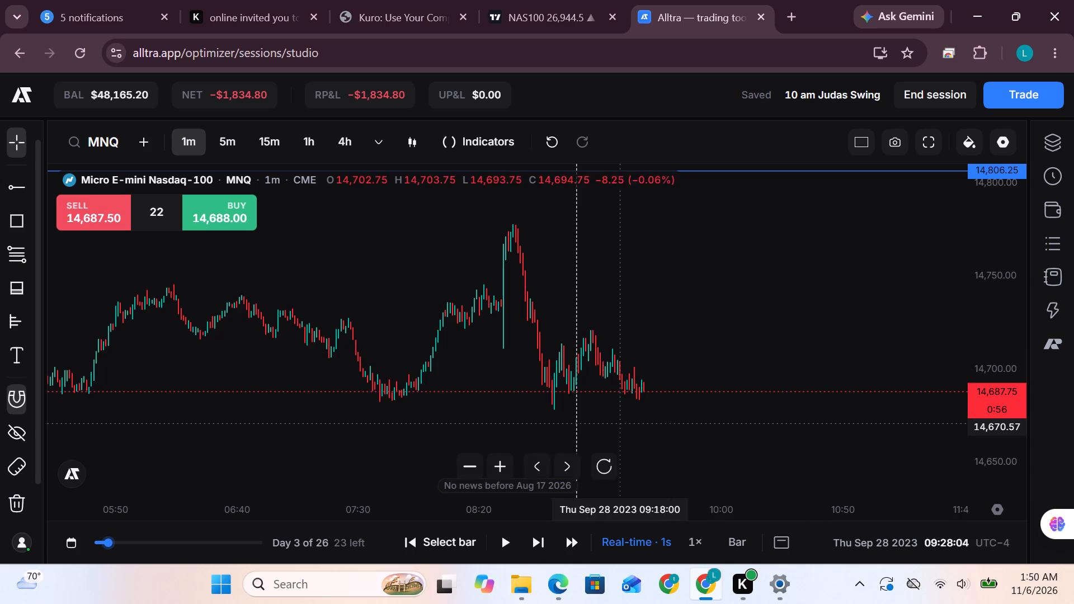
drag(576, 413, 690, 416)
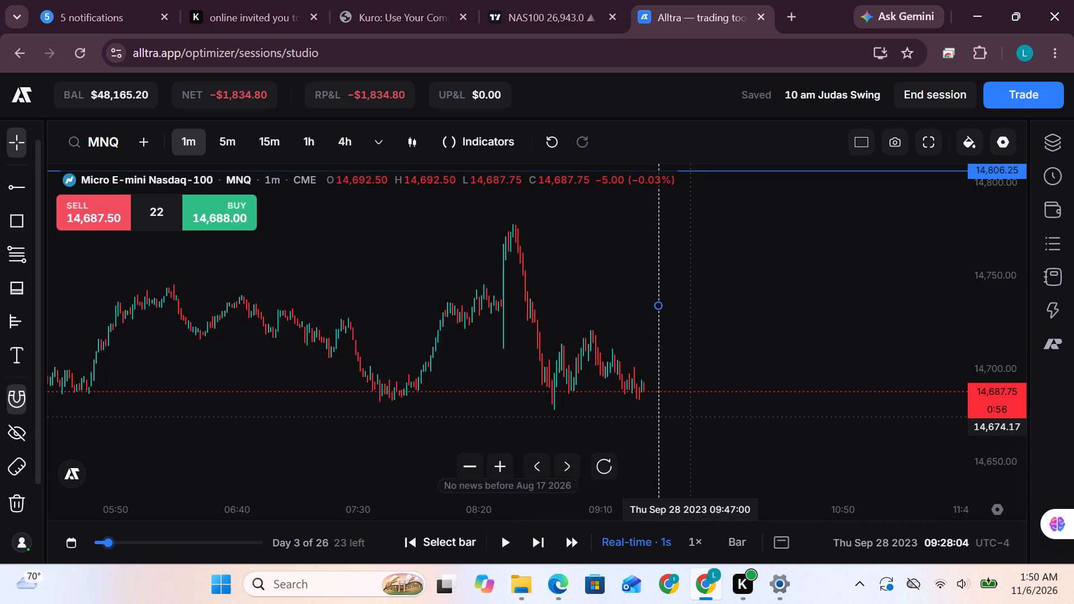
drag(690, 416, 676, 416)
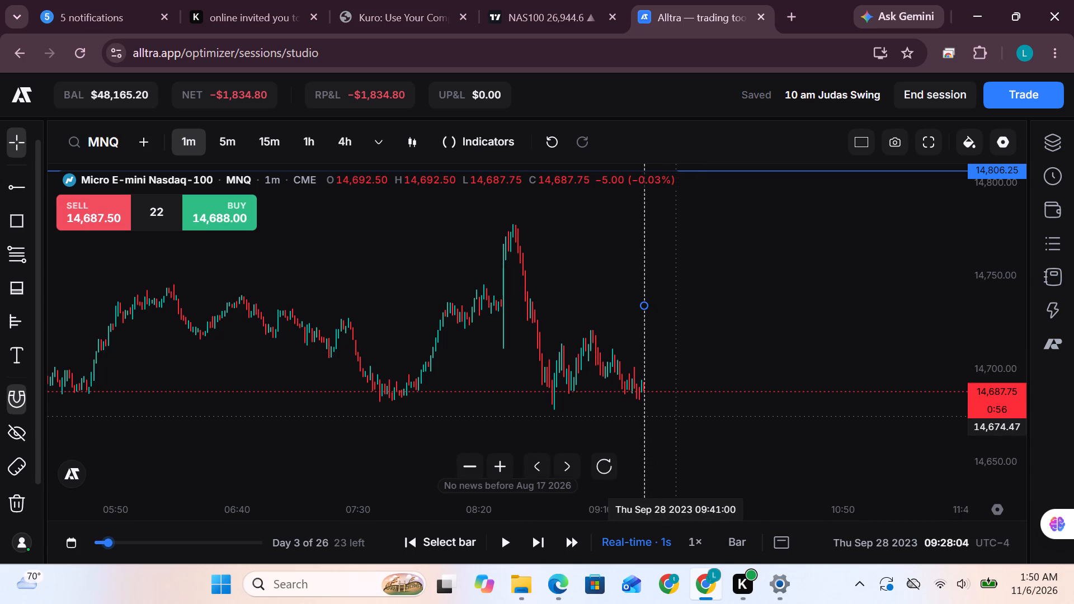
drag(676, 416, 617, 414)
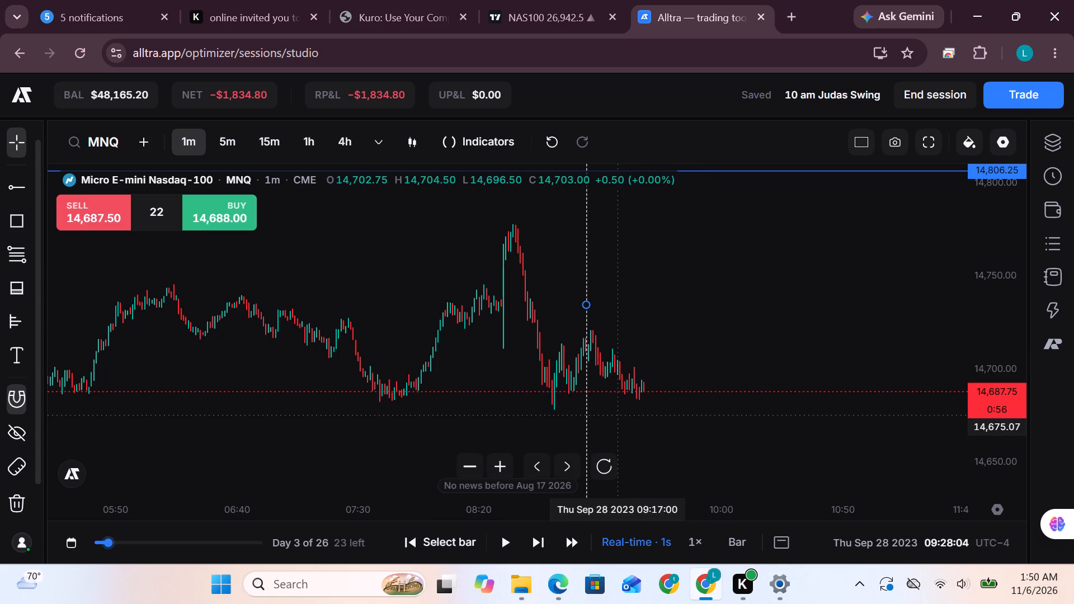
drag(617, 414, 635, 420)
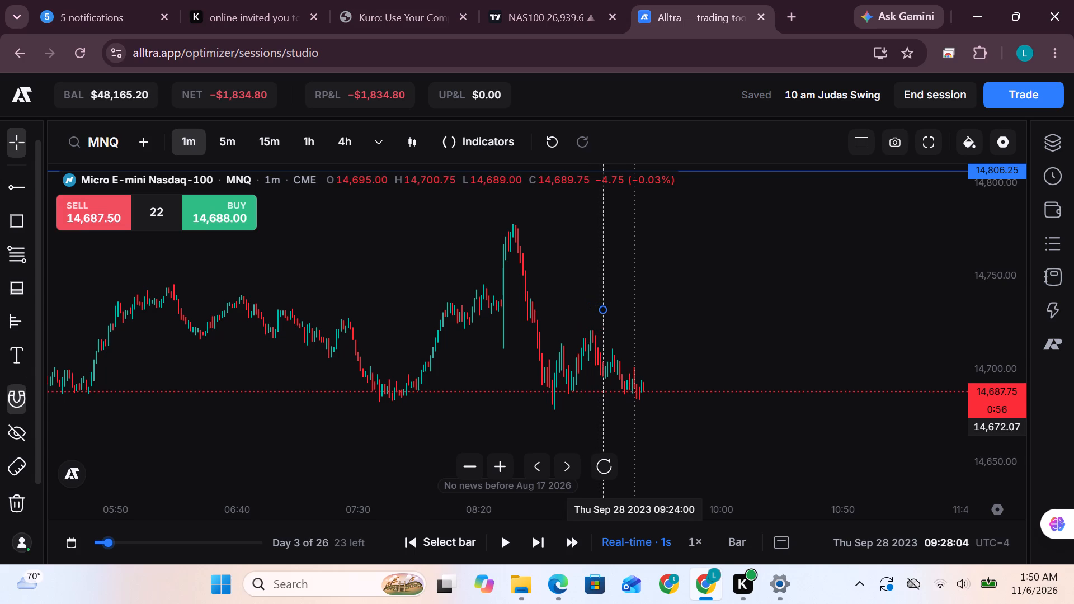
drag(635, 420, 646, 426)
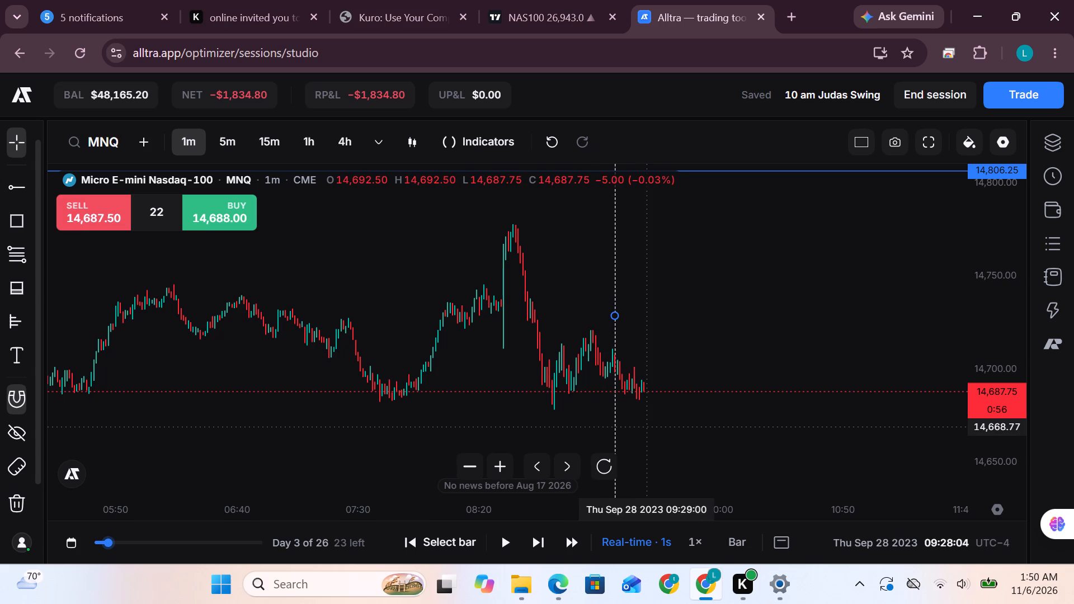
drag(646, 426, 647, 429)
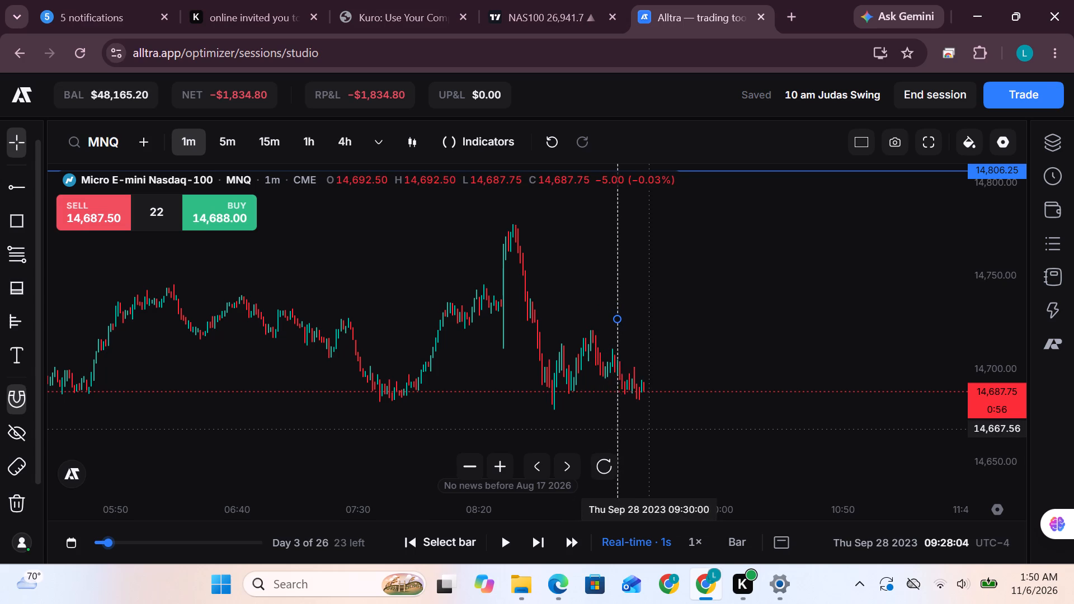
drag(647, 429, 648, 430)
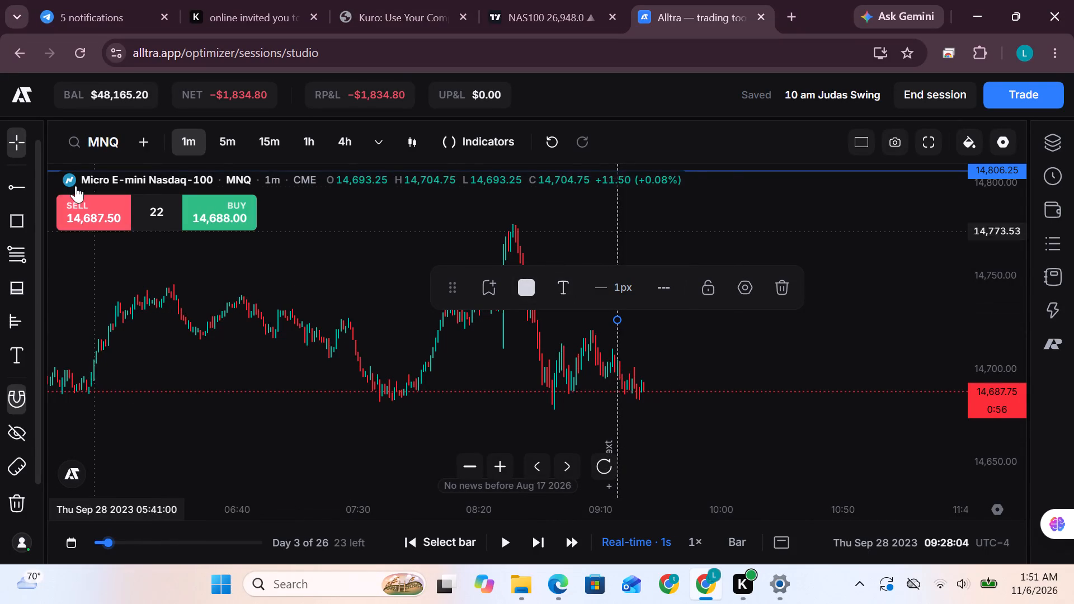
Rewind the replay to 09:18:00 on Sep 28 2023 with Select bar, at the vertical line.
click(450, 540)
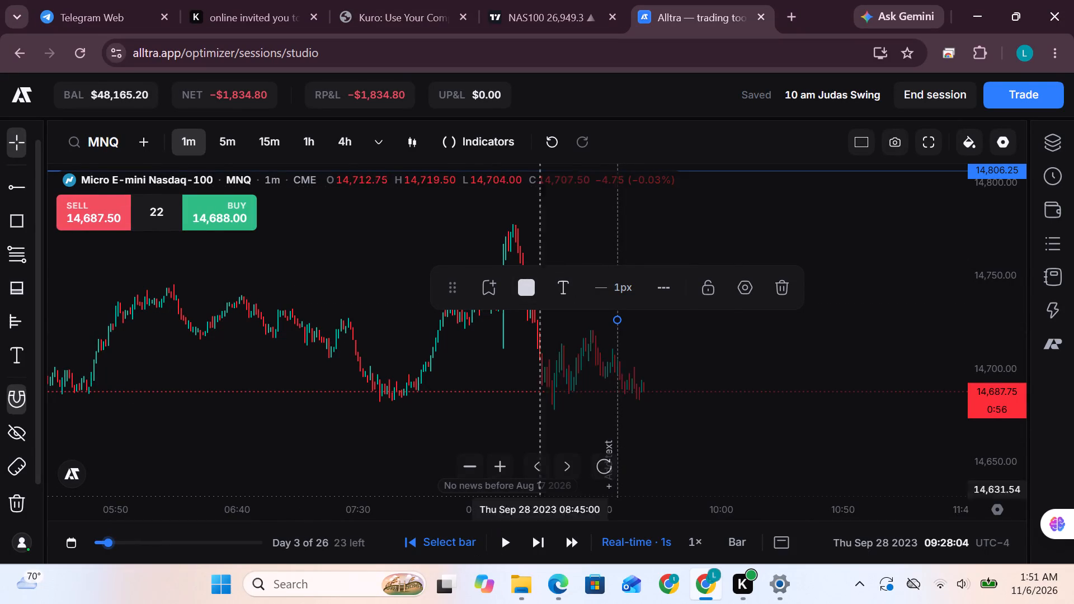
click(619, 424)
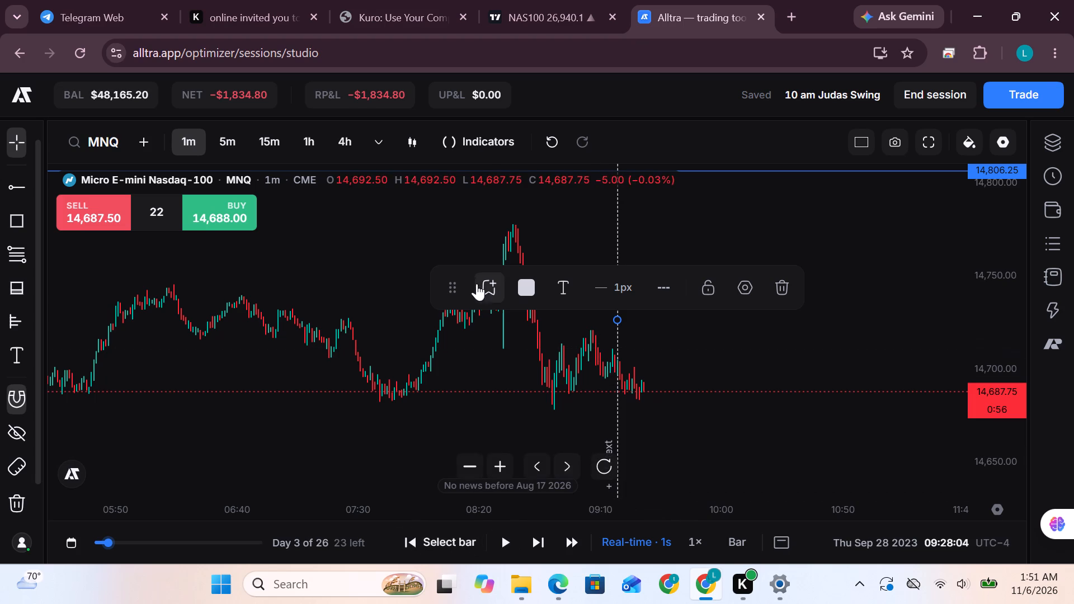
Draw a horizontal ray from the swing high after 08:30, at 14,777.25.
click(10, 180)
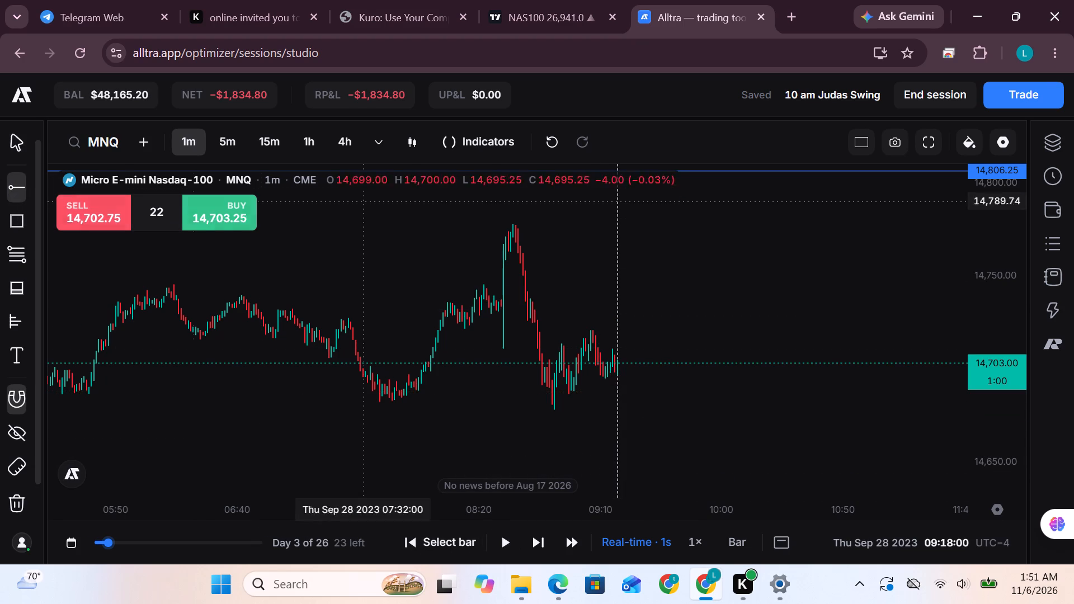
click(514, 220)
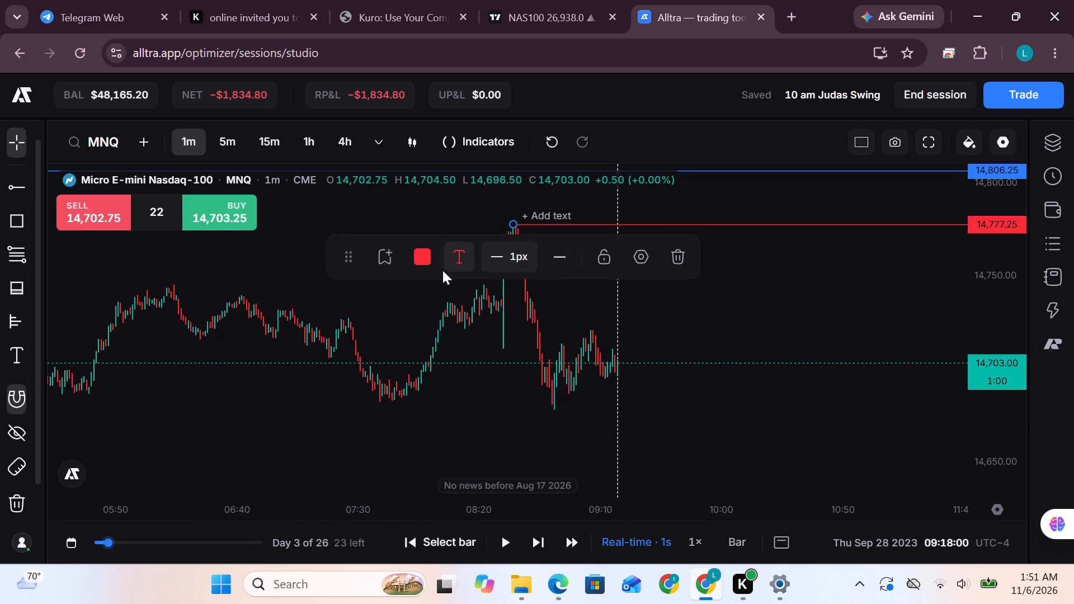
Draw a second horizontal ray from the swing low near 08:50, at 14,680.50.
click(11, 194)
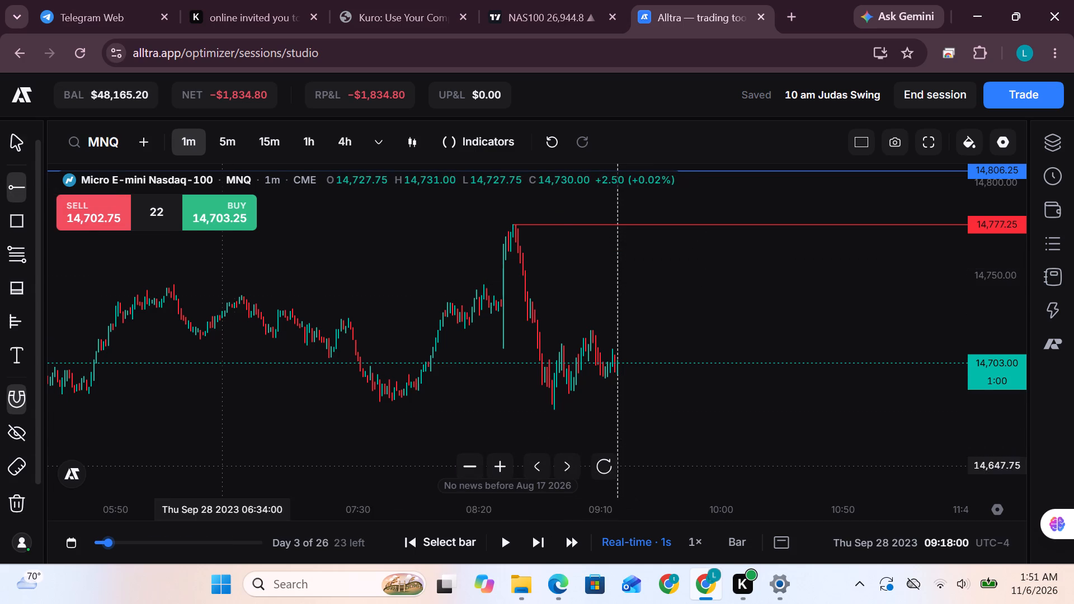
scroll(224, 462, down, 8)
scroll(268, 451, down, 5)
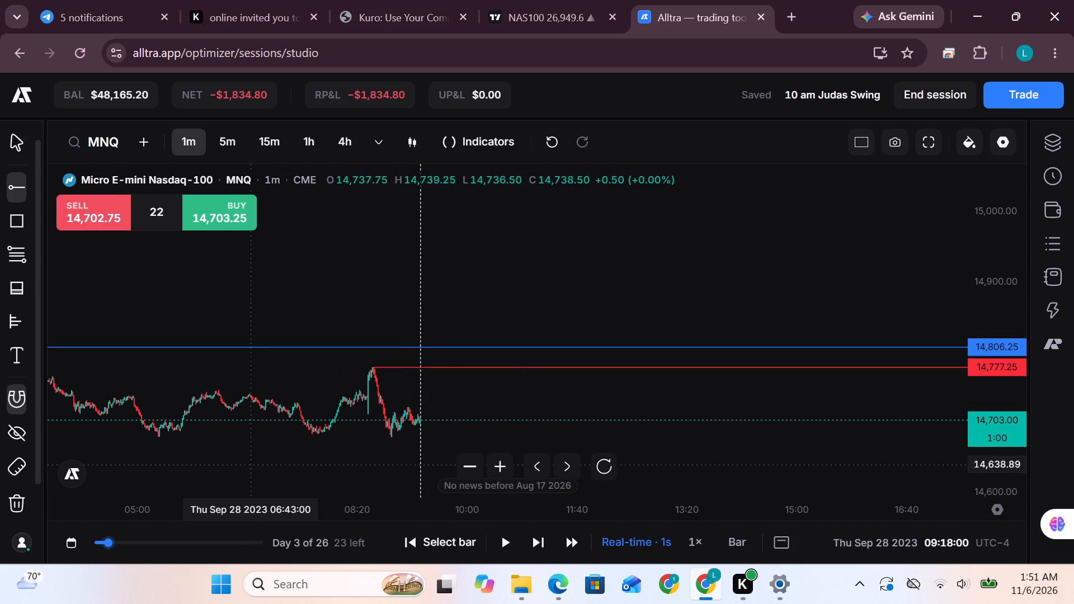
click(390, 445)
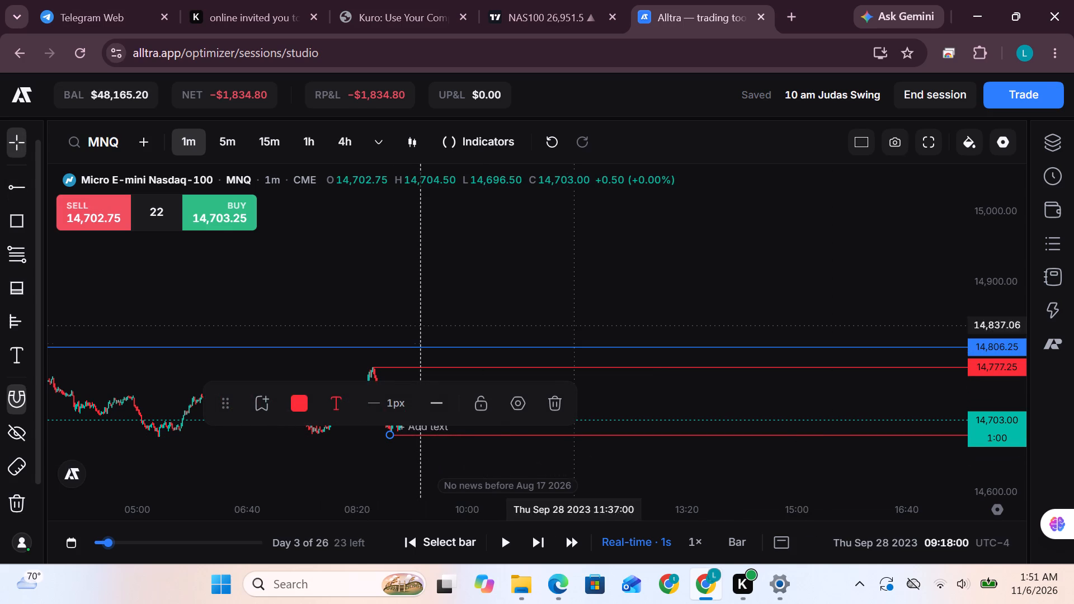
Lower the swing-low ray to 14,677.00, just under the lowest wick near 08:51.
drag(552, 270, 708, 155)
scroll(1039, 420, up, 14)
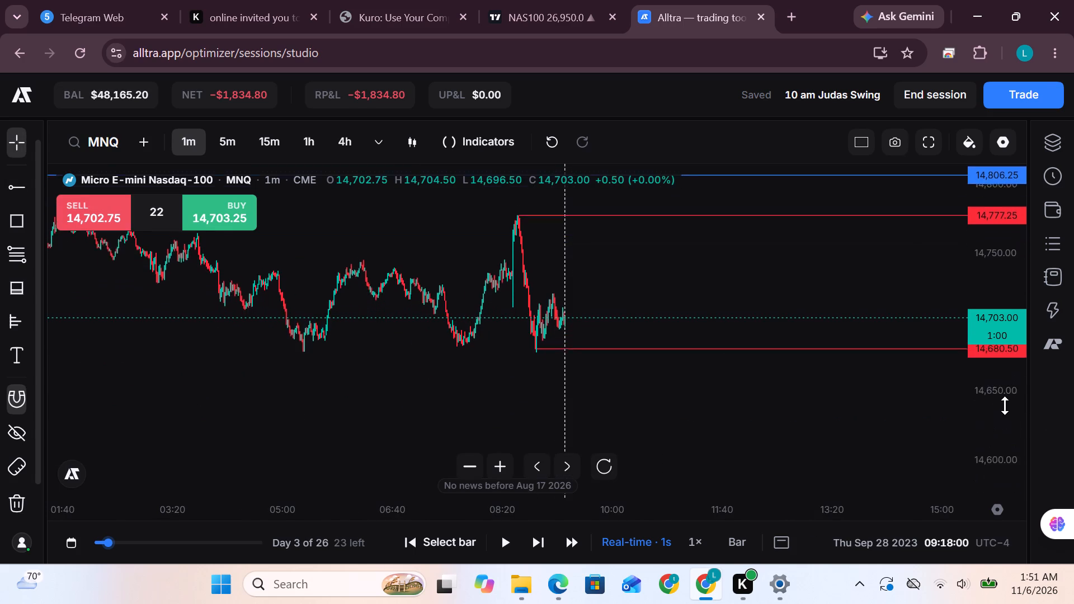
scroll(594, 391, up, 5)
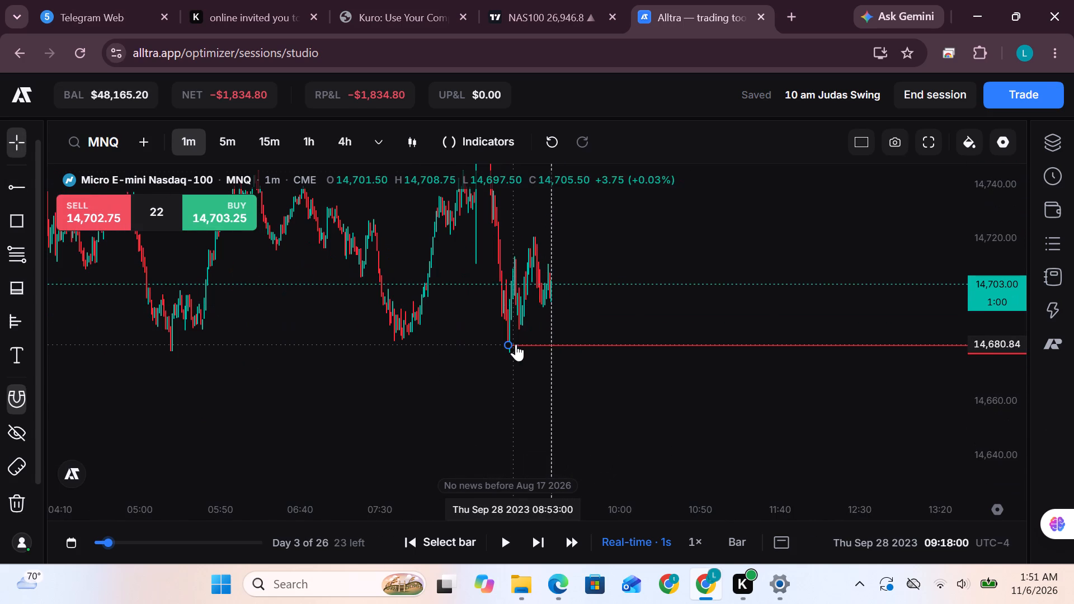
drag(510, 347, 511, 354)
click(511, 354)
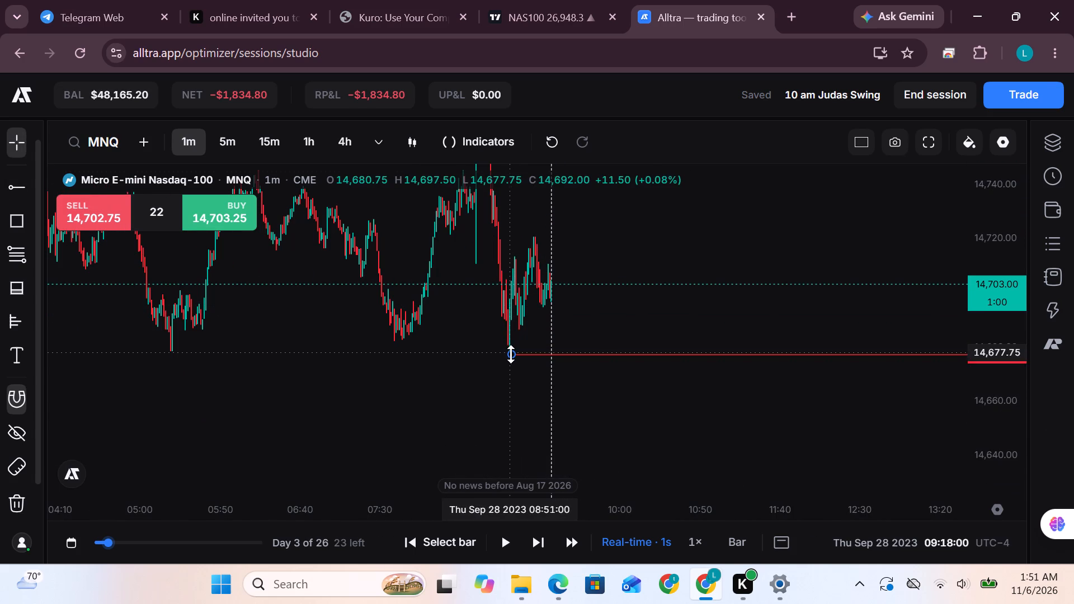
Label the swing-low ray "minor sellside".
click(539, 348)
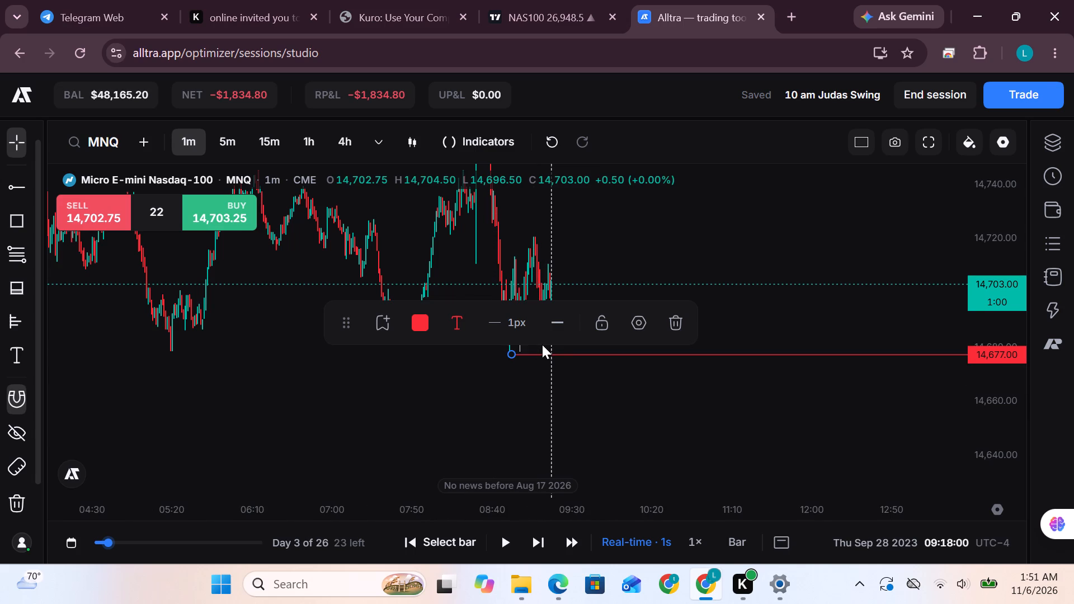
key(m)
text(inor sellside)
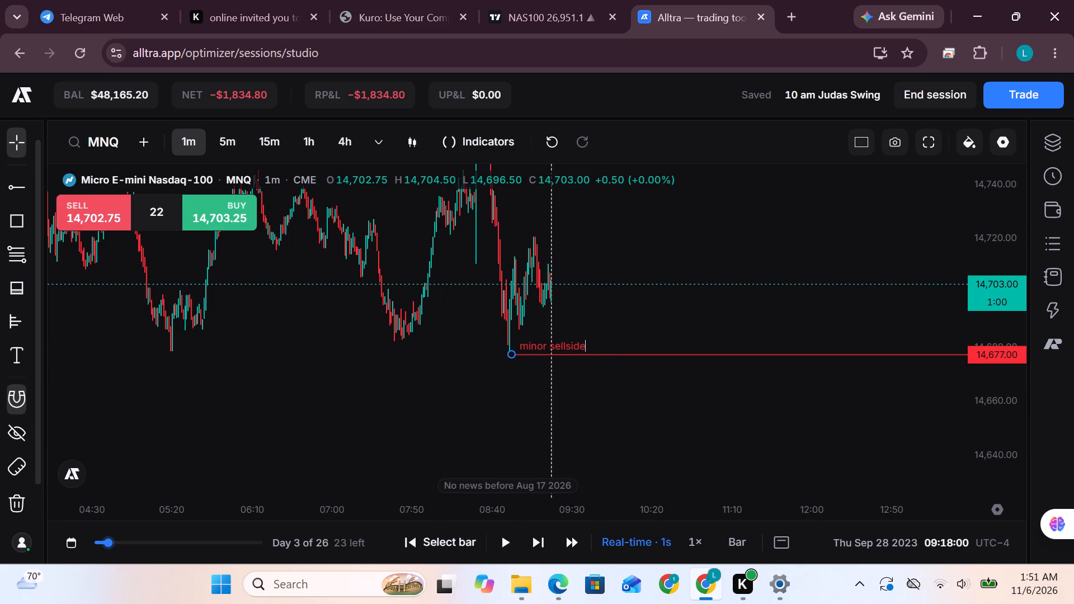
Change the colour of the swing-high ray at 14,777.25 to blue.
scroll(1015, 248, down, 5)
drag(718, 251, 707, 340)
click(494, 233)
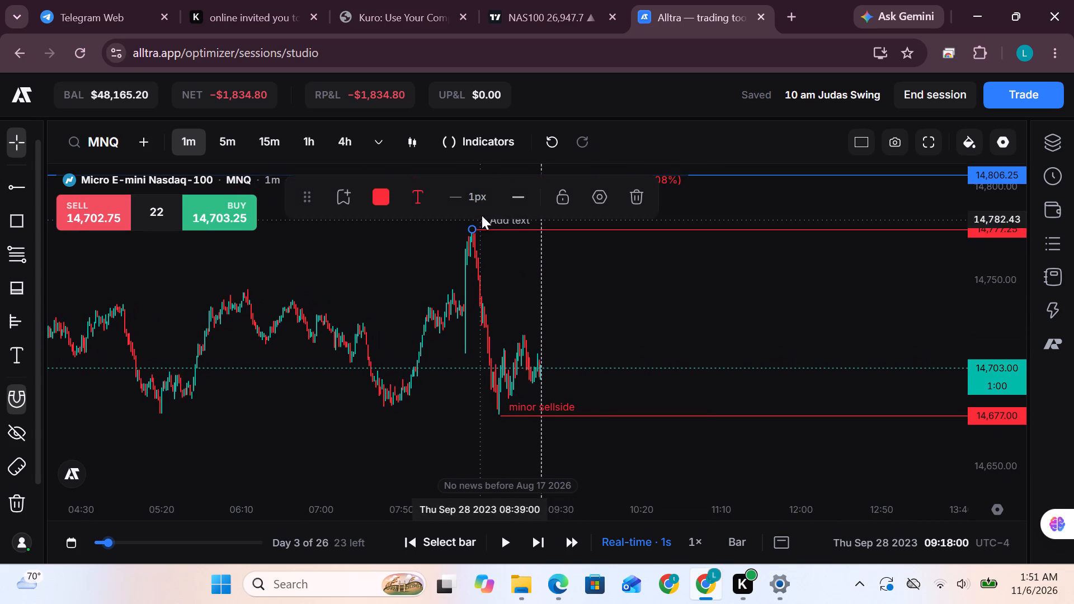
click(385, 186)
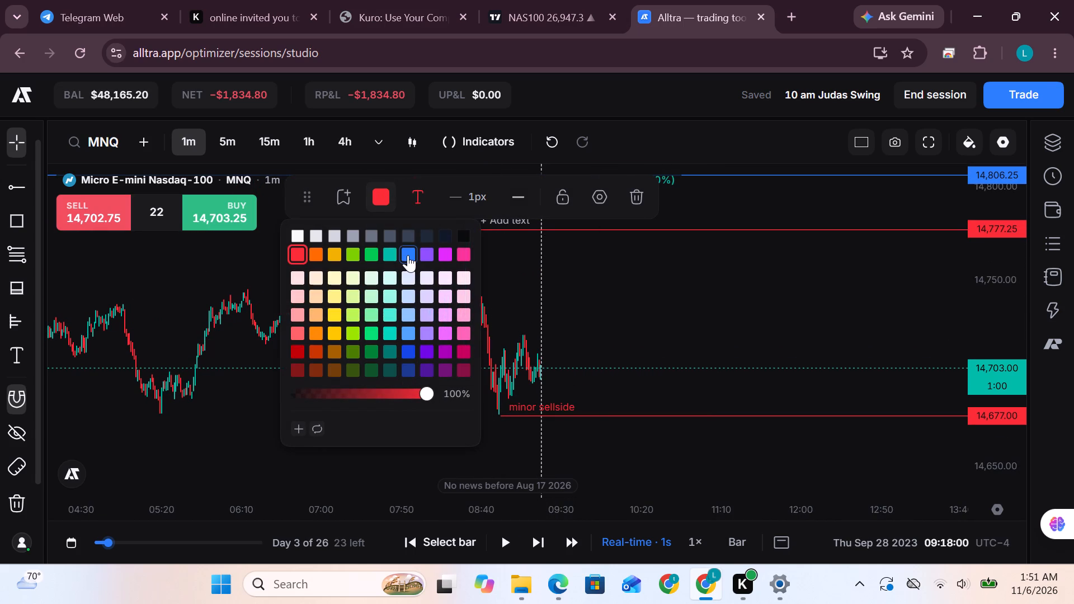
click(408, 255)
Label the swing-high ray "buyside liquidity" and deselect it.
click(501, 223)
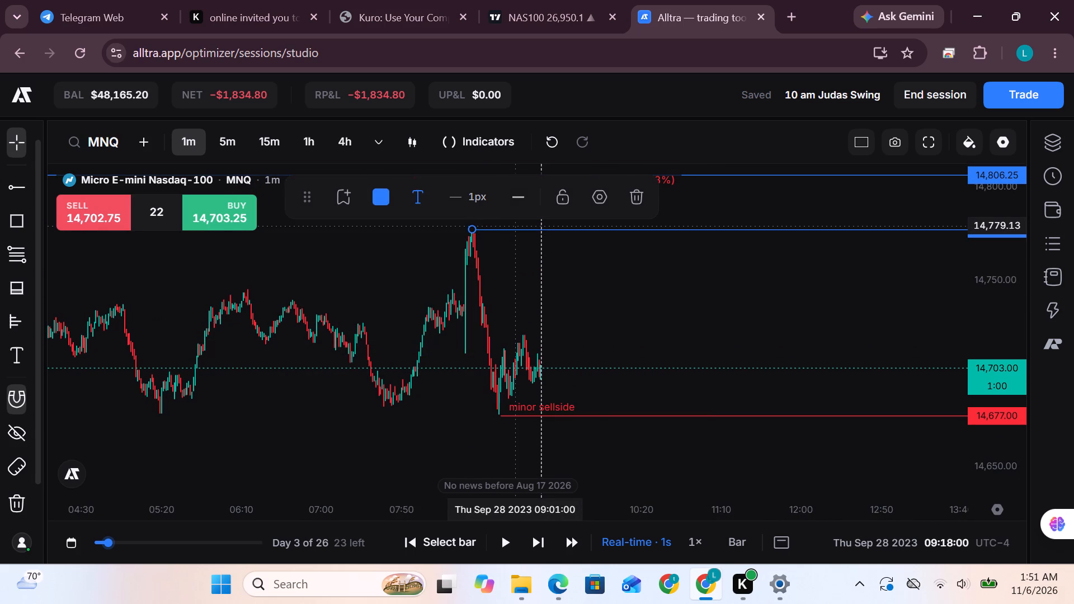
key(space)
text(ut)
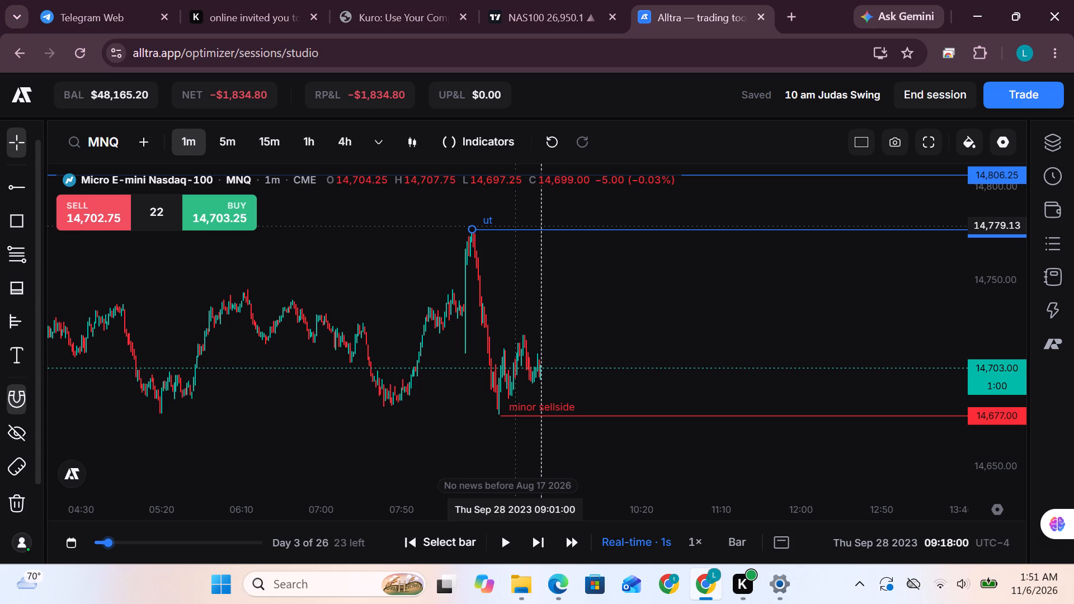
key(BackSpace)
key(BackSpace)
key(BackSpace)
key(BackSpace)
text(but)
key(BackSpace)
text(yside)
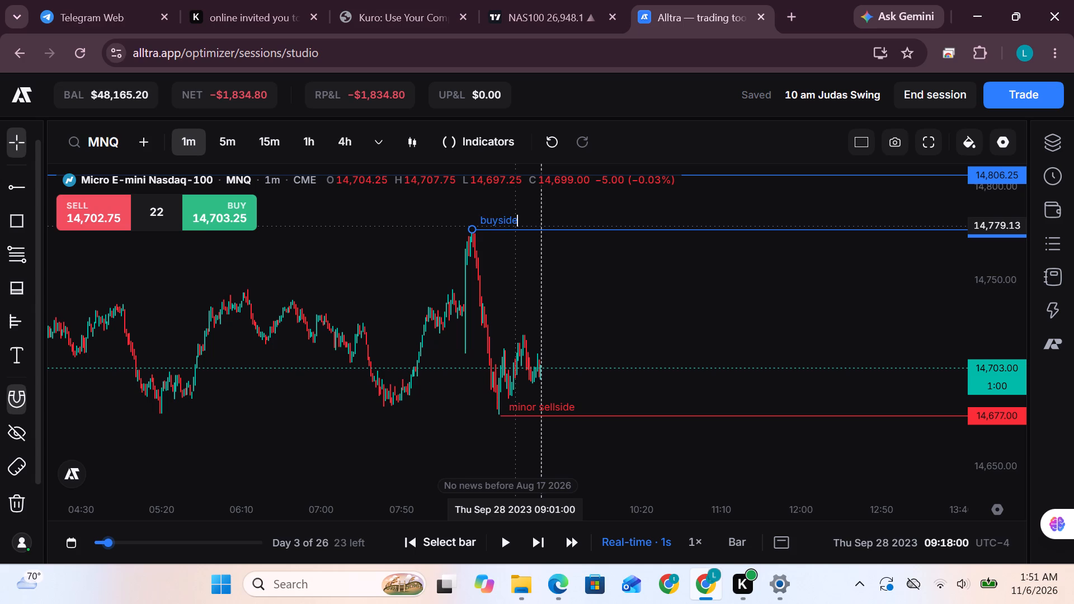
key(space)
text(li)
text(quido)
key(BackSpace)
text(ity)
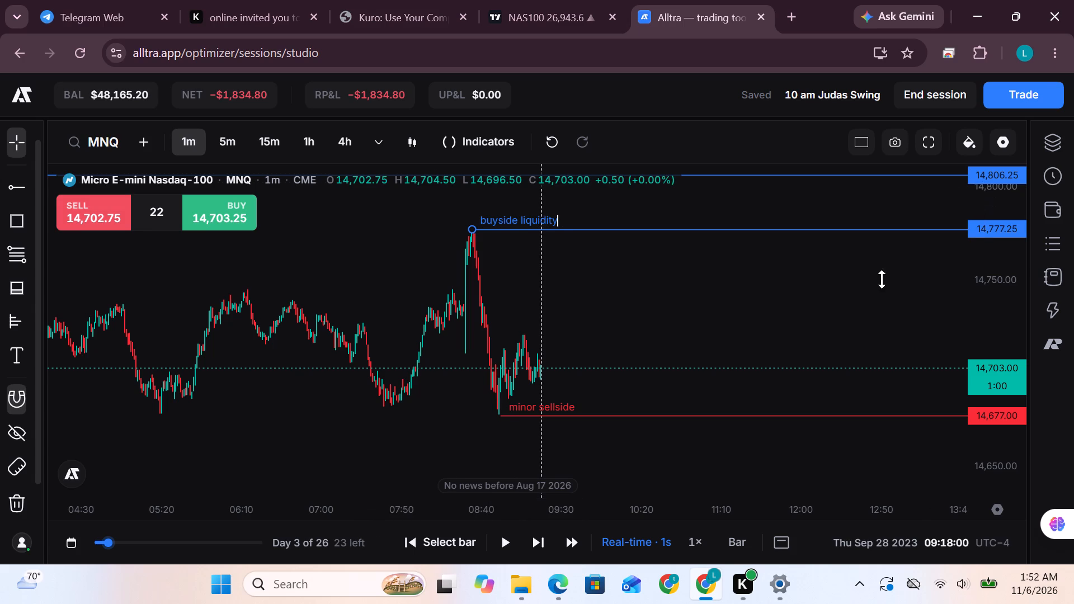
click(796, 310)
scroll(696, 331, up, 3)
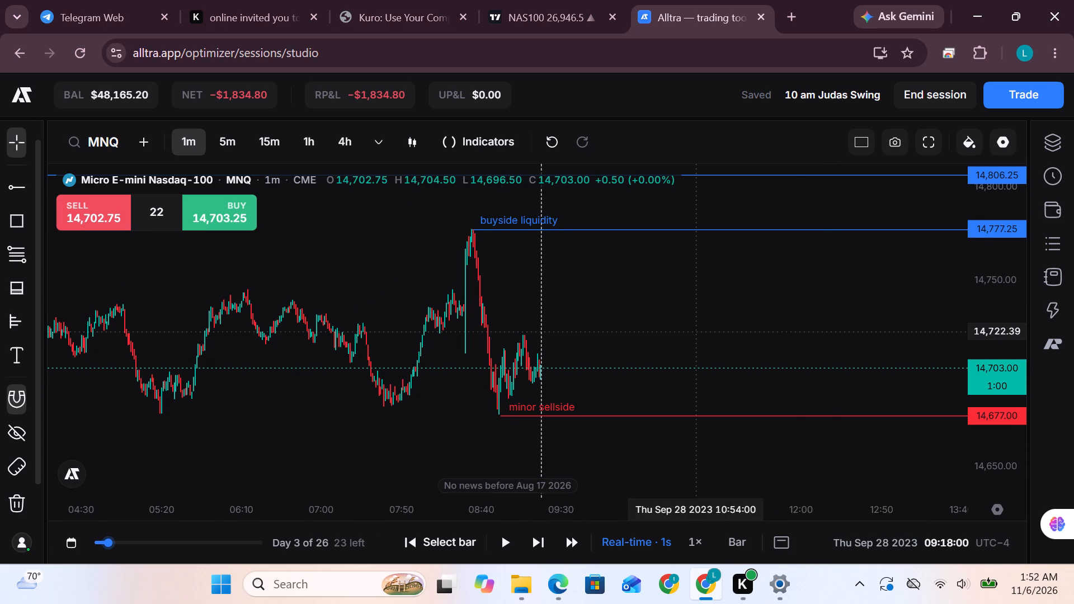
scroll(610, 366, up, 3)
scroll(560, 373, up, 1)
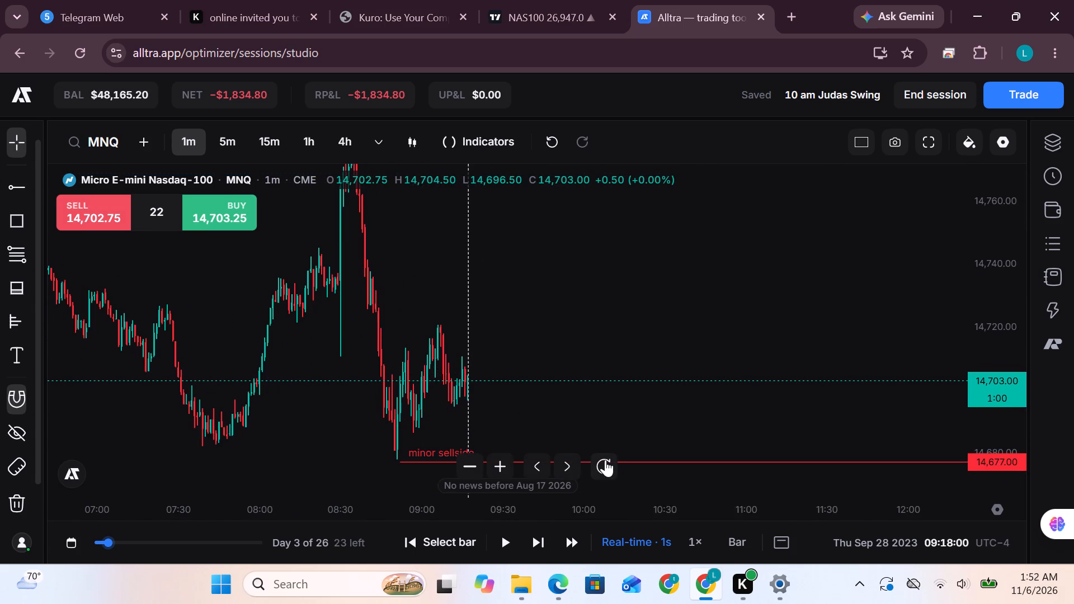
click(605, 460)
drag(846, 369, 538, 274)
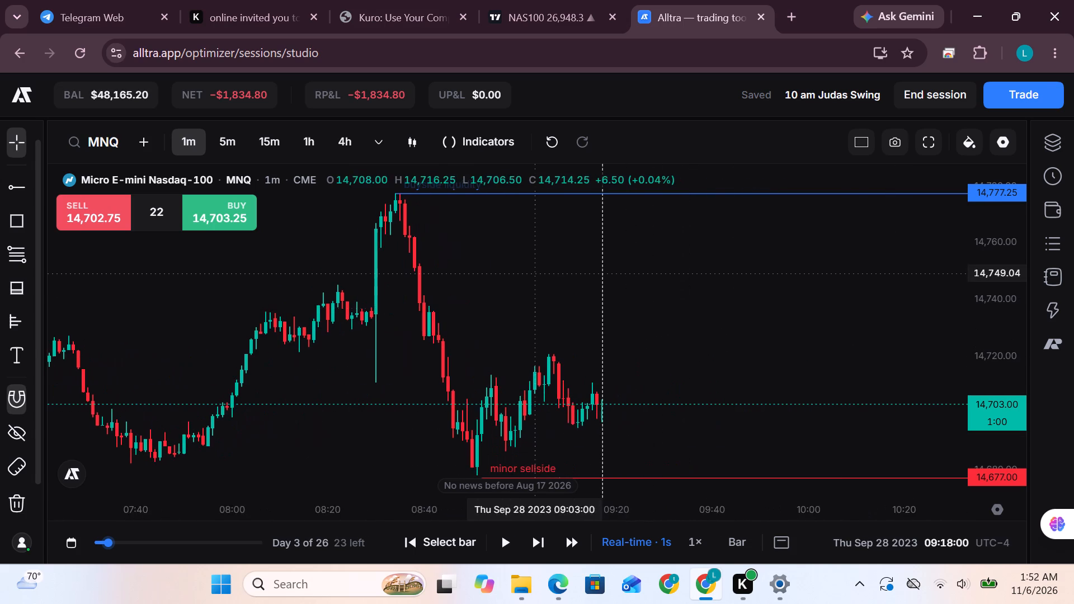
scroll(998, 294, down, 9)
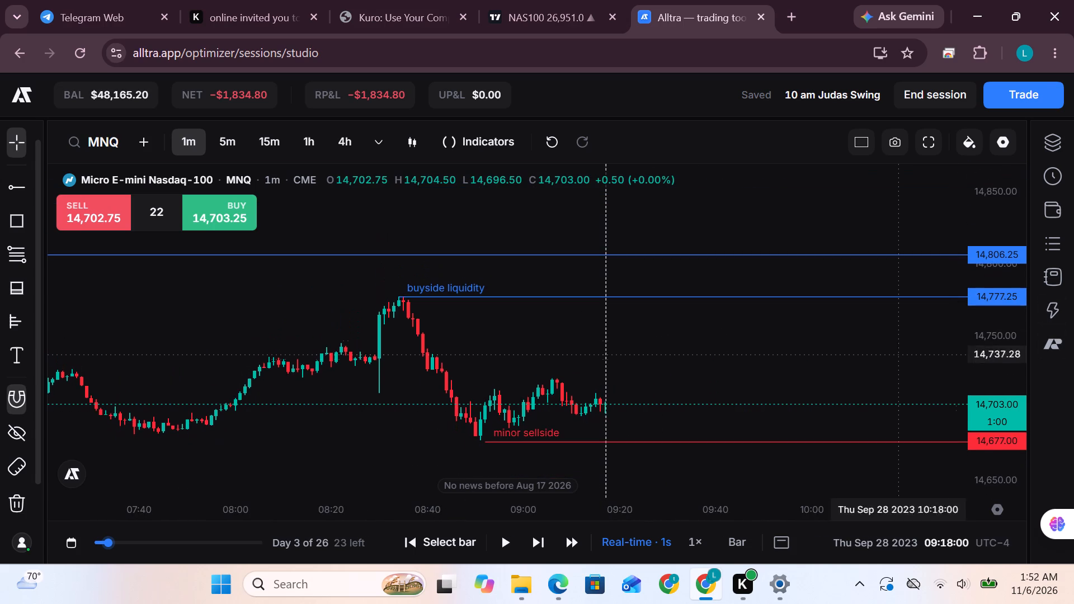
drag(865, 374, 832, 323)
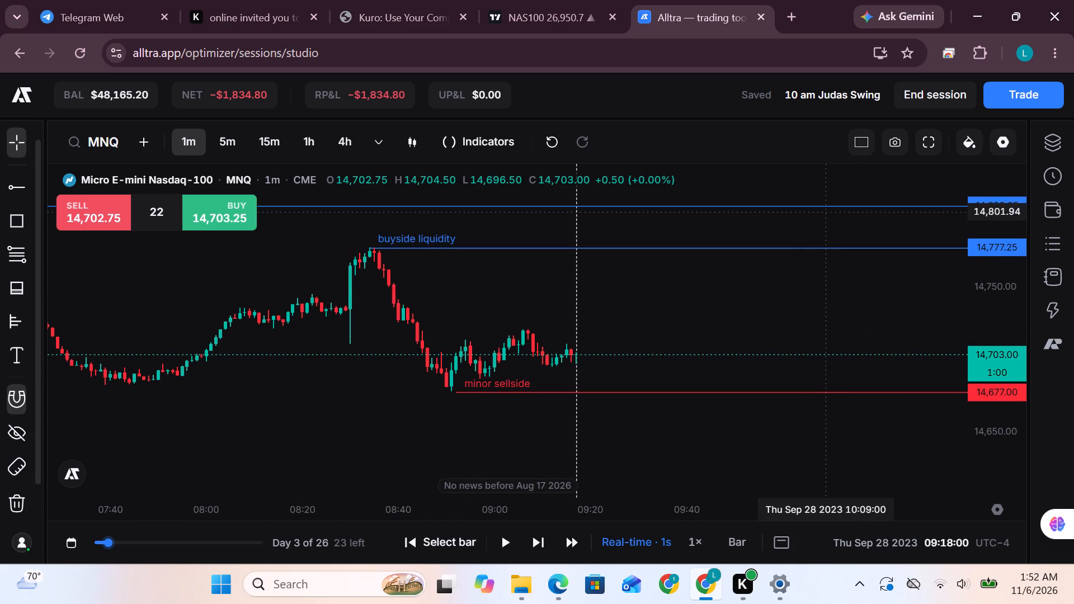
Delete the blue horizontal line at 14,806.25 above the buyside liquidity ray.
click(821, 202)
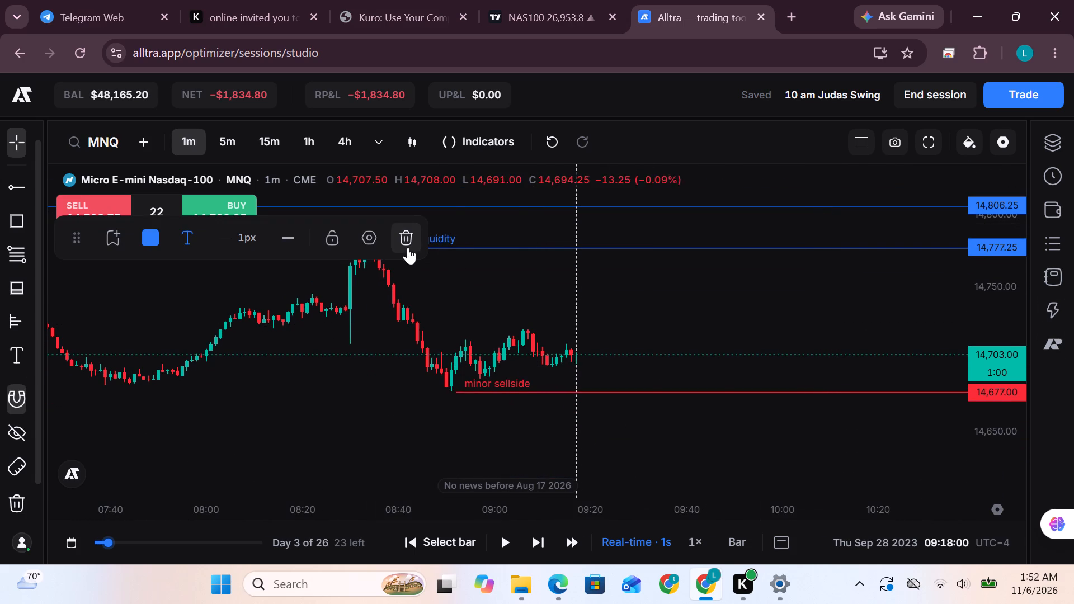
click(413, 240)
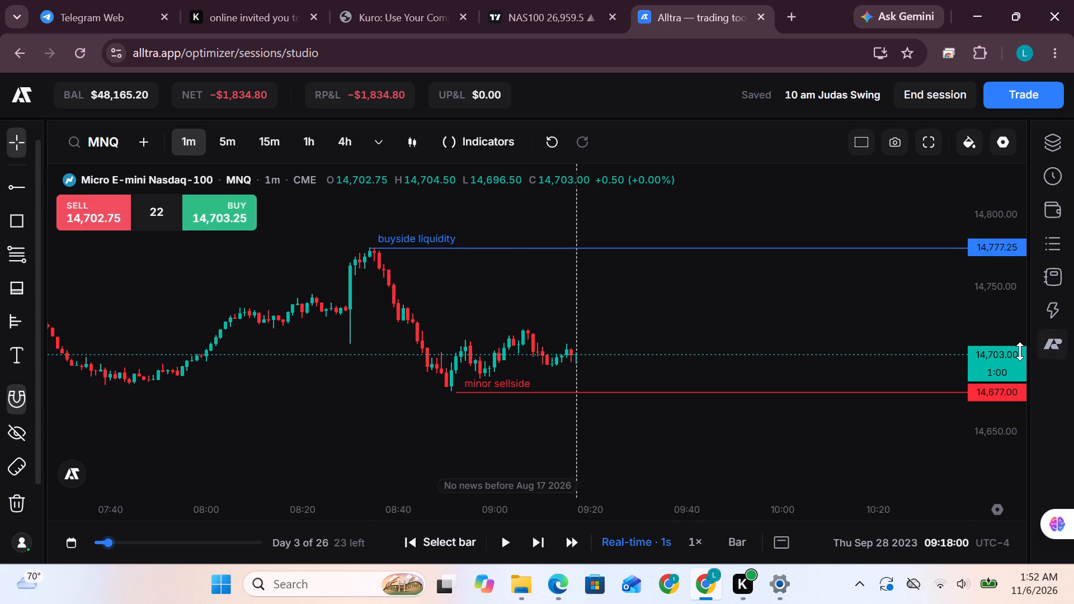
Start playing the MNQ replay from 09:18 on the 1-minute chart.
scroll(1016, 351, up, 7)
scroll(1007, 352, down, 1)
scroll(1007, 352, up, 4)
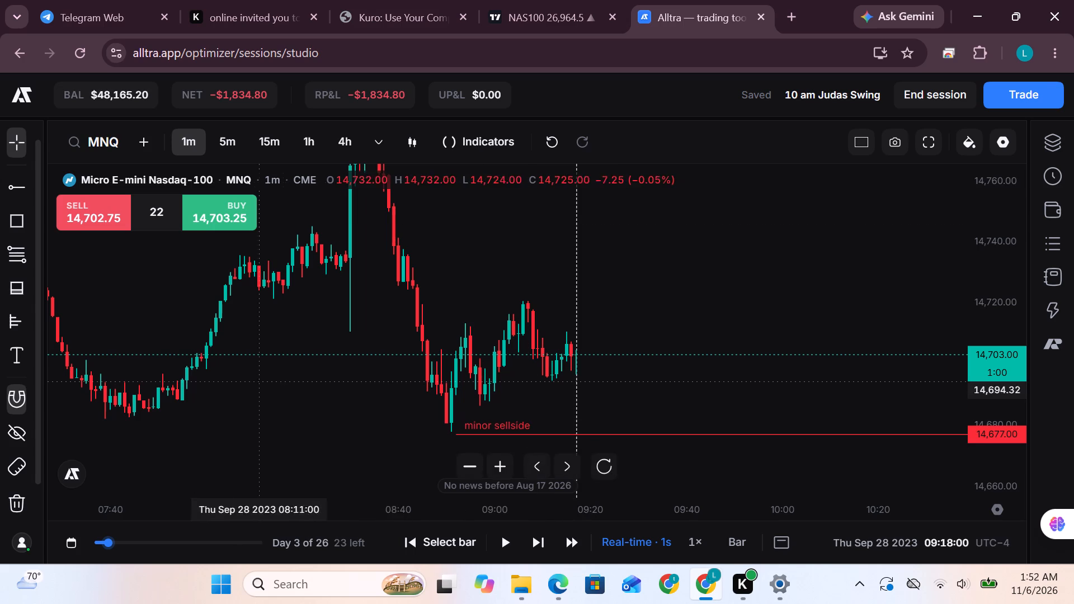
click(513, 545)
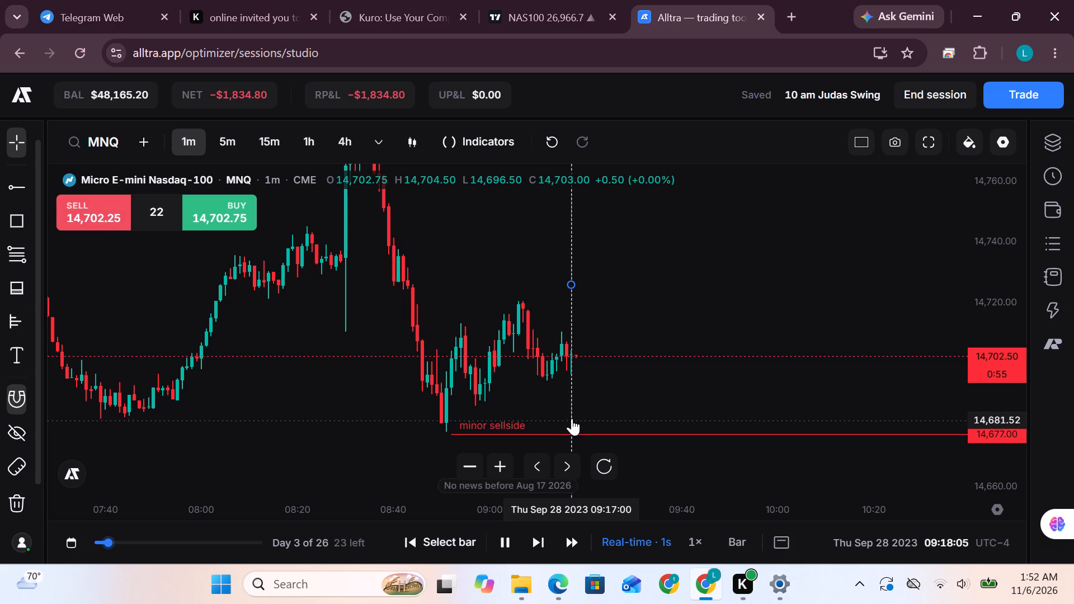
Move the white dashed vertical line from the current candle to about 09:29.
drag(572, 418, 592, 422)
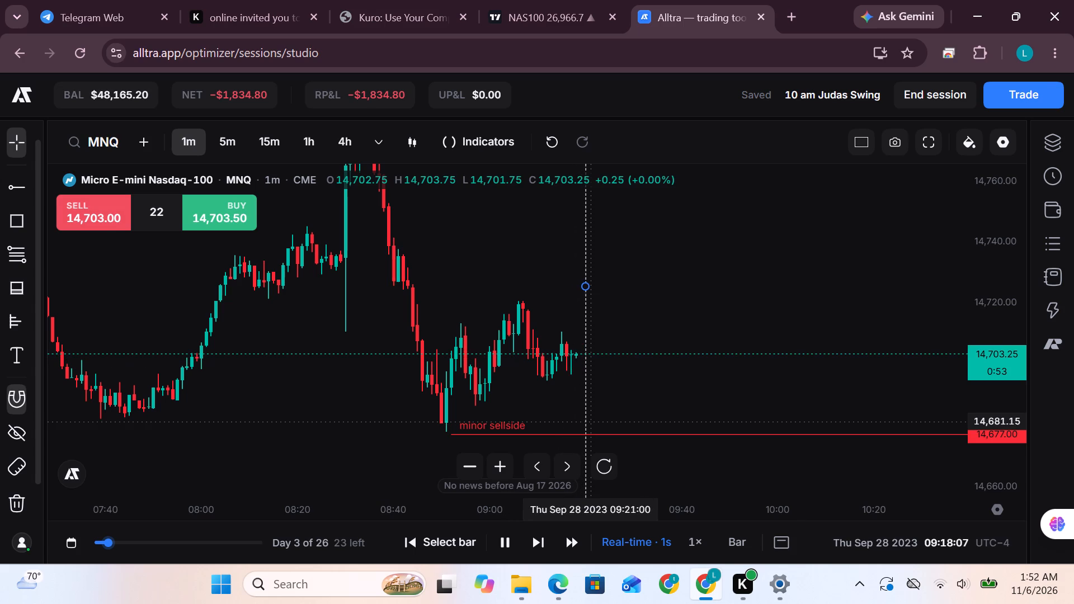
drag(592, 422, 629, 442)
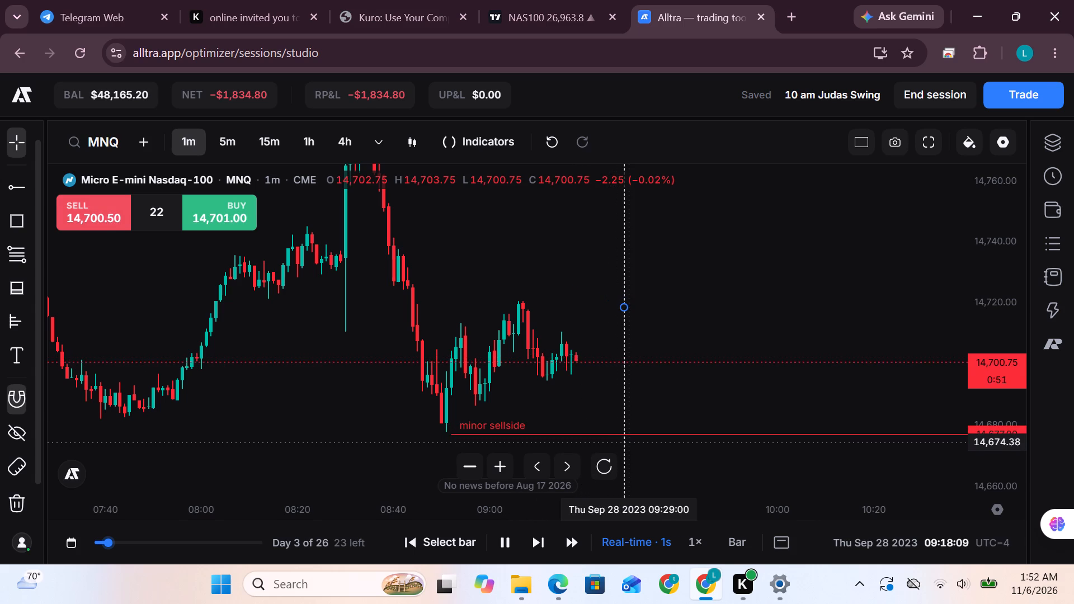
drag(629, 442, 634, 446)
Fast-forward the replay candle by candle to 09:25.
drag(697, 405, 673, 391)
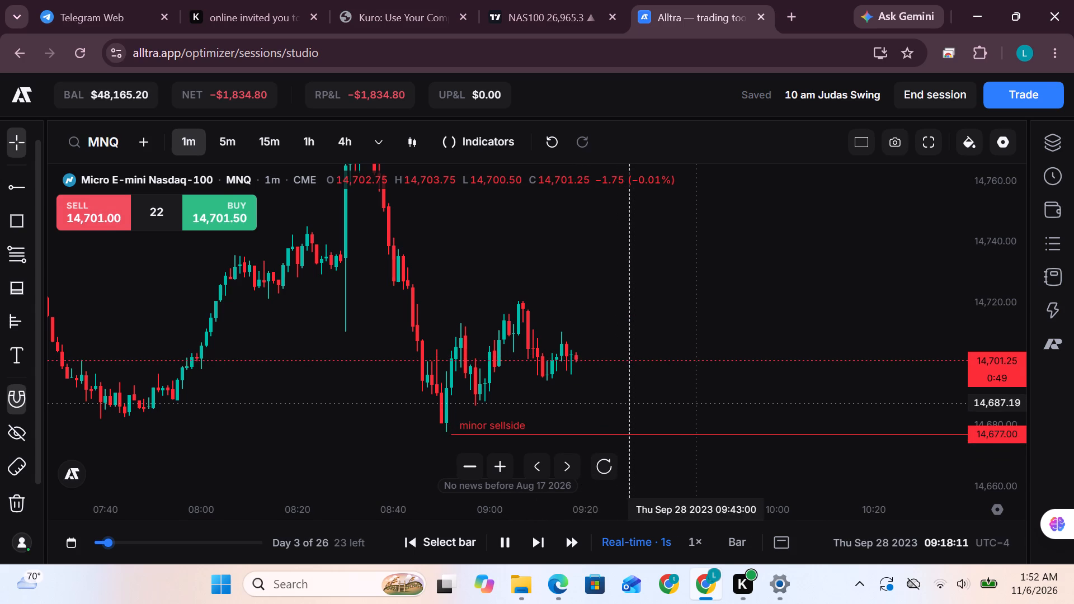
drag(673, 391, 573, 373)
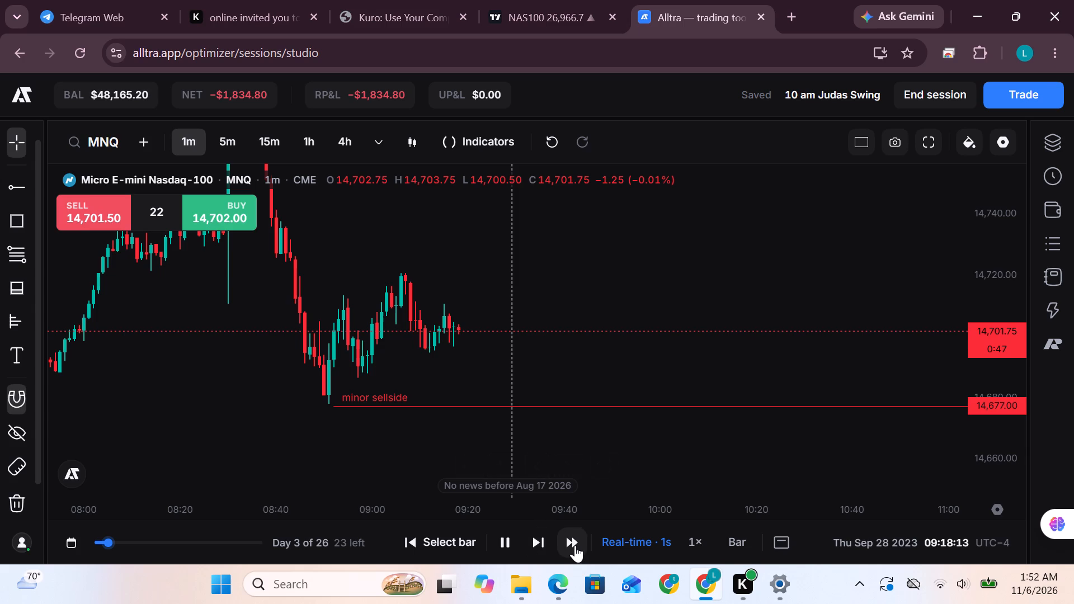
click(575, 545)
click(575, 545)
click(575, 545)
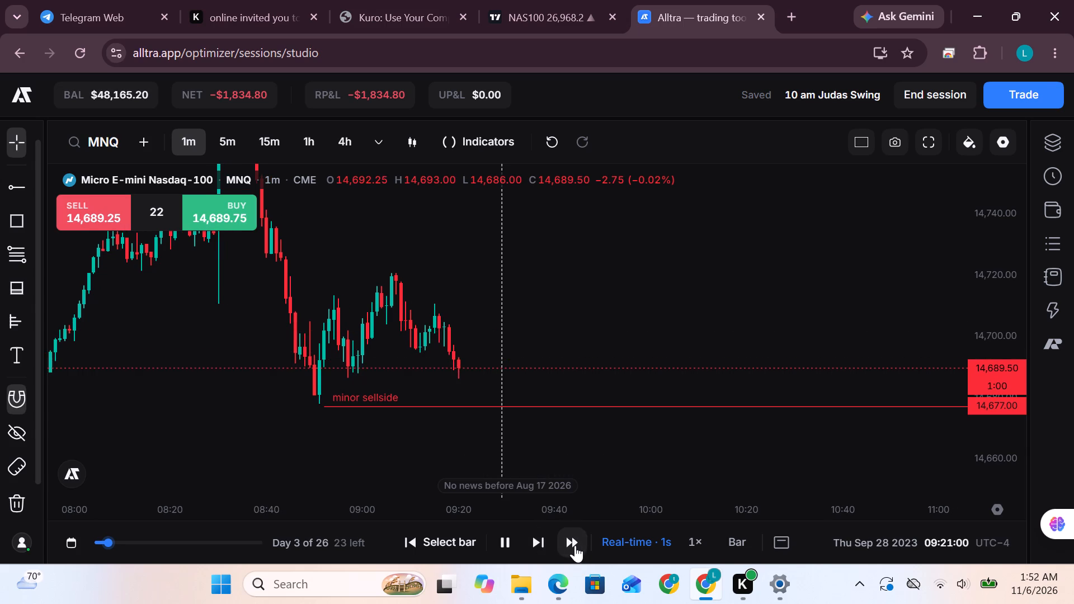
click(575, 545)
click(575, 545)
click(575, 545)
click(575, 545)
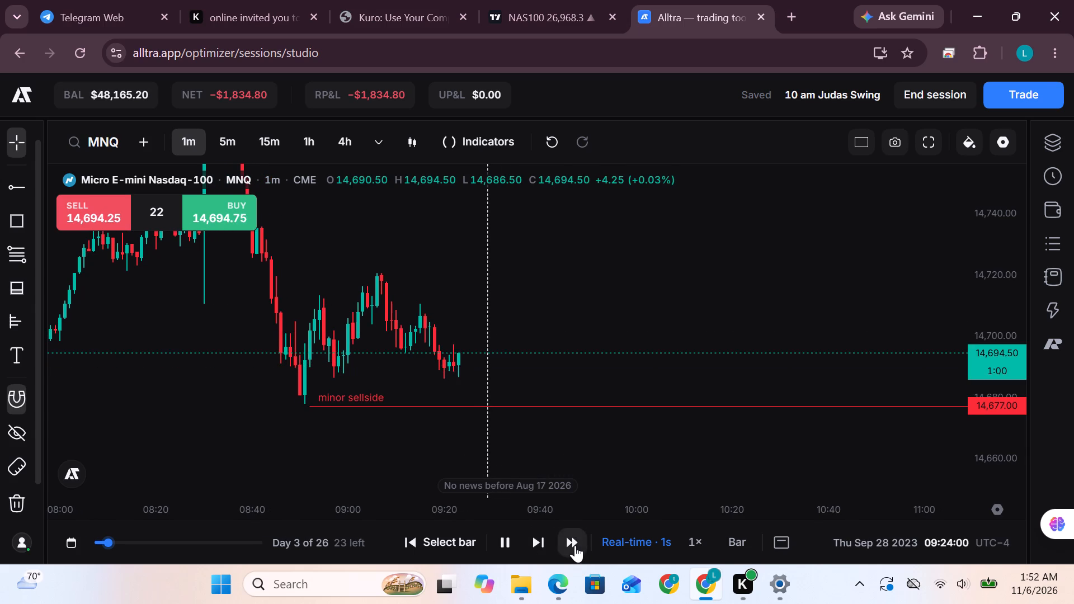
Nudge the white dashed vertical line to 09:30 and deselect it.
click(477, 369)
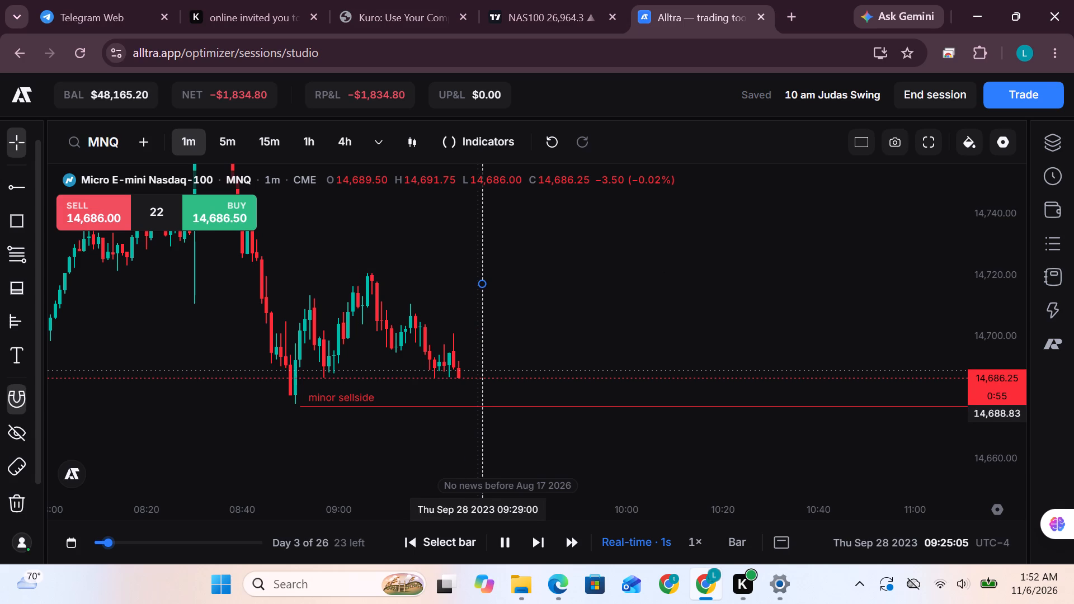
click(555, 347)
Fast-forward the replay through the 09:30 open to 09:34.
double_click(576, 541)
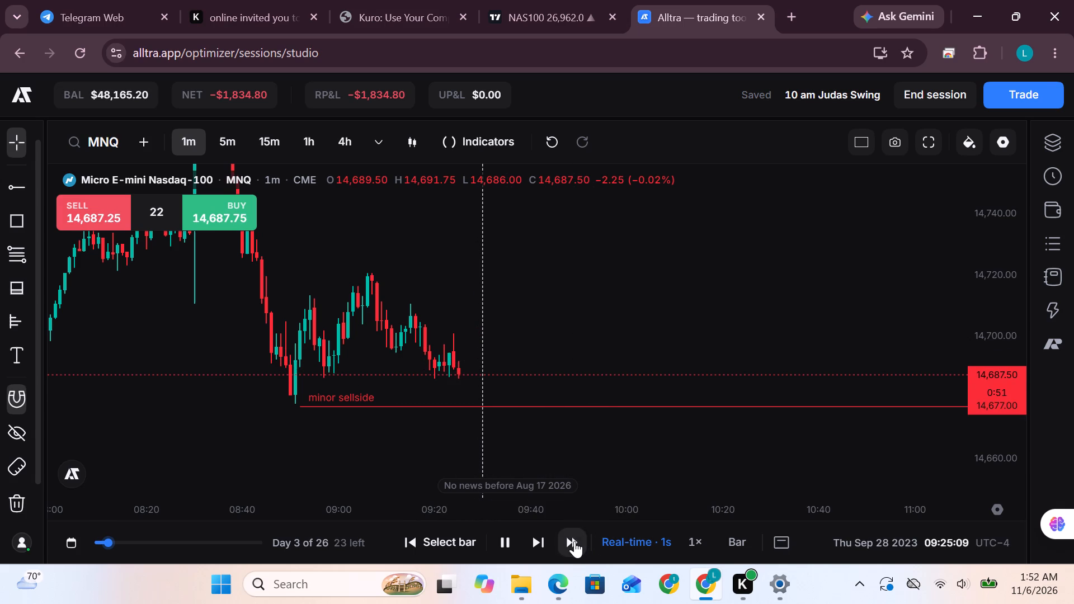
double_click(578, 539)
click(577, 539)
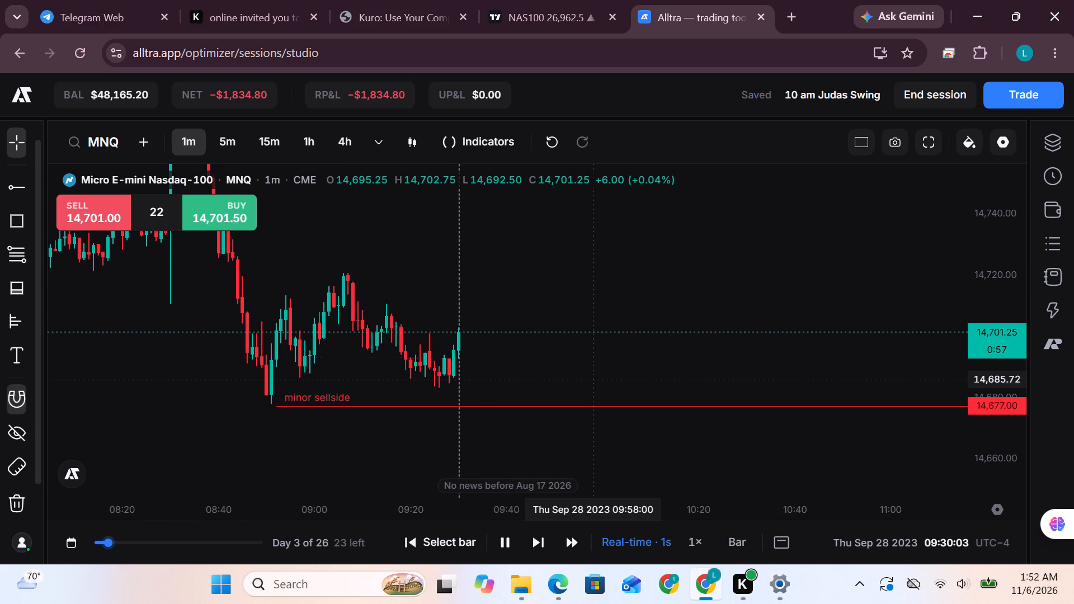
scroll(587, 381, down, 1)
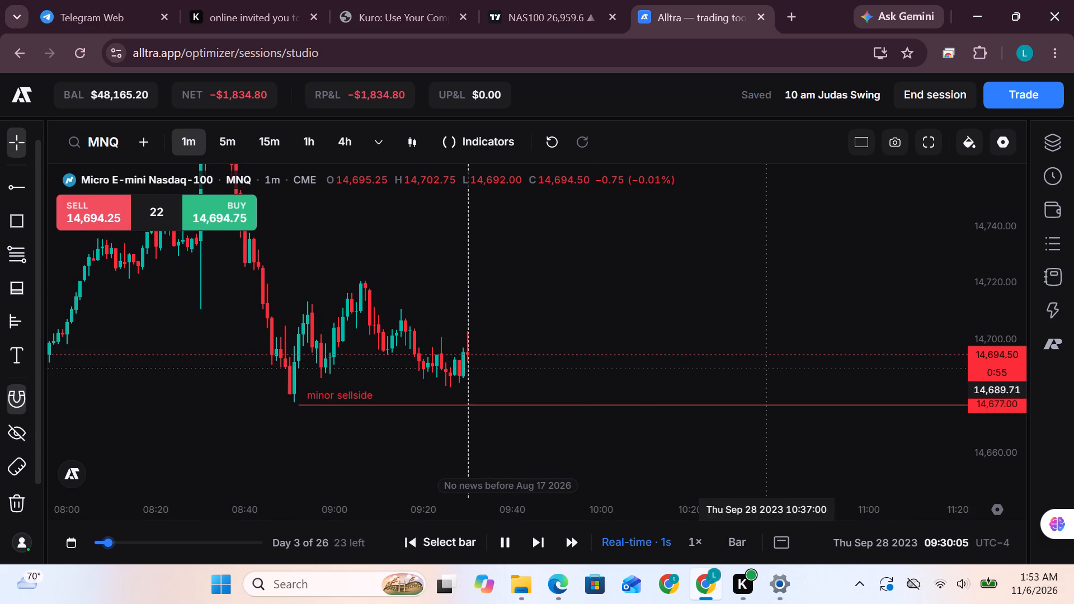
drag(586, 371, 713, 323)
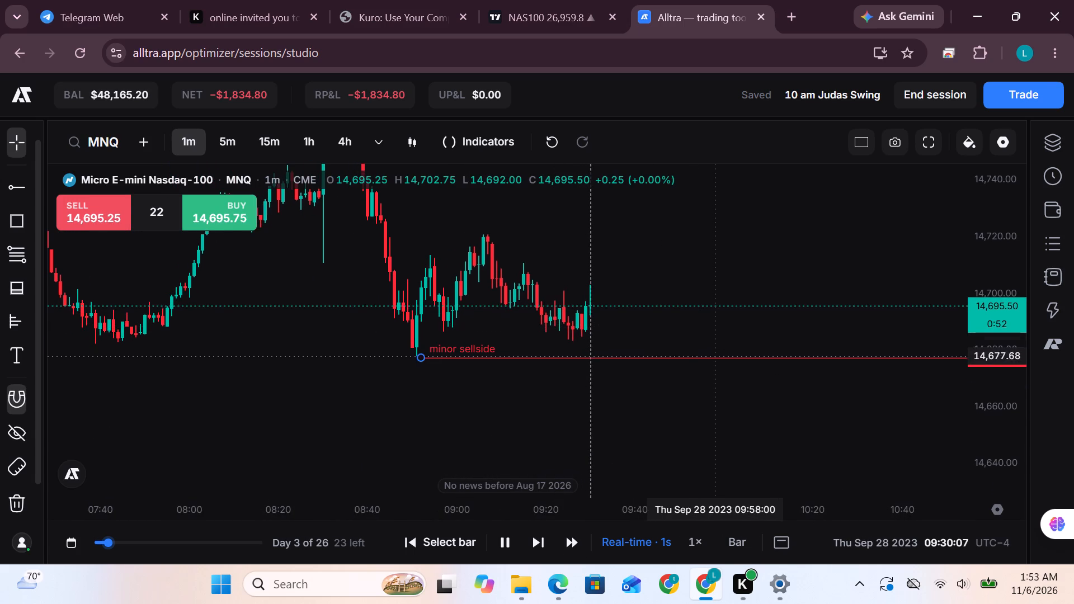
click(576, 548)
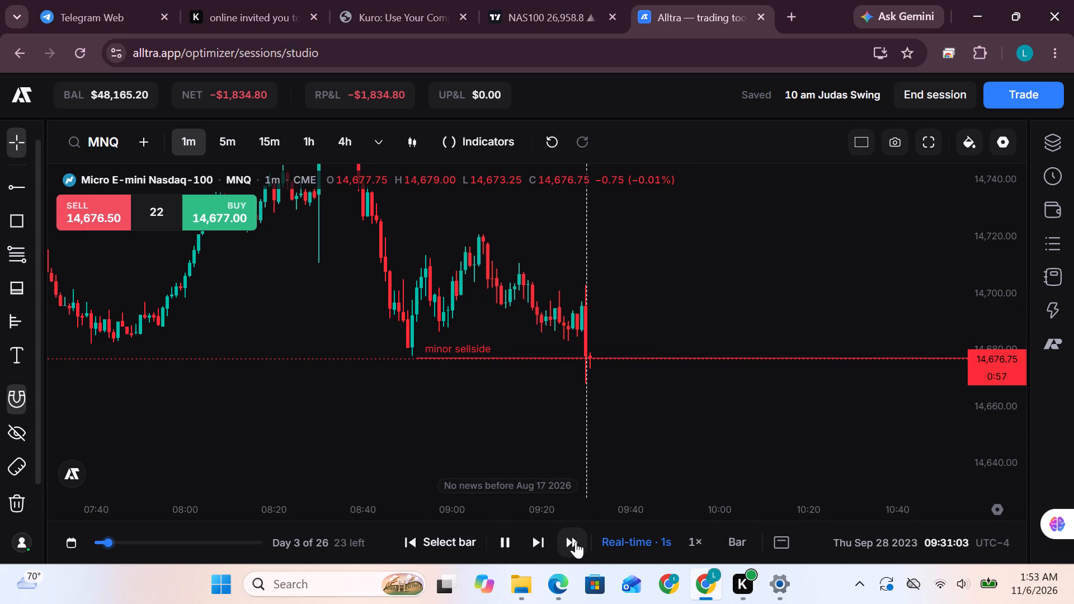
click(575, 541)
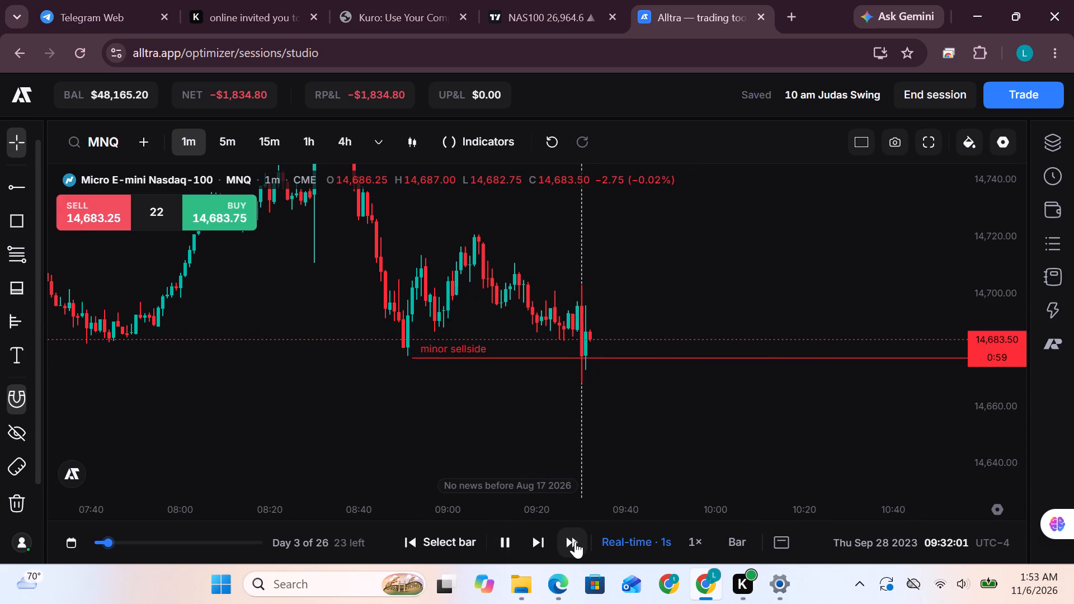
click(575, 541)
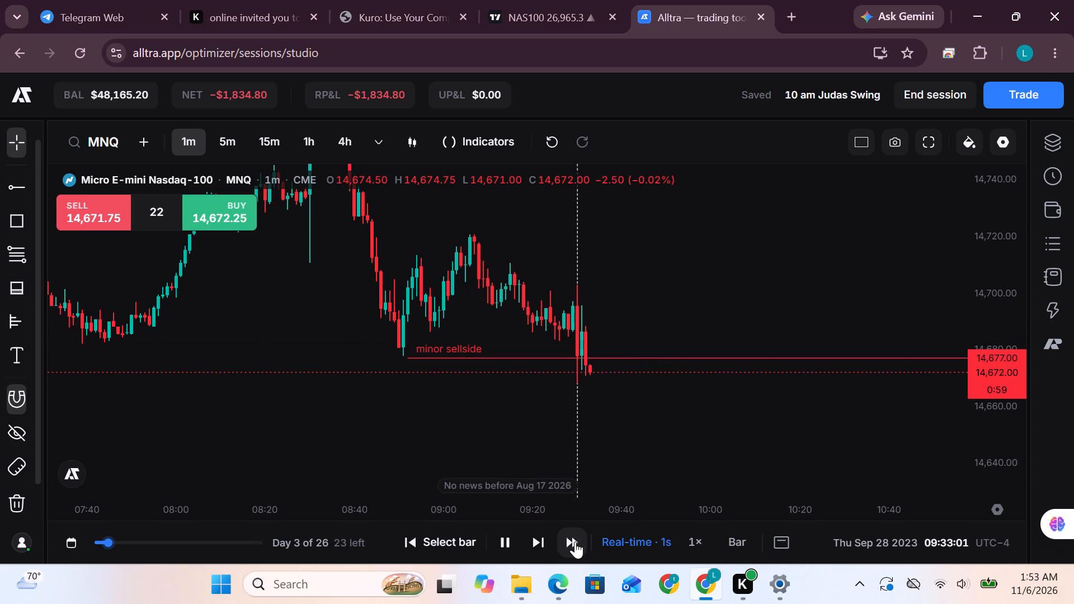
click(575, 541)
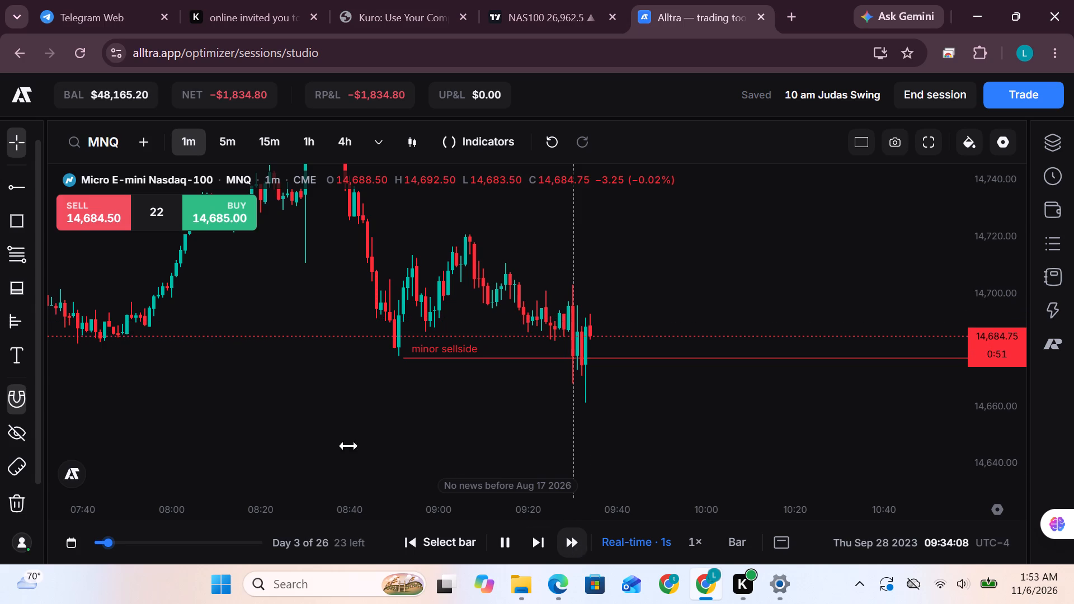
Set the order quantity to 20 and place a market buy order on MNQ.
drag(168, 218, 157, 214)
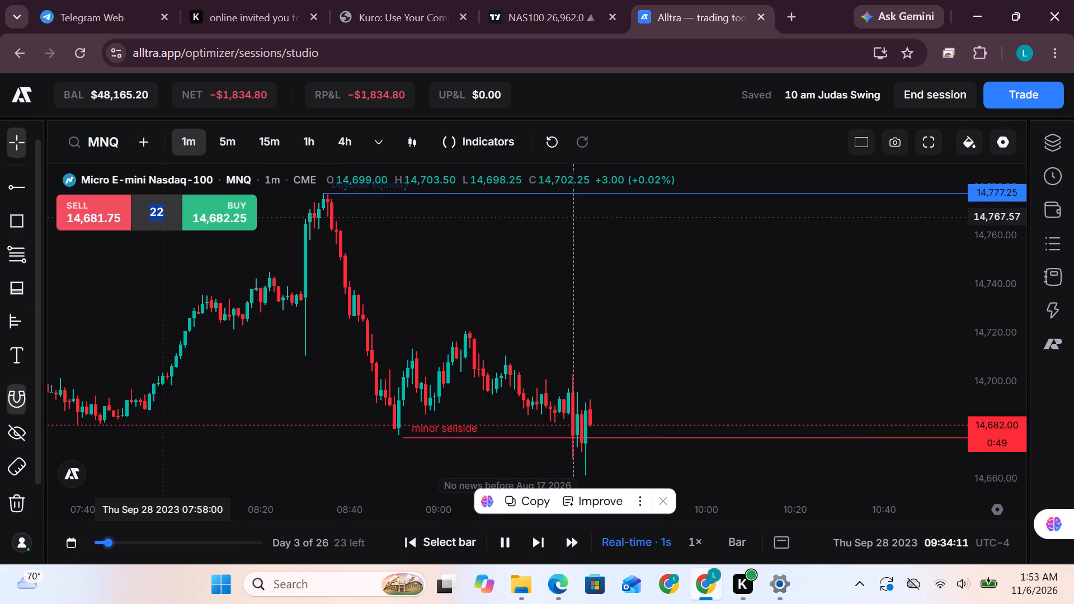
key(2)
key(0)
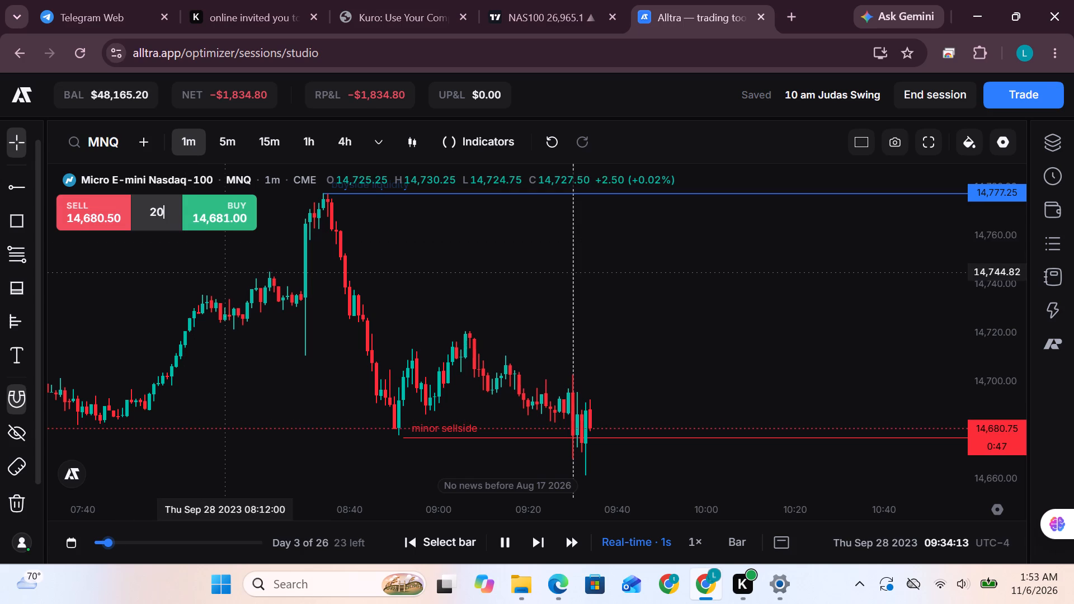
click(214, 223)
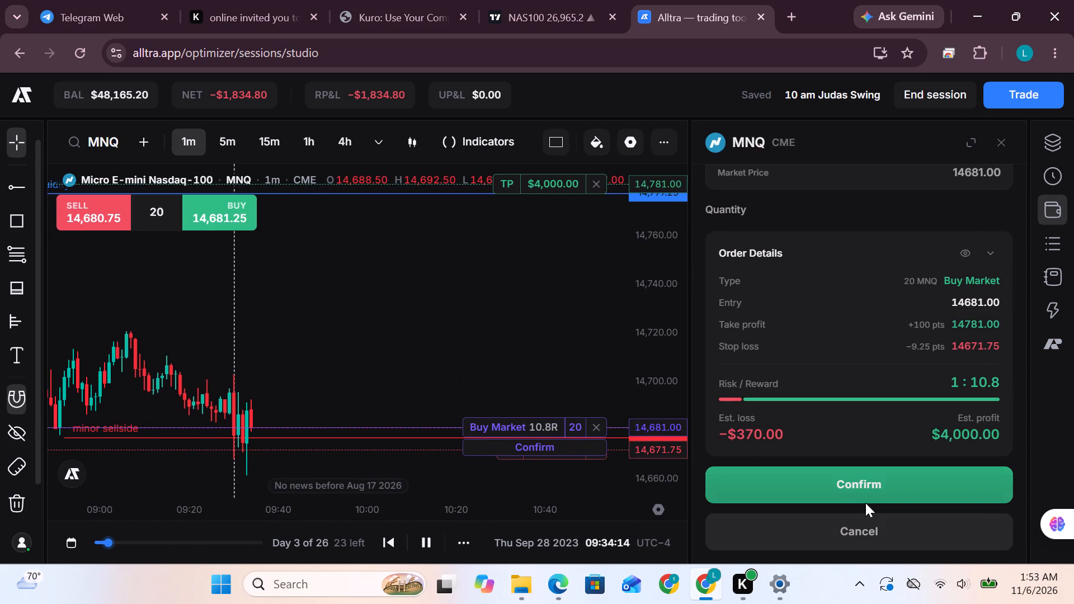
click(863, 497)
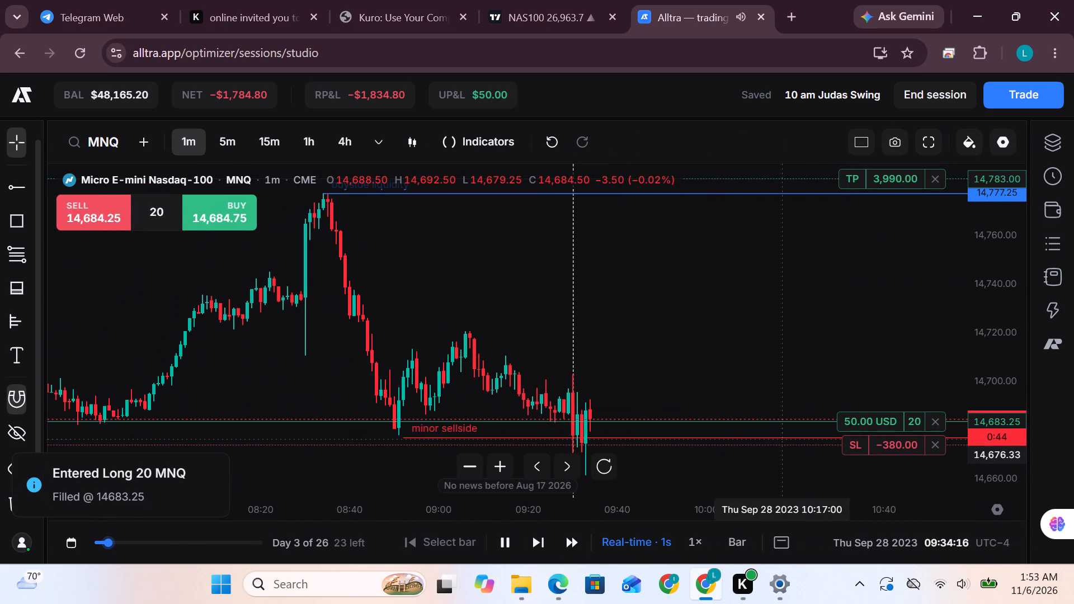
Lower the long position's stop loss to 14,660.50, just under the latest swing-low wick.
drag(867, 441, 881, 474)
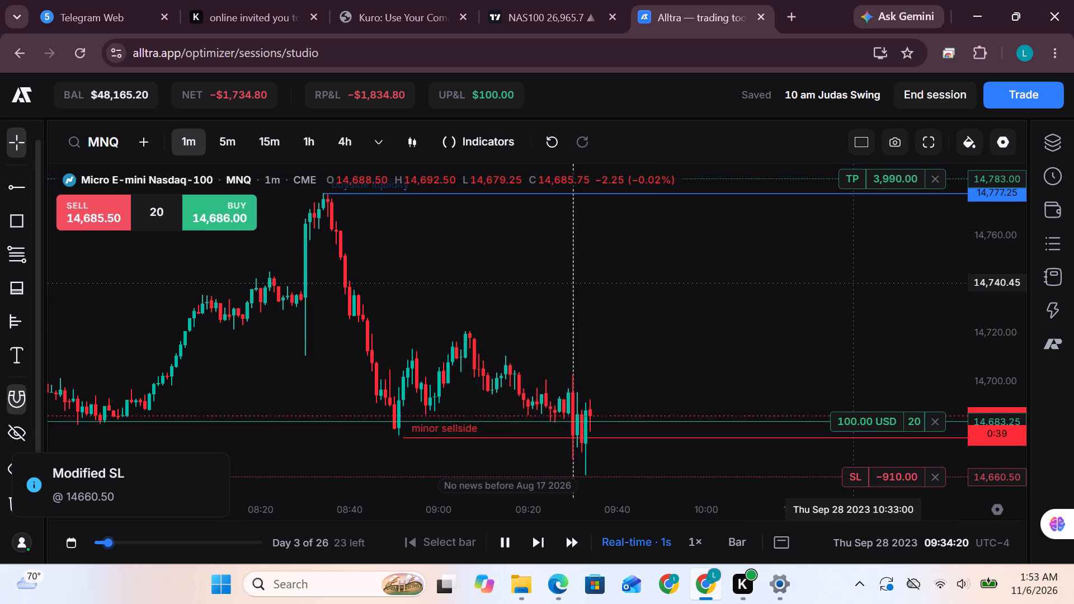
Move the long position's take profit down to 14,777.00, at the buyside liquidity line.
drag(816, 267, 800, 320)
drag(858, 223, 861, 234)
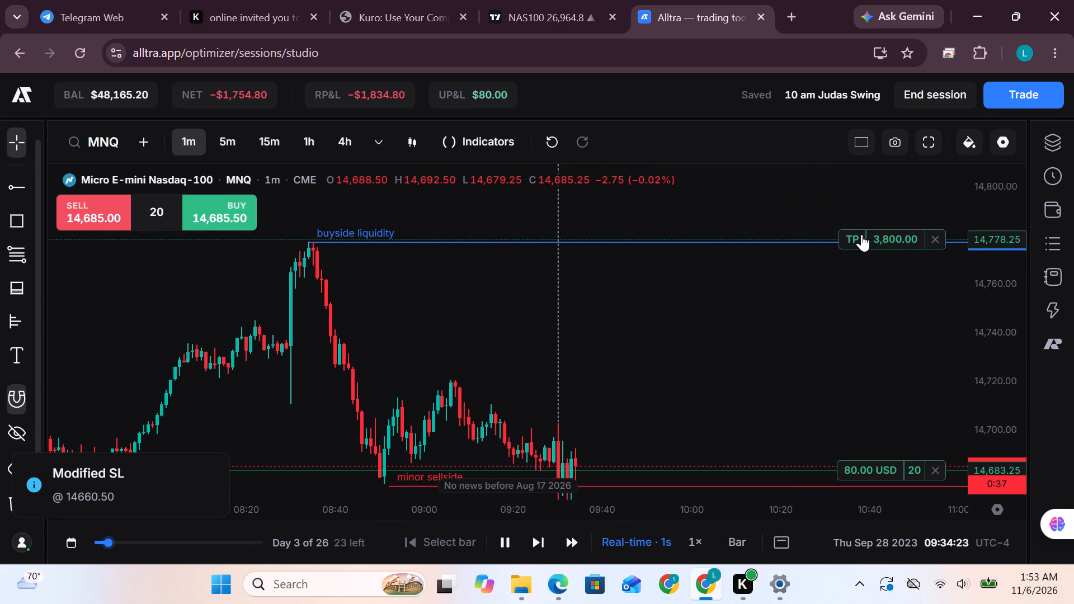
drag(861, 234, 865, 237)
drag(844, 316, 803, 242)
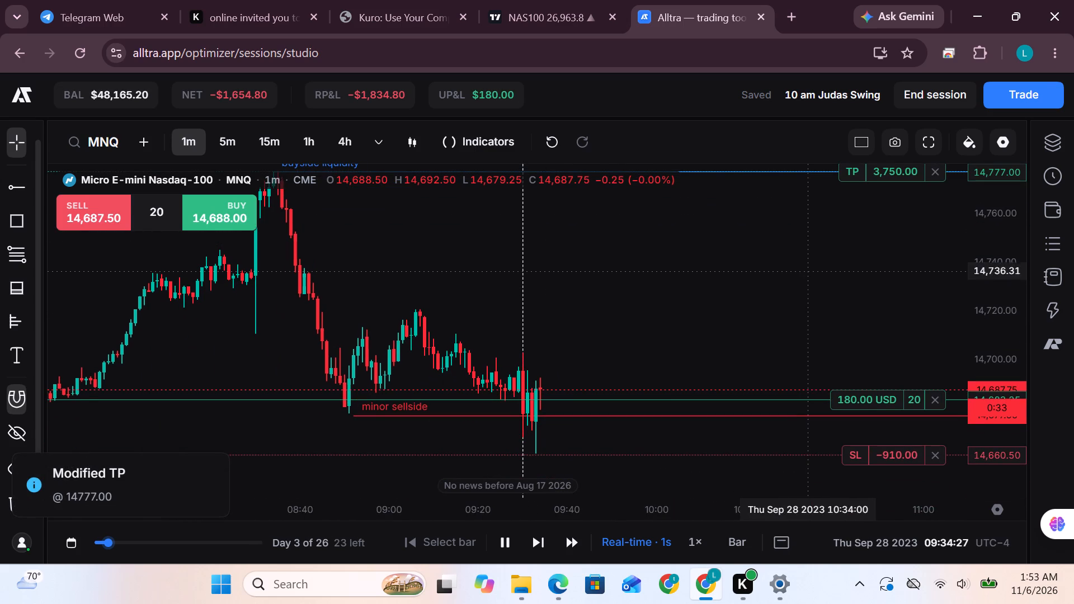
click(686, 331)
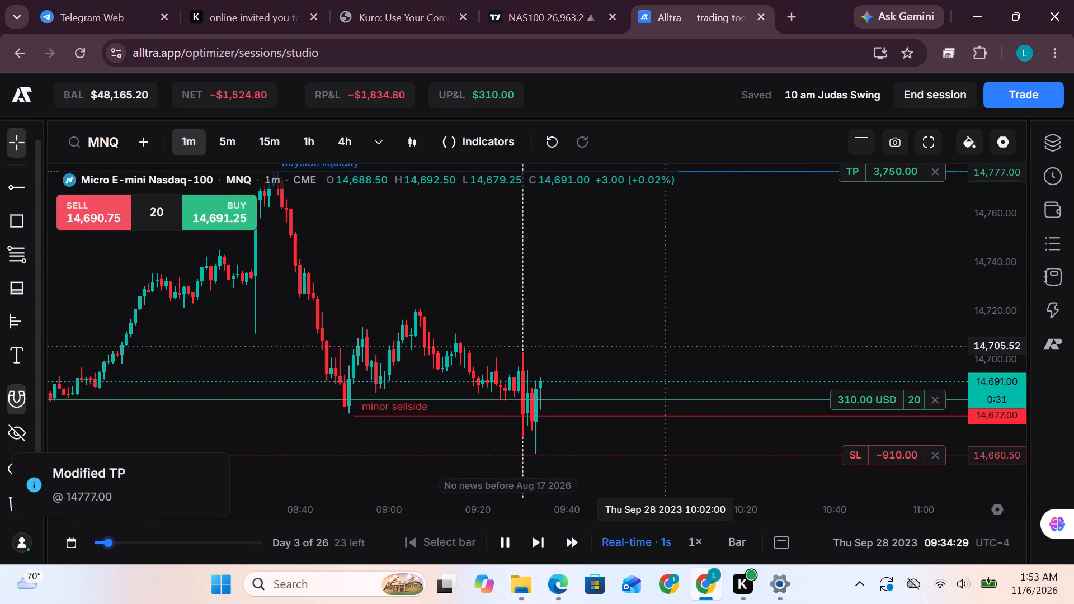
Examine how price develops between the open long's entry, stop loss and take profit as the replay runs.
drag(997, 255, 987, 345)
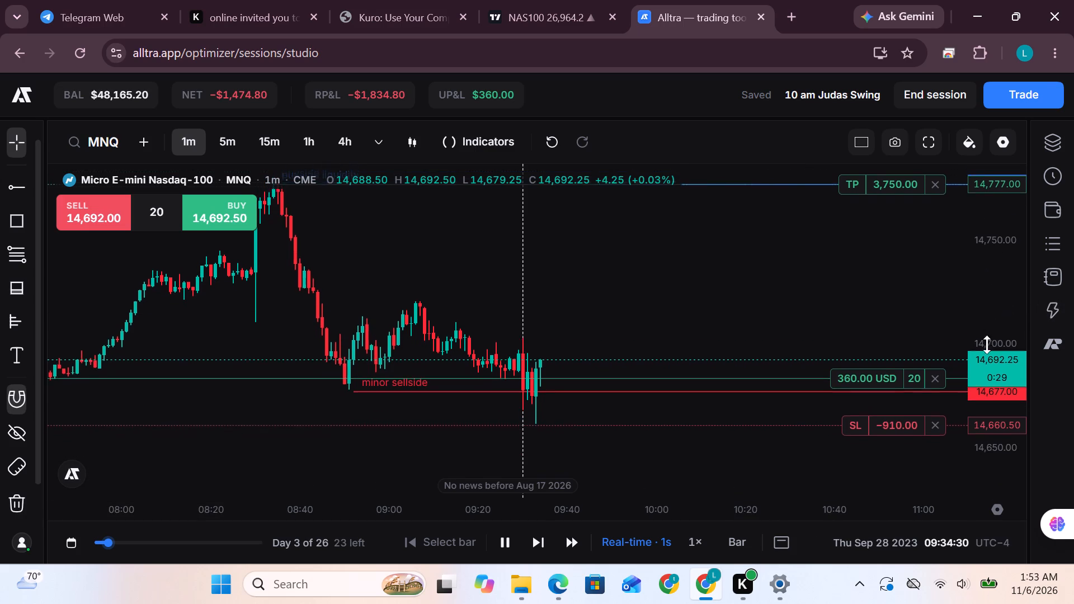
drag(987, 345, 984, 390)
scroll(666, 299, down, 2)
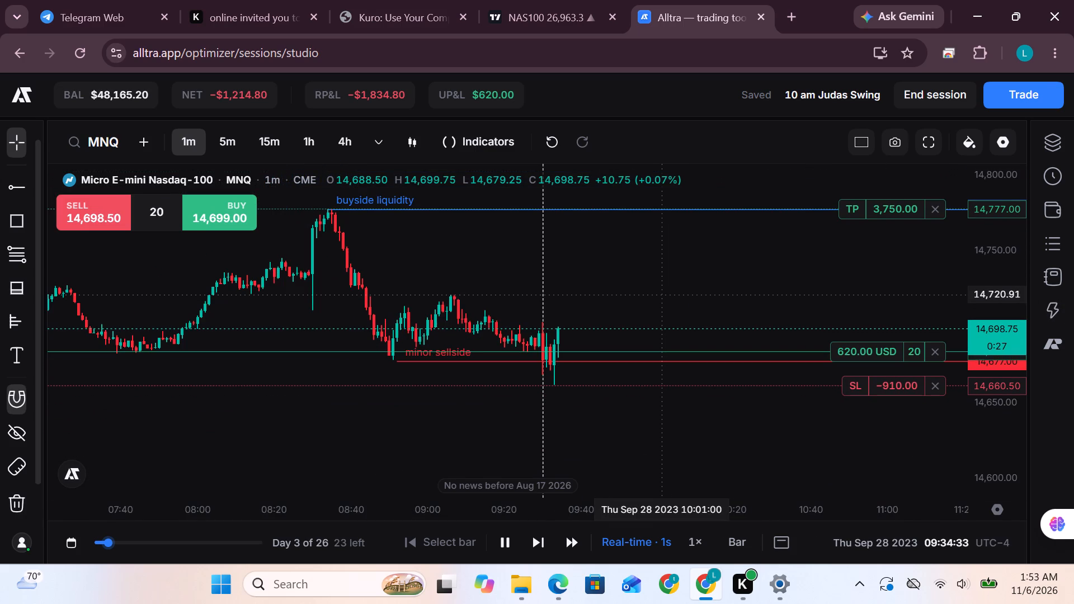
drag(656, 281, 673, 328)
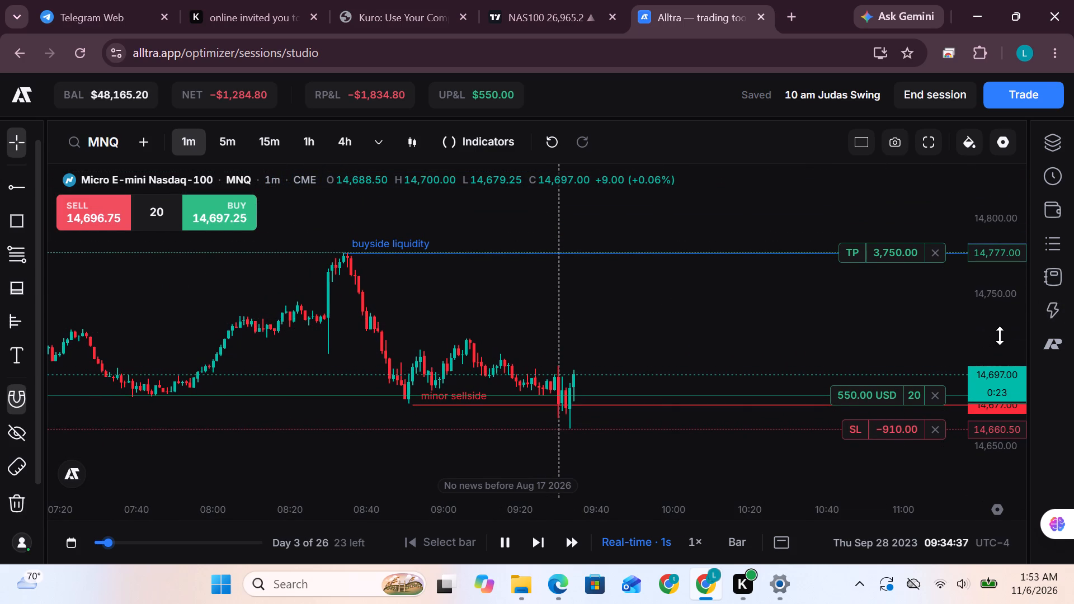
scroll(1000, 336, up, 5)
scroll(771, 312, down, 1)
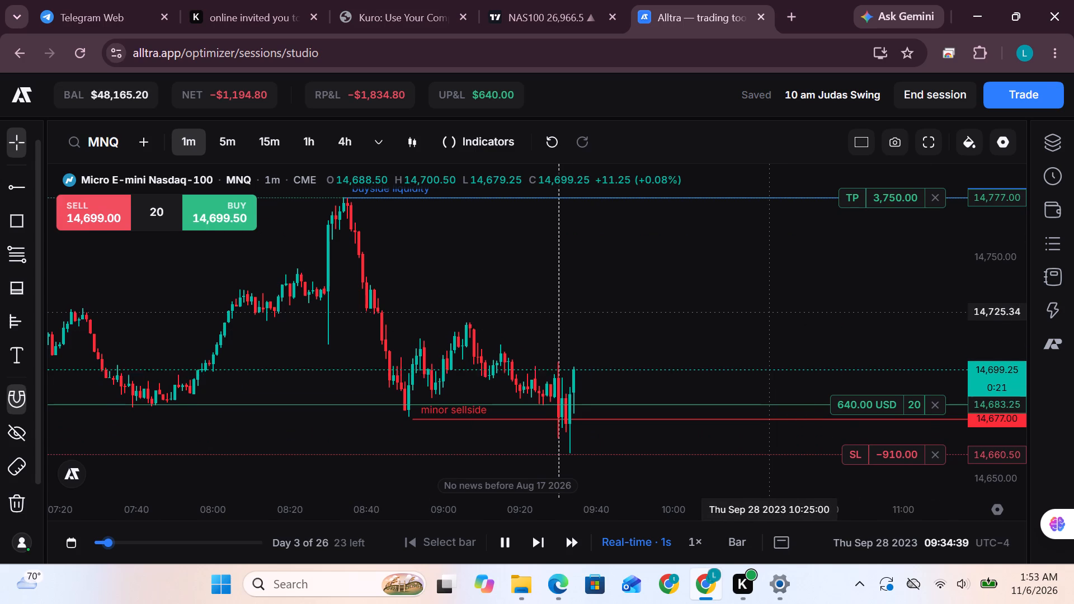
scroll(771, 312, down, 3)
scroll(771, 310, up, 2)
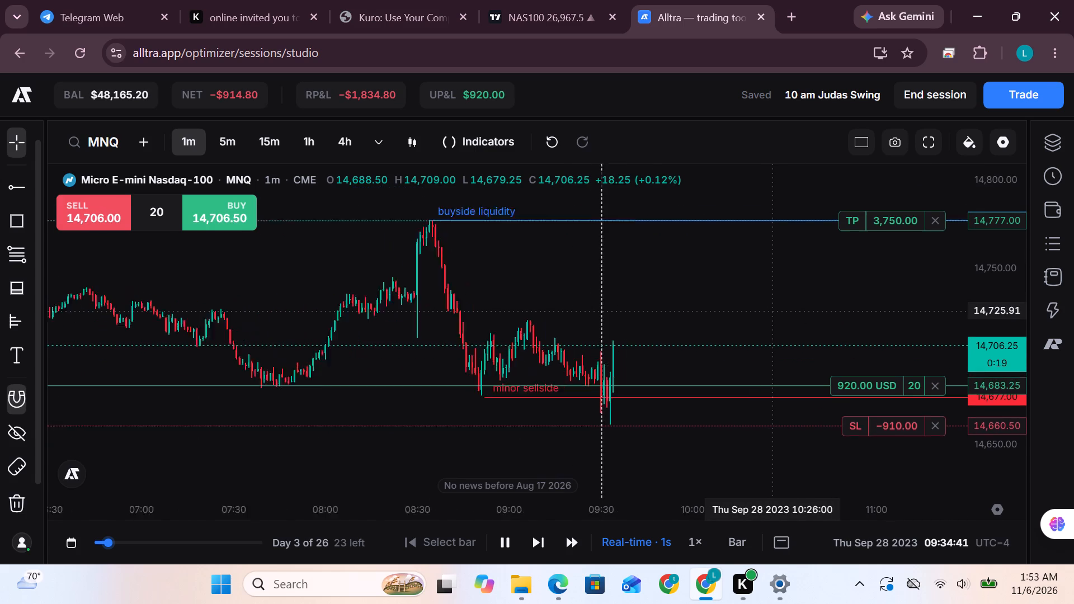
scroll(771, 310, up, 1)
scroll(771, 310, down, 1)
scroll(771, 310, up, 1)
scroll(564, 317, down, 1)
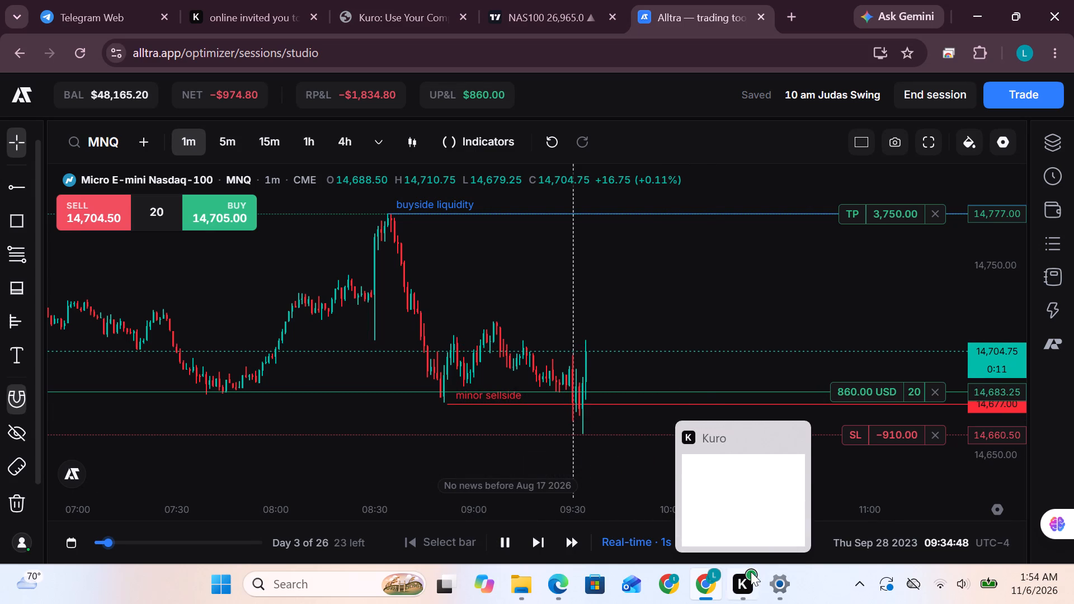
Fast-forward the replay to 09:36 with the long position open.
click(571, 536)
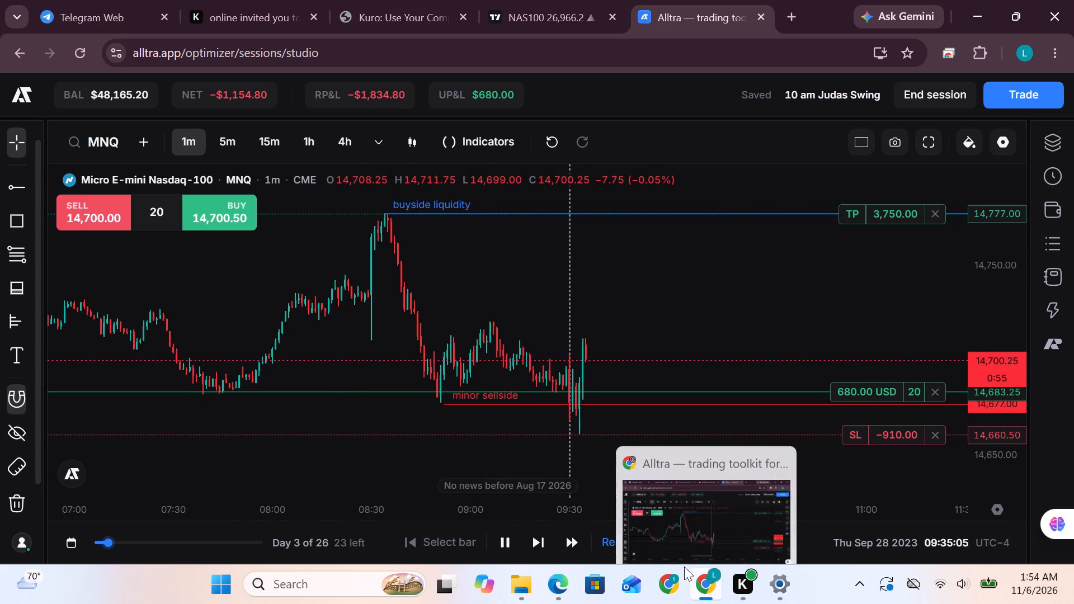
click(563, 539)
click(563, 539)
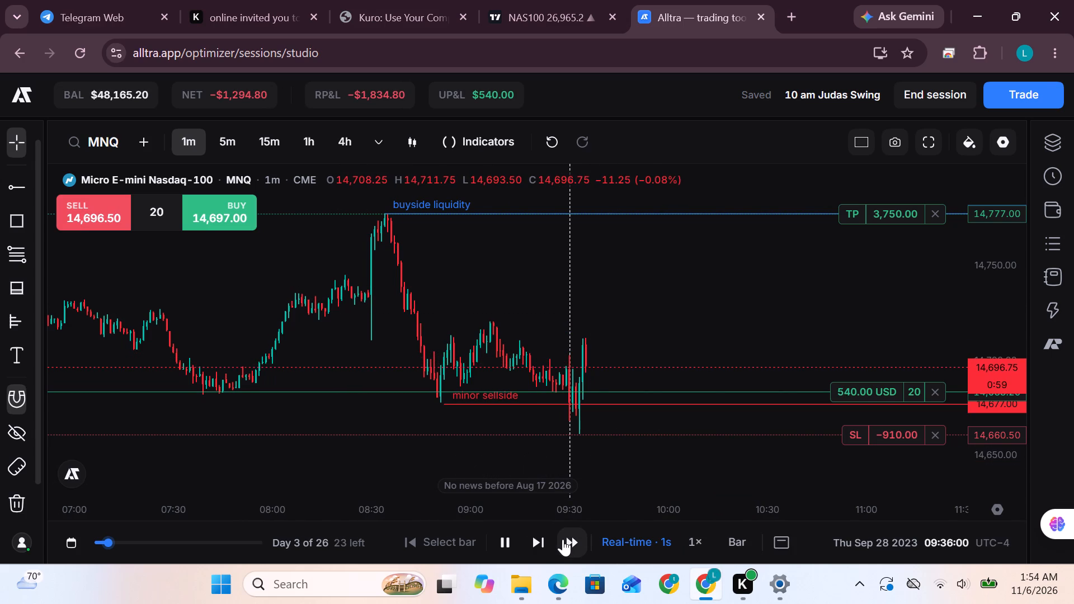
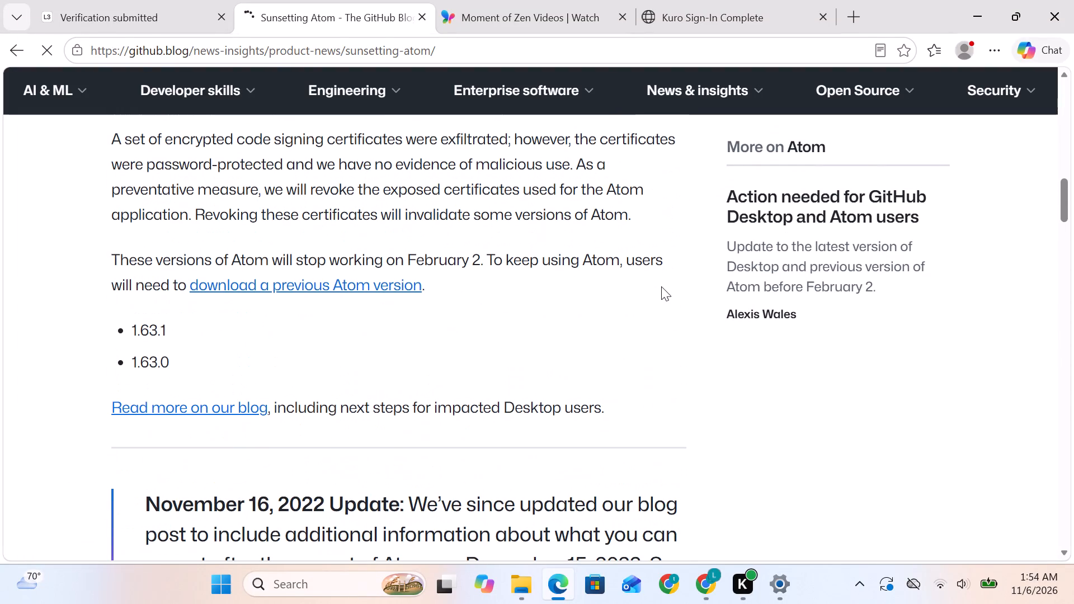
Skim the GitHub blog post on sunsetting Atom, from its update notices down to the related posts and newsletter section.
scroll(661, 286, up, 9)
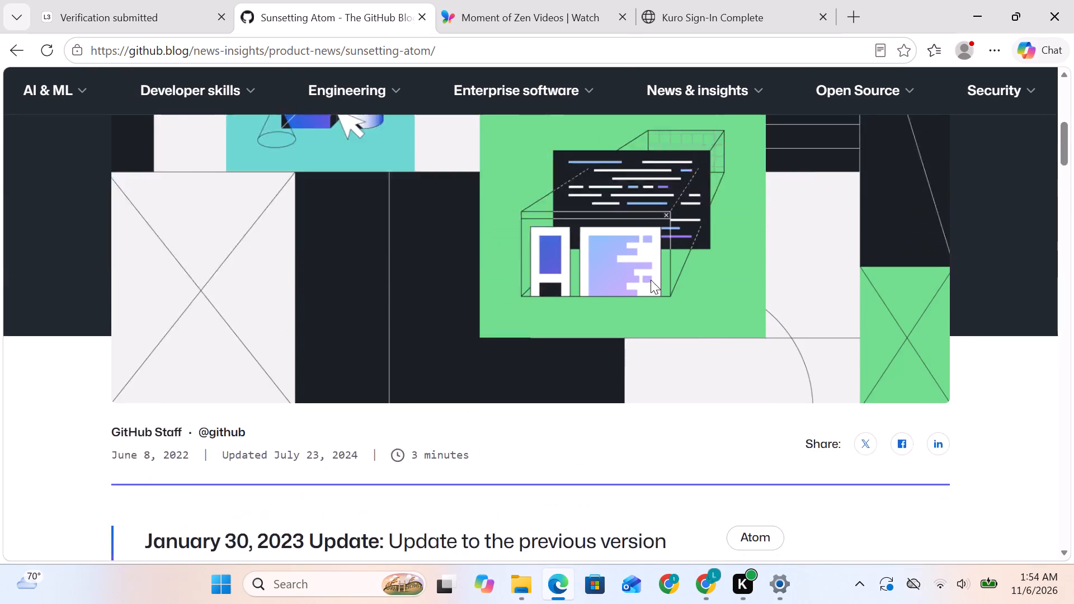
scroll(651, 280, down, 3)
scroll(651, 280, up, 5)
scroll(651, 280, down, 6)
scroll(651, 280, up, 3)
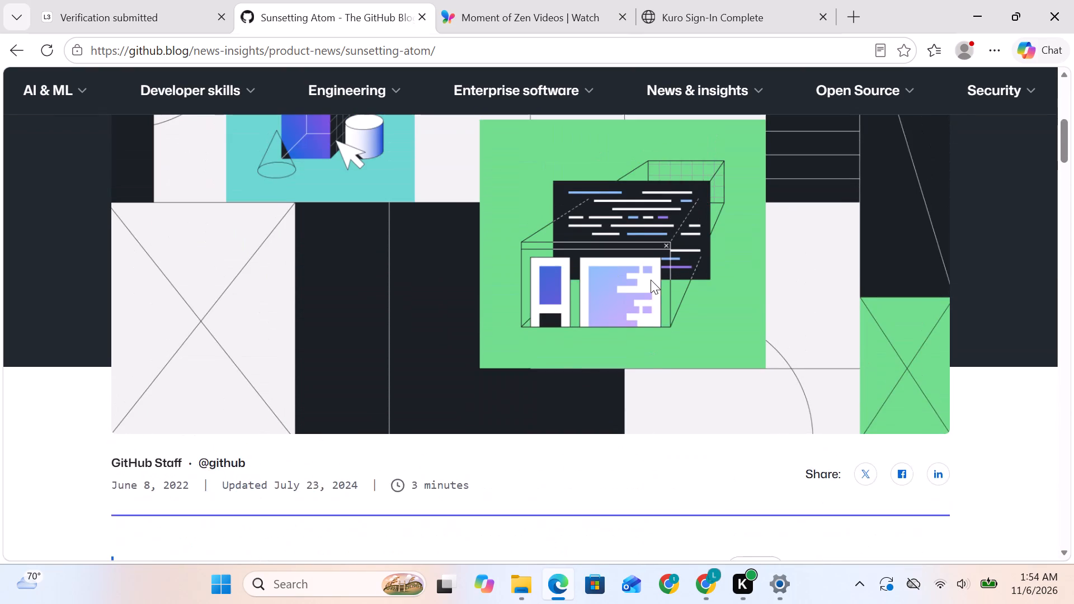
scroll(651, 280, down, 1)
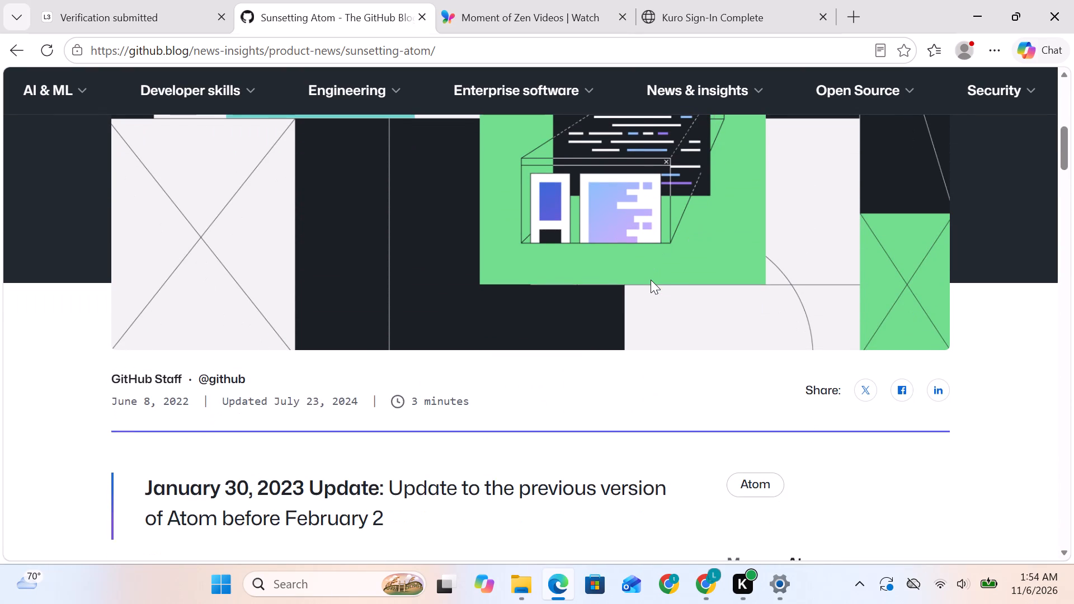
scroll(651, 280, up, 1)
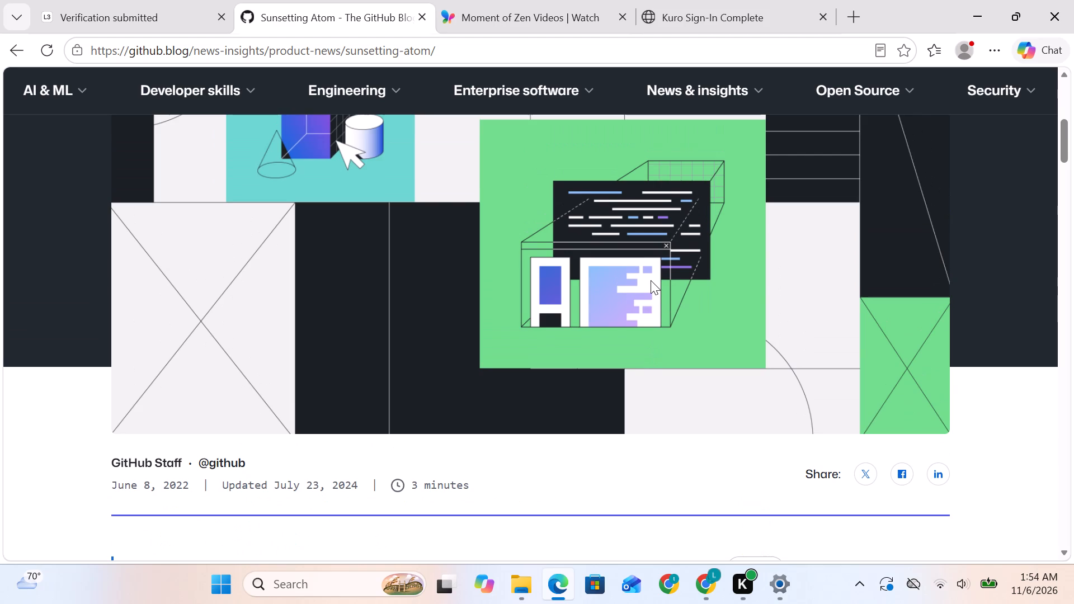
scroll(651, 280, down, 12)
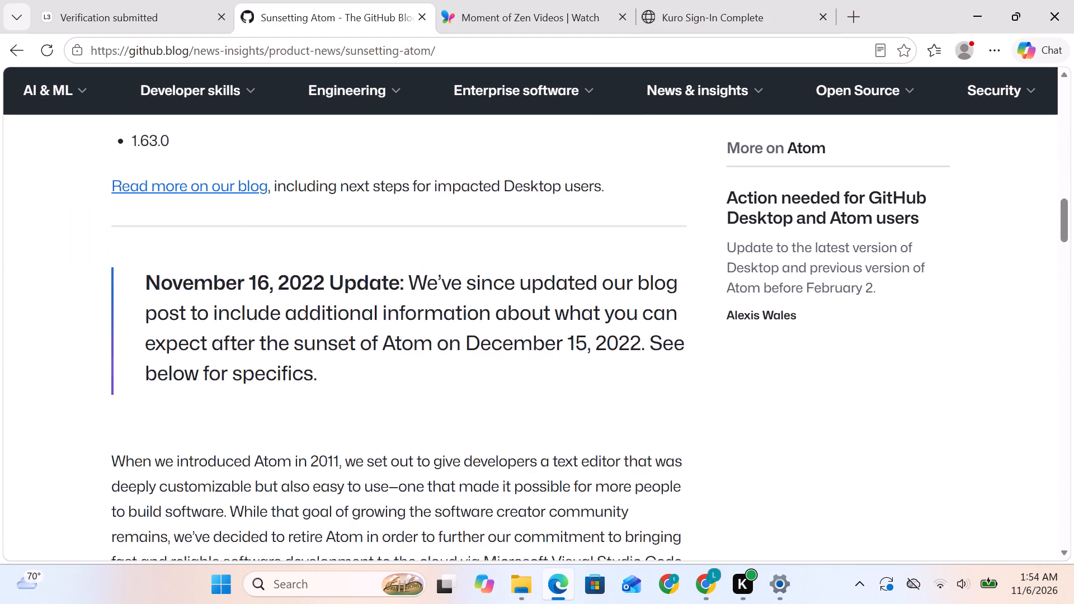
scroll(649, 283, down, 18)
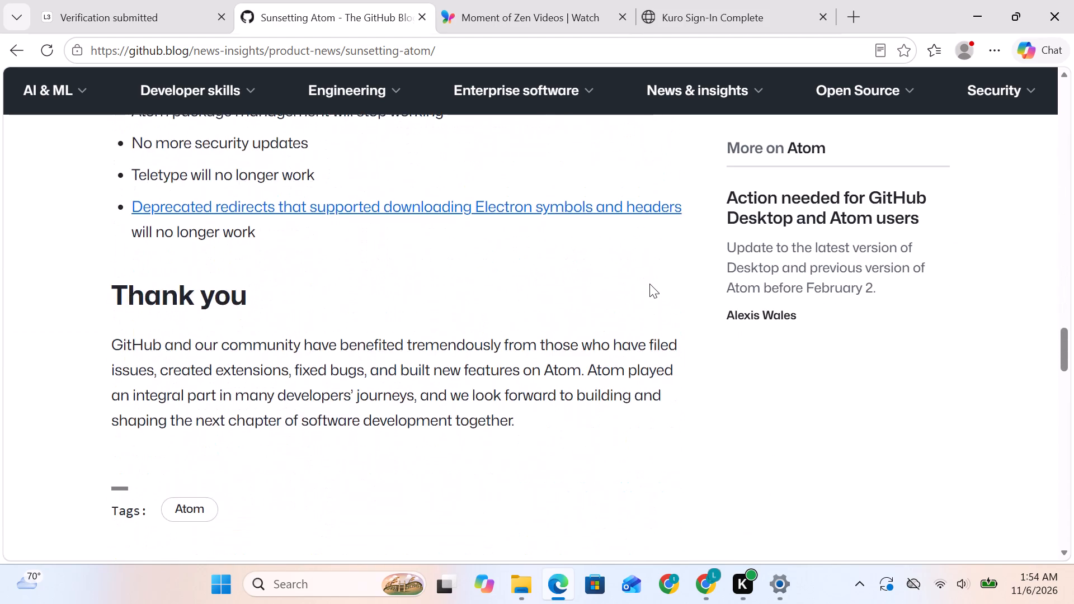
scroll(649, 284, down, 8)
scroll(649, 289, up, 2)
scroll(649, 287, down, 2)
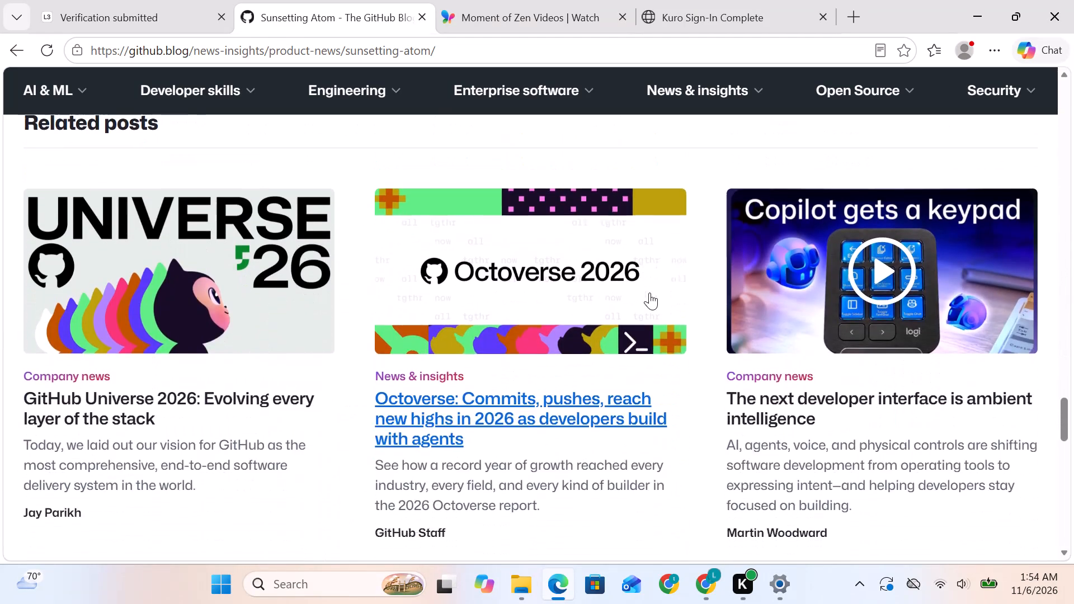
scroll(650, 292, down, 7)
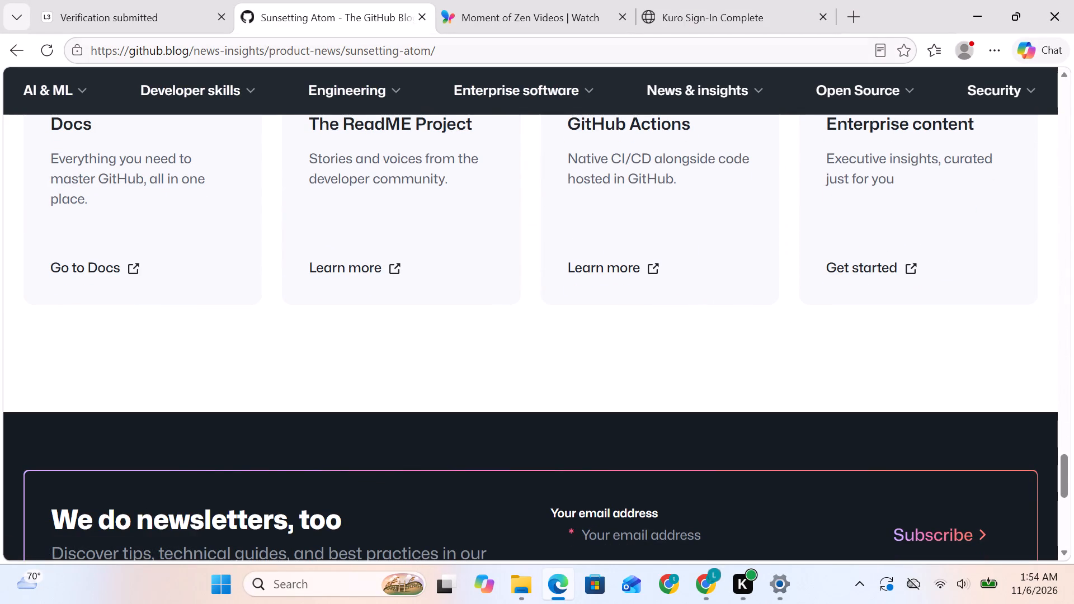
Minimise the Edge window to return to the Optimizer replay session in Chrome.
click(560, 10)
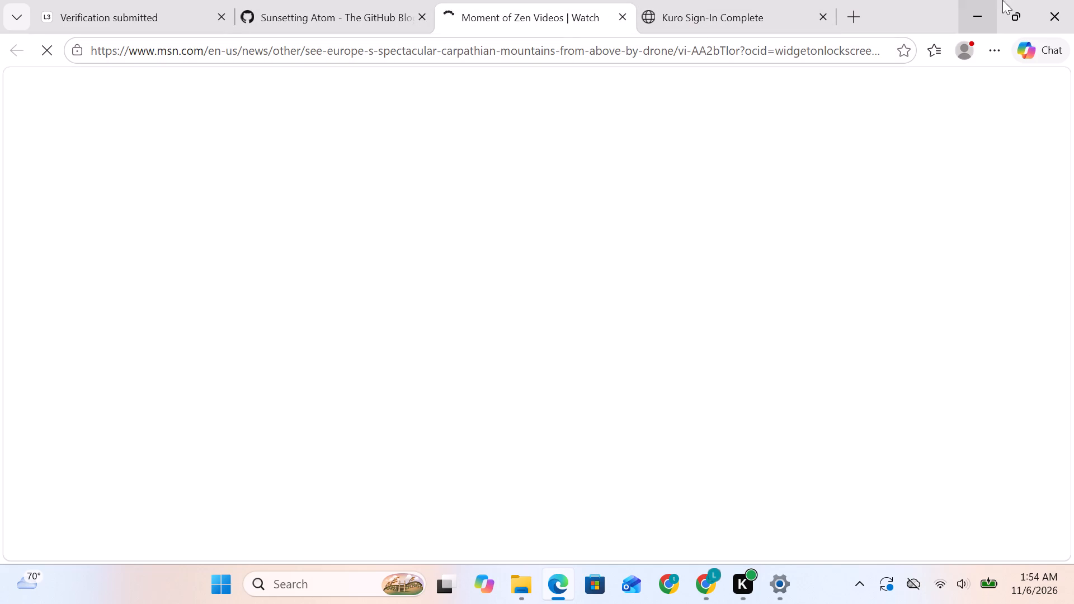
click(977, 11)
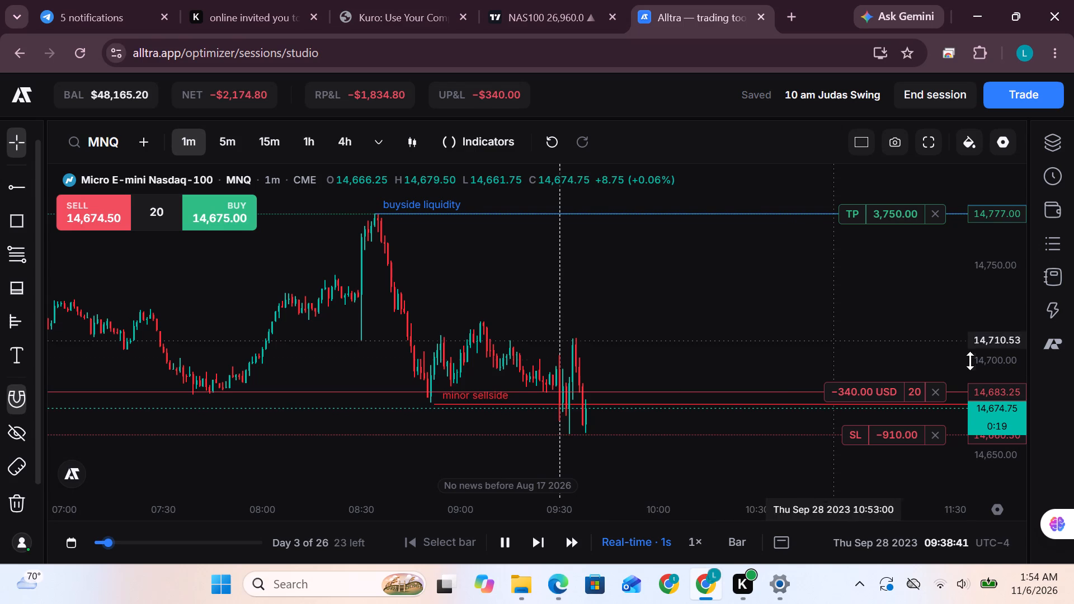
Fast-forward the MNQ replay on the 1-minute chart to 09:48 with the long position's stop loss and take profit in place.
scroll(840, 339, up, 2)
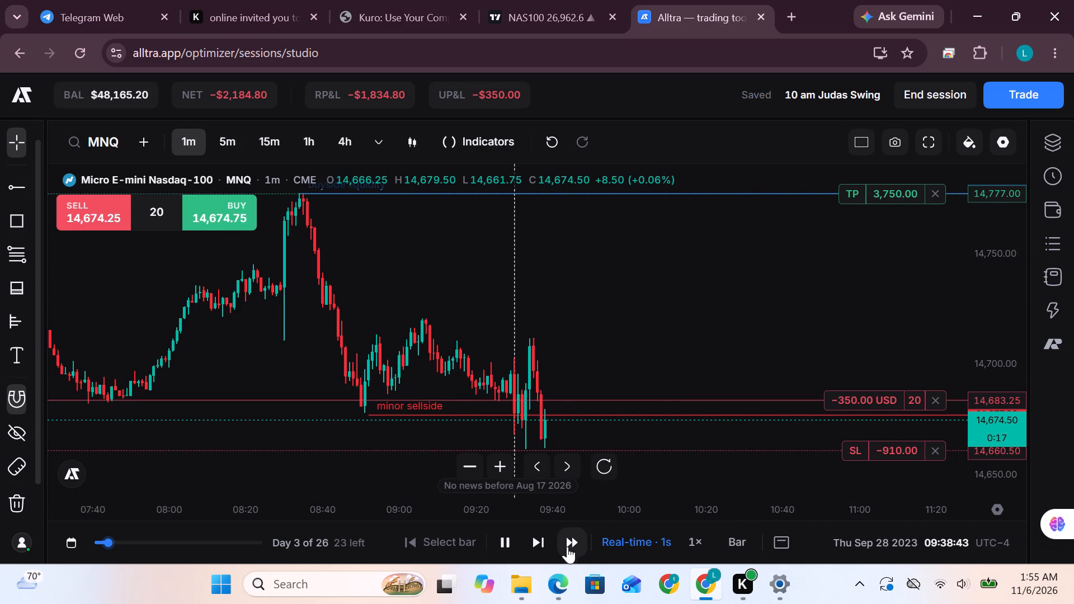
click(562, 540)
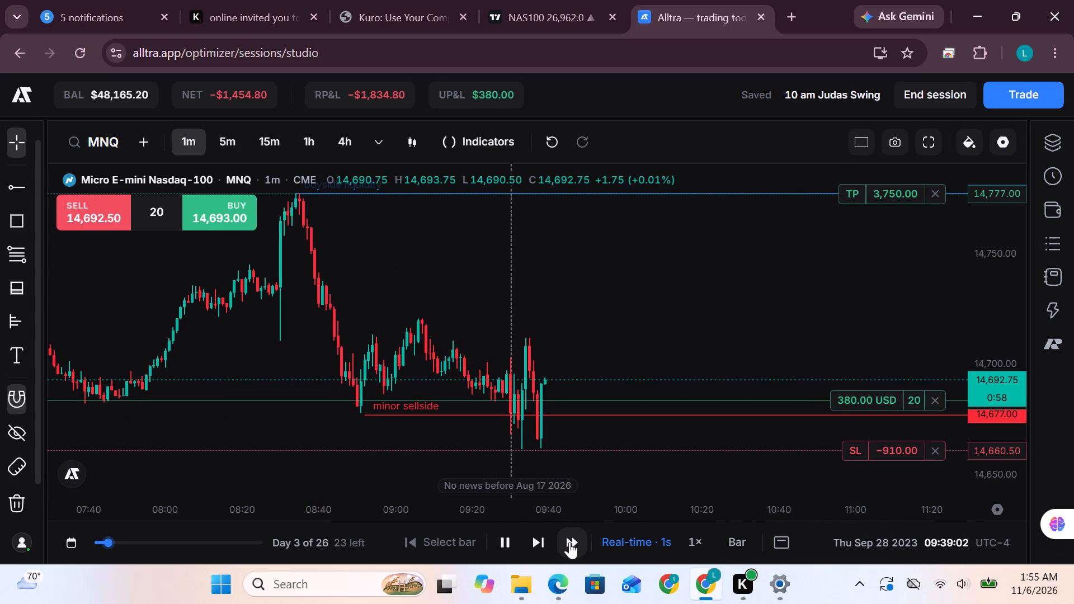
click(569, 542)
click(569, 542)
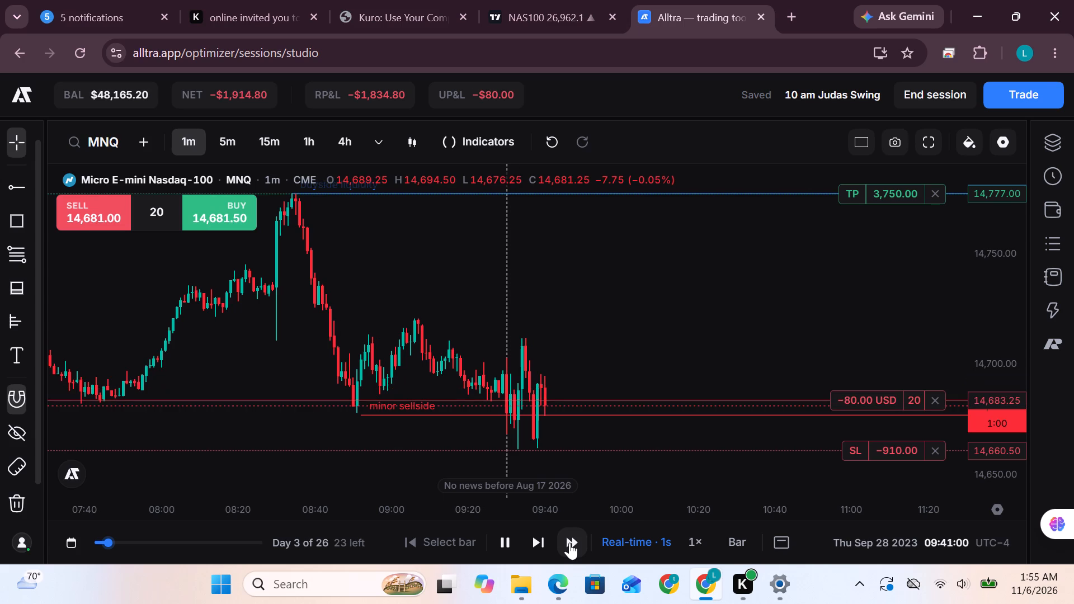
click(569, 542)
click(569, 542)
click(569, 542)
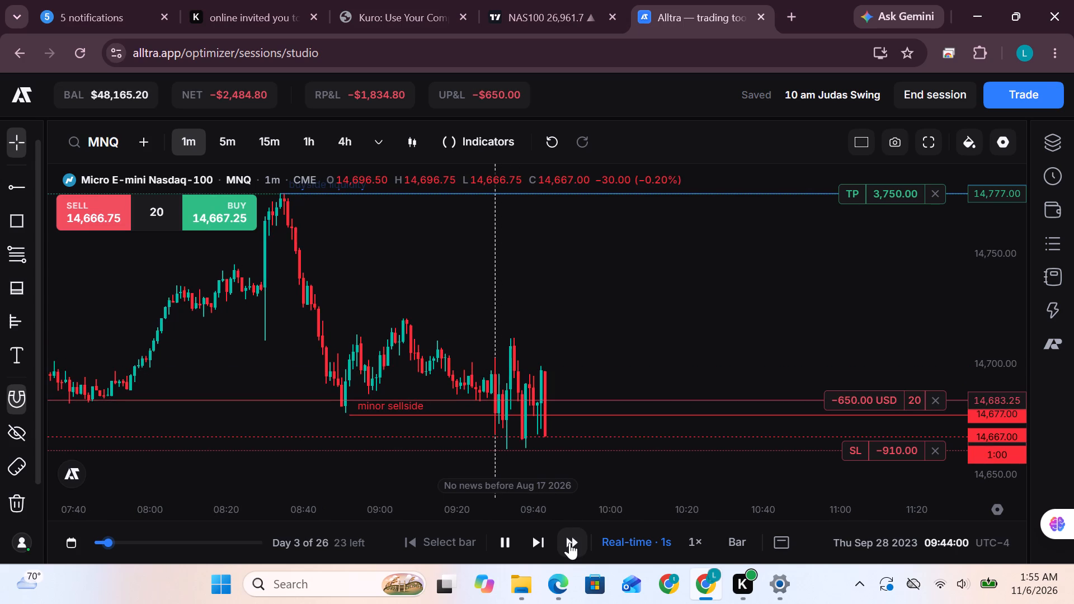
click(569, 542)
click(569, 542)
triple_click(569, 542)
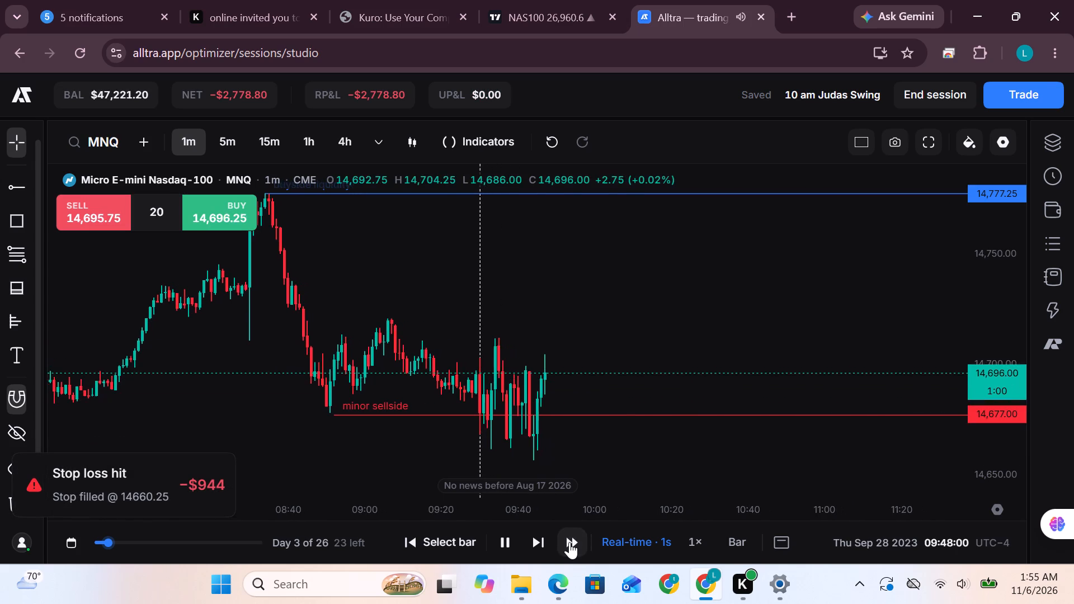
Fast-forward the MNQ replay to 10:04 on the 1-minute chart.
triple_click(569, 542)
double_click(569, 542)
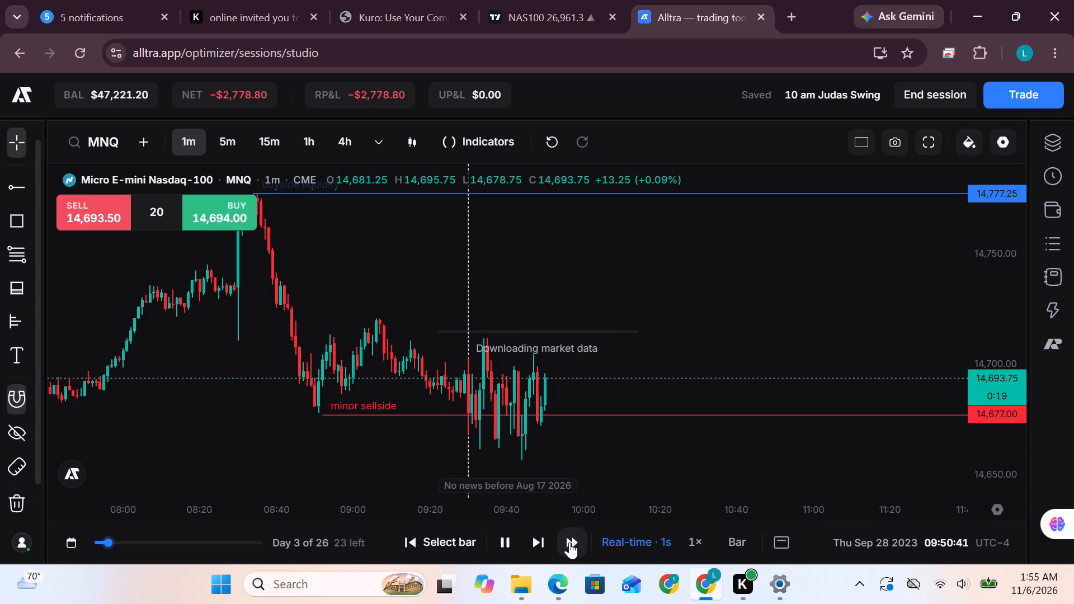
click(569, 542)
click(569, 542)
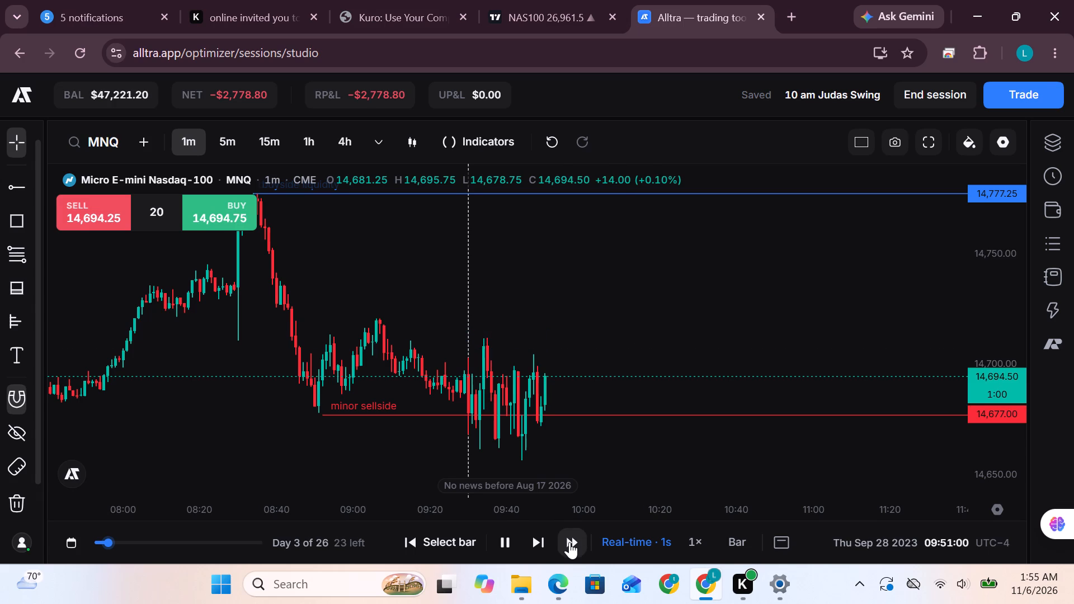
triple_click(569, 542)
triple_click(569, 542)
triple_click(569, 542)
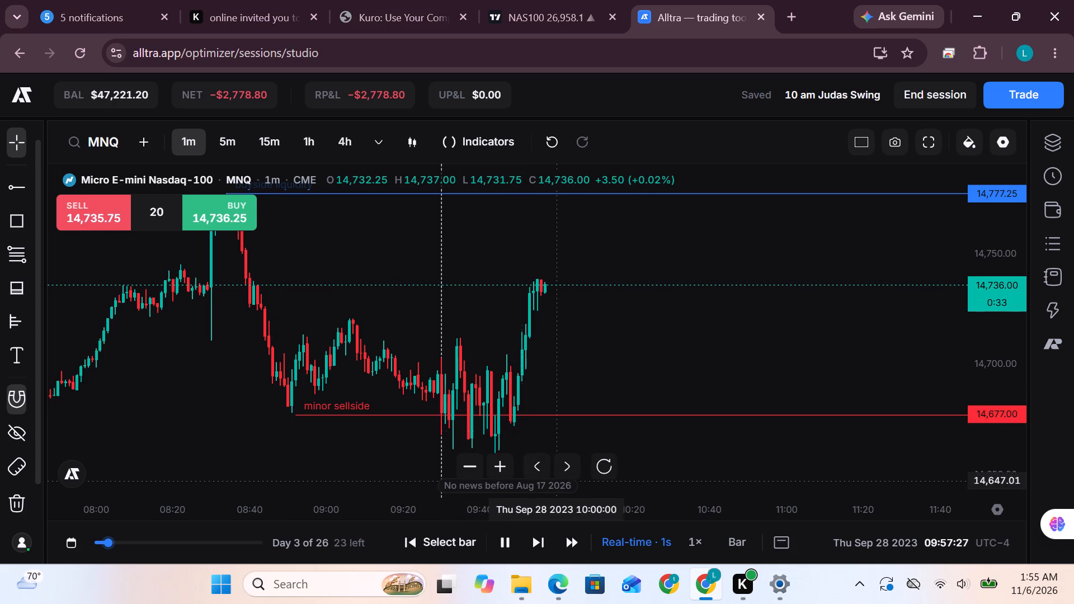
click(568, 544)
triple_click(569, 545)
triple_click(569, 545)
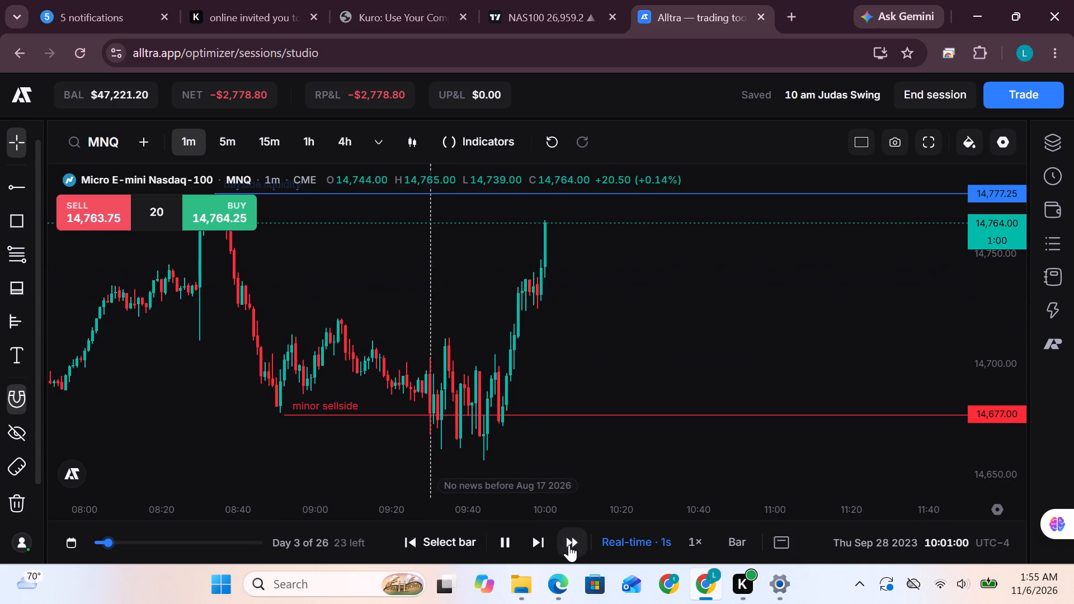
triple_click(569, 545)
click(569, 545)
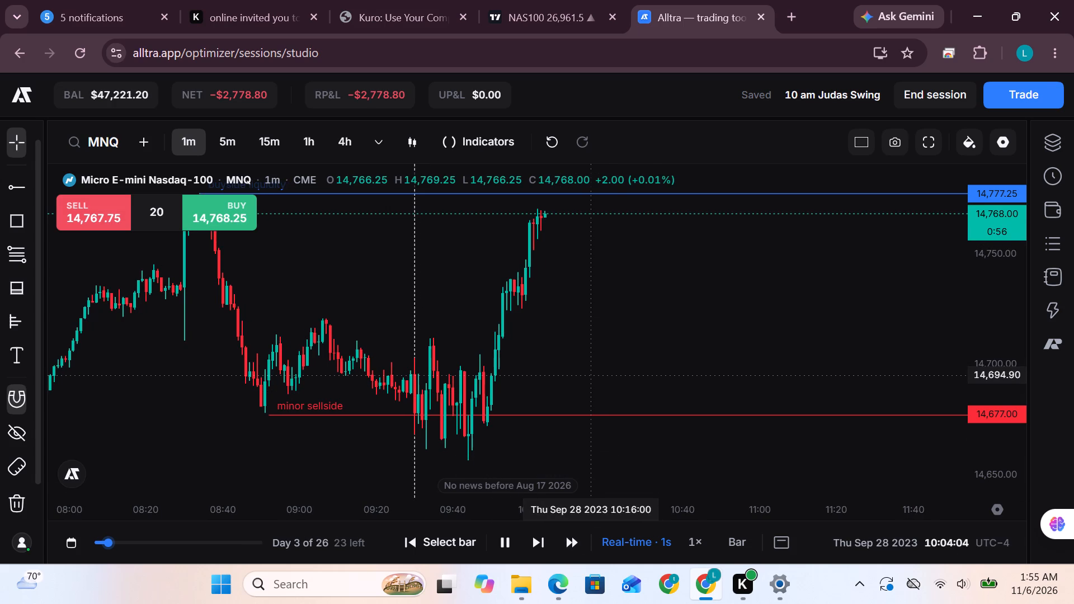
Fast-forward the replay to 10:24, with the price scale showing both the buyside liquidity and minor sellside lines.
scroll(1014, 292, down, 4)
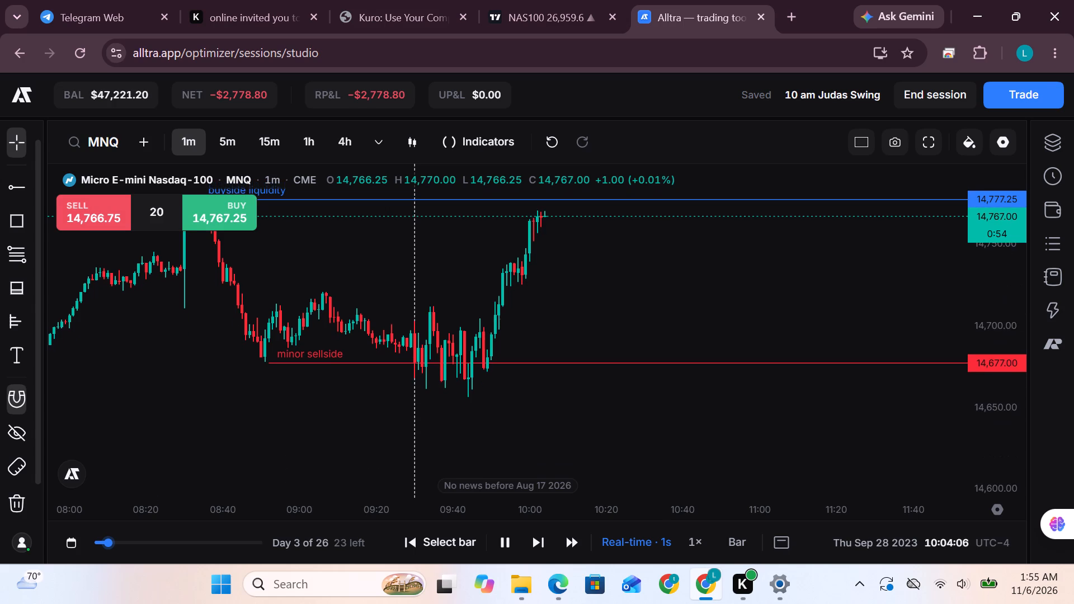
click(576, 550)
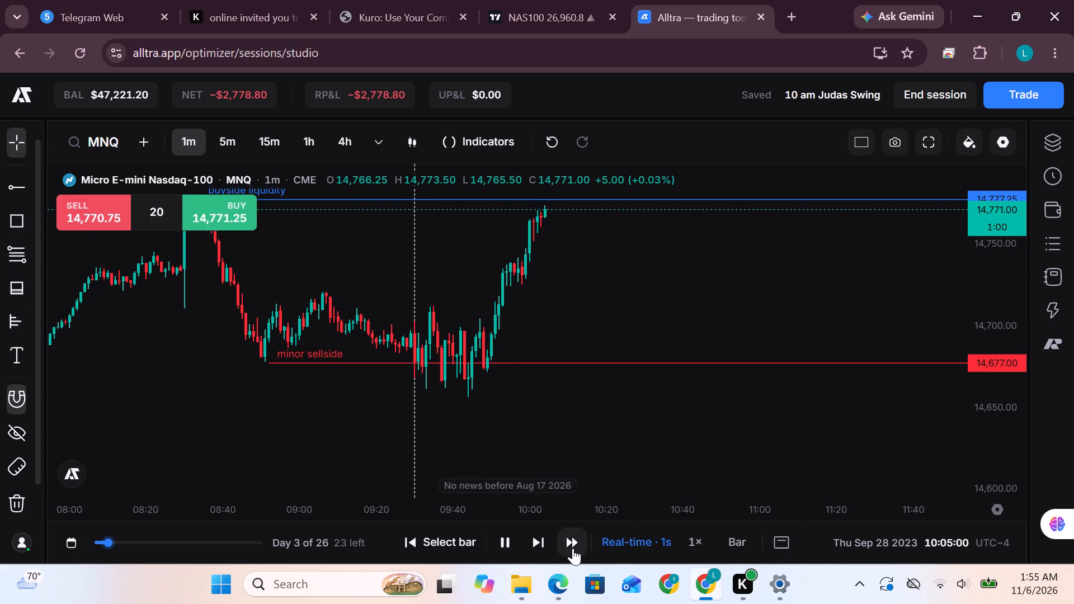
double_click(573, 548)
triple_click(572, 548)
triple_click(572, 548)
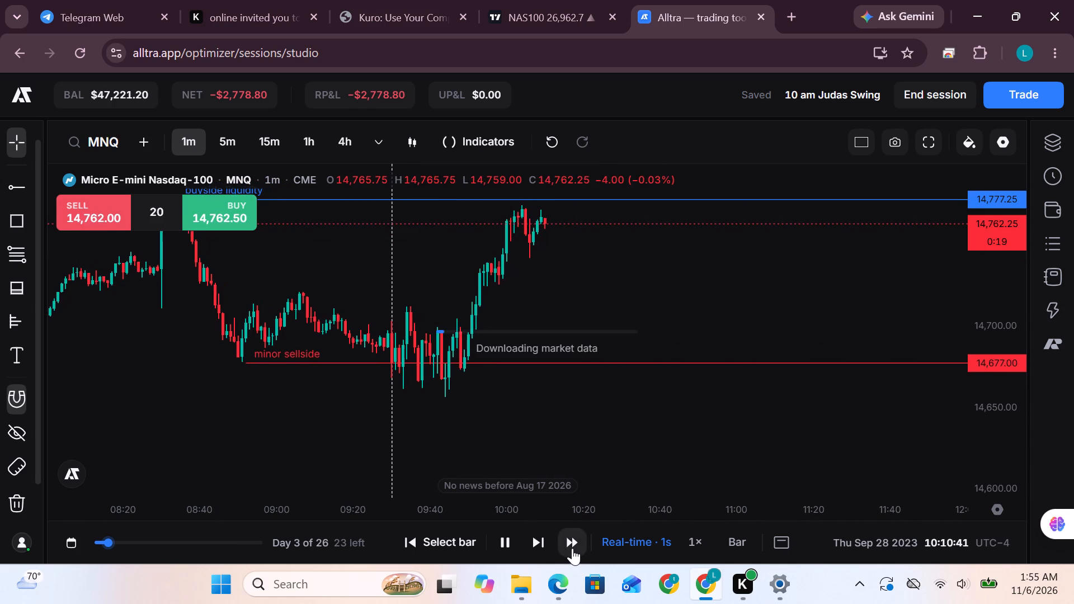
click(572, 548)
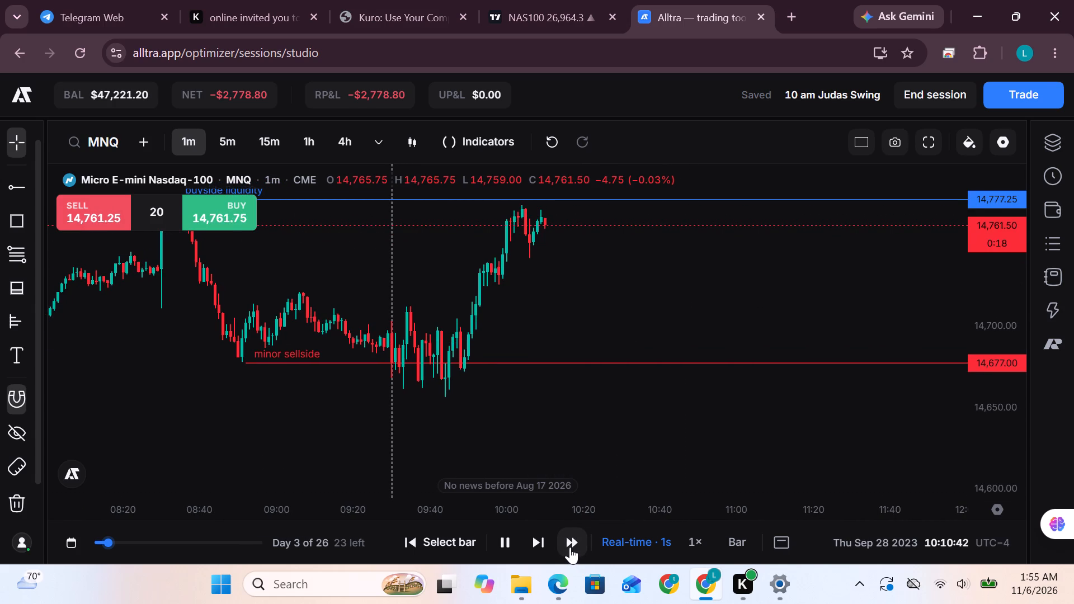
click(570, 547)
click(570, 547)
click(570, 547)
triple_click(570, 547)
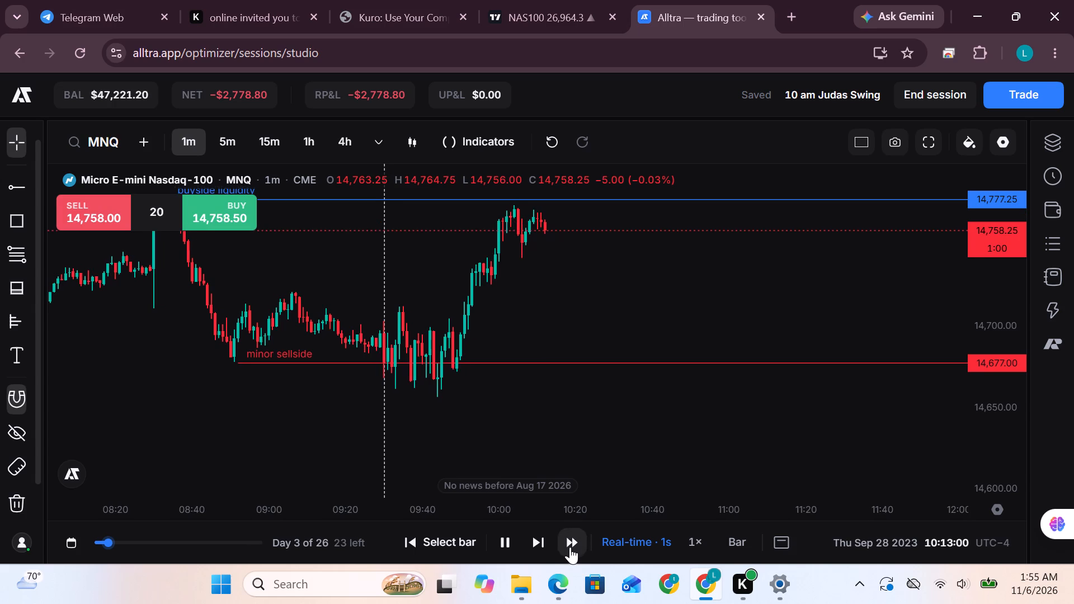
triple_click(570, 547)
click(570, 547)
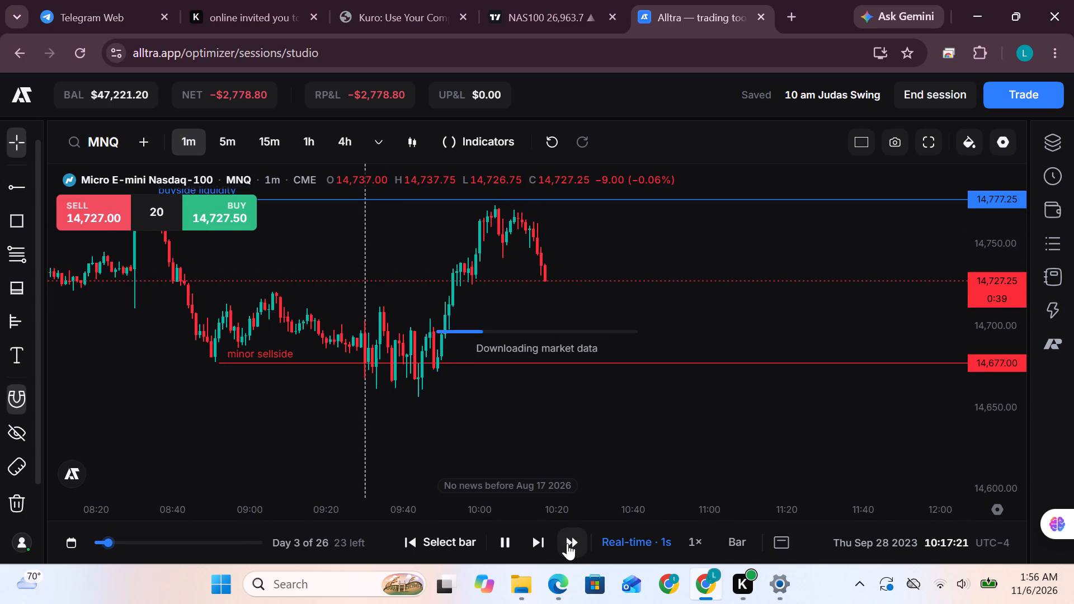
click(567, 543)
triple_click(567, 543)
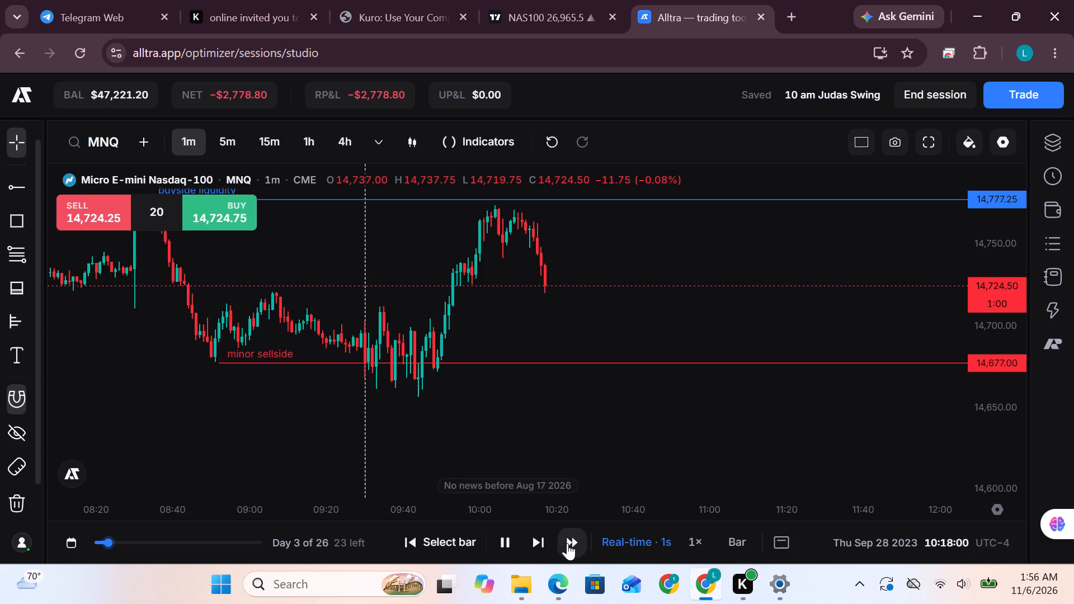
triple_click(567, 543)
triple_click(567, 543)
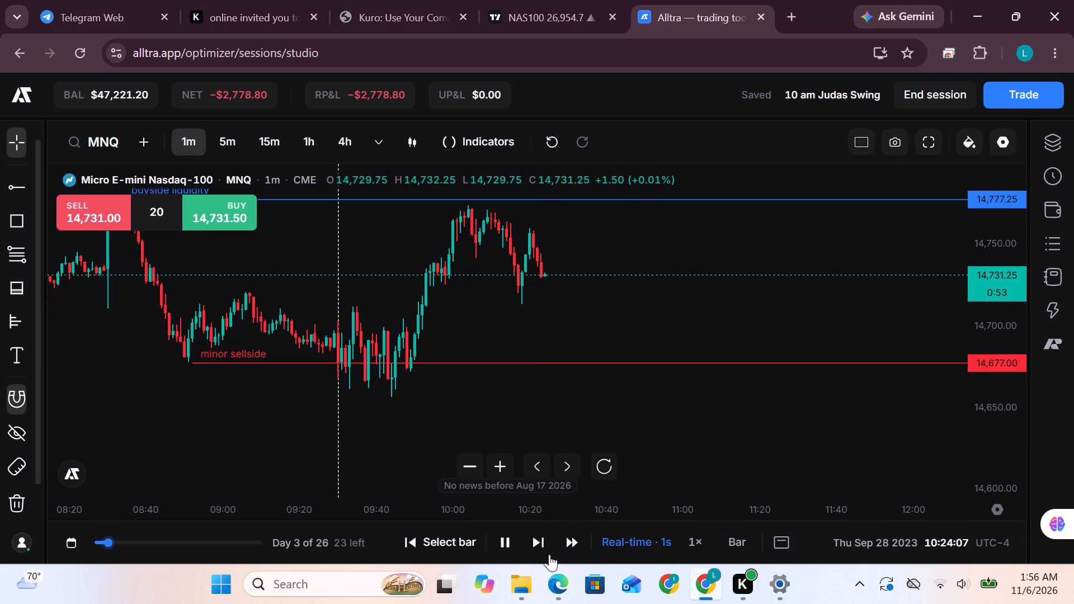
Fast-forward the MNQ replay bar by bar to 10:35 on the 1-minute chart.
click(562, 532)
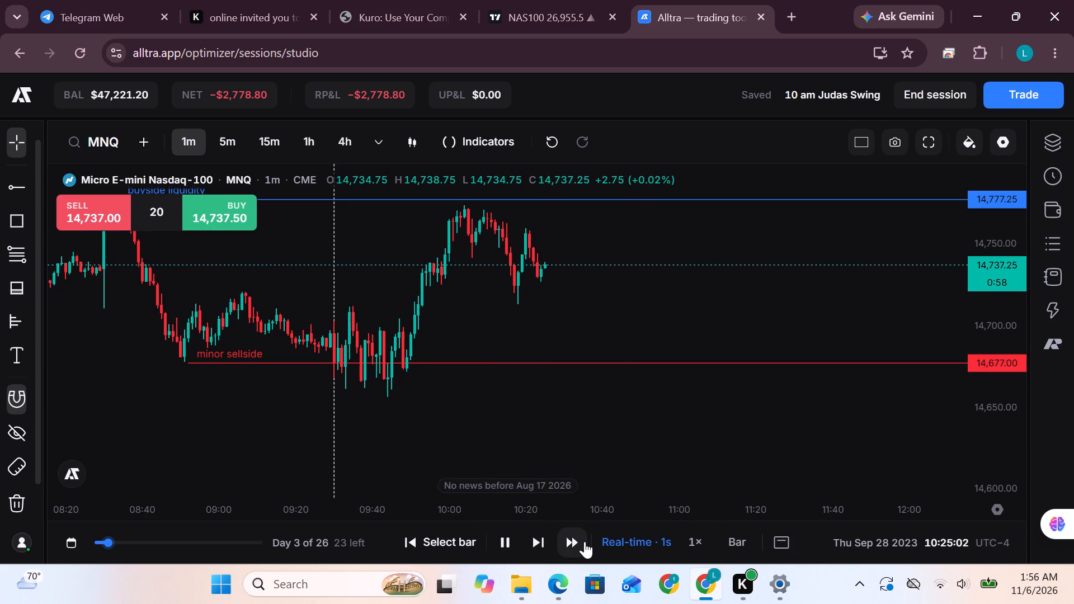
click(572, 537)
click(572, 537)
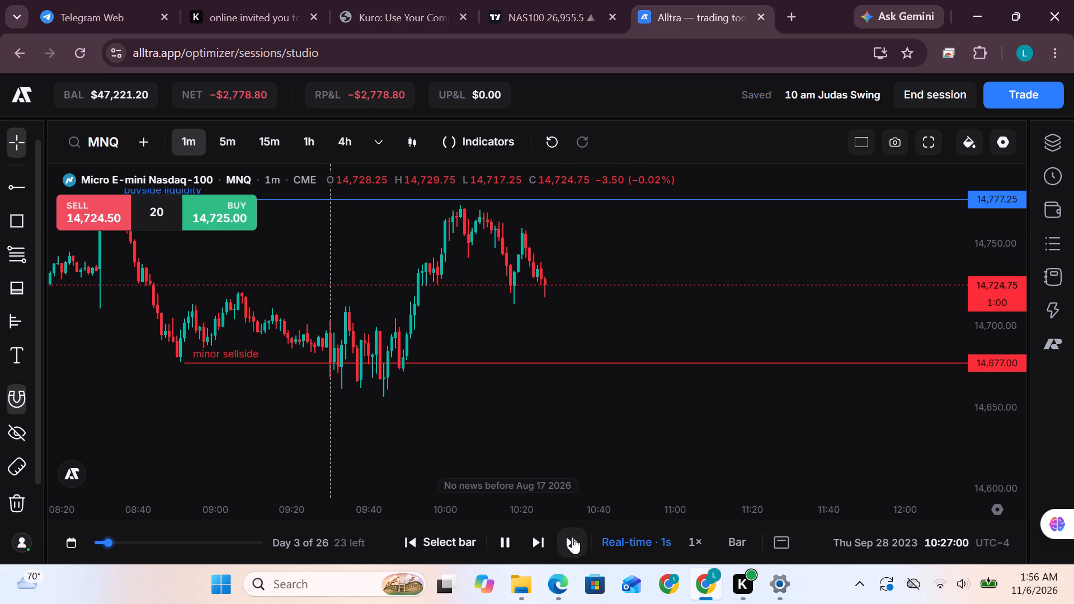
click(572, 537)
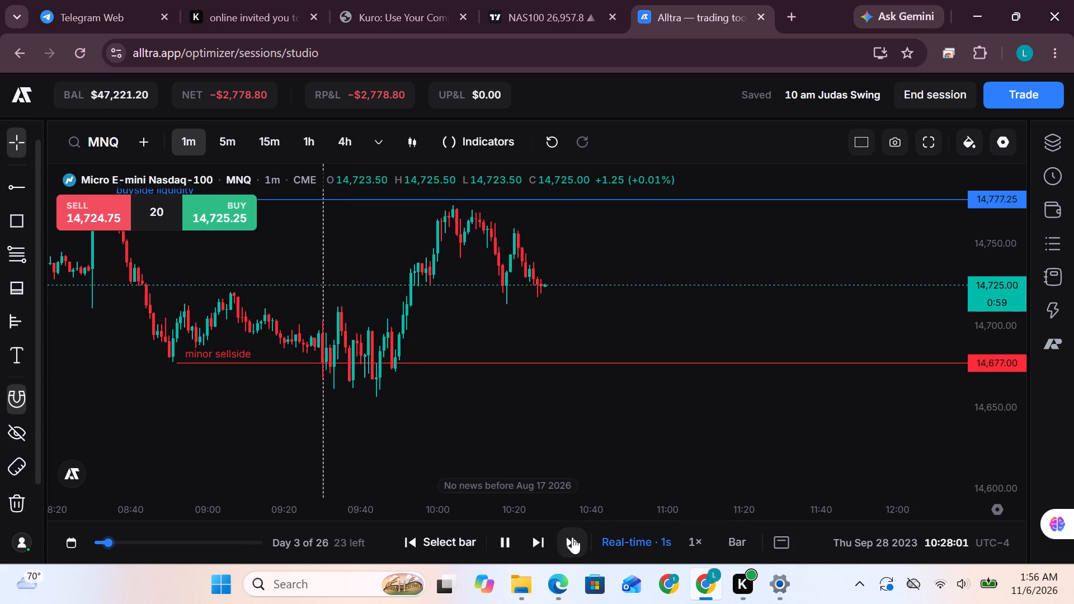
click(563, 540)
click(563, 540)
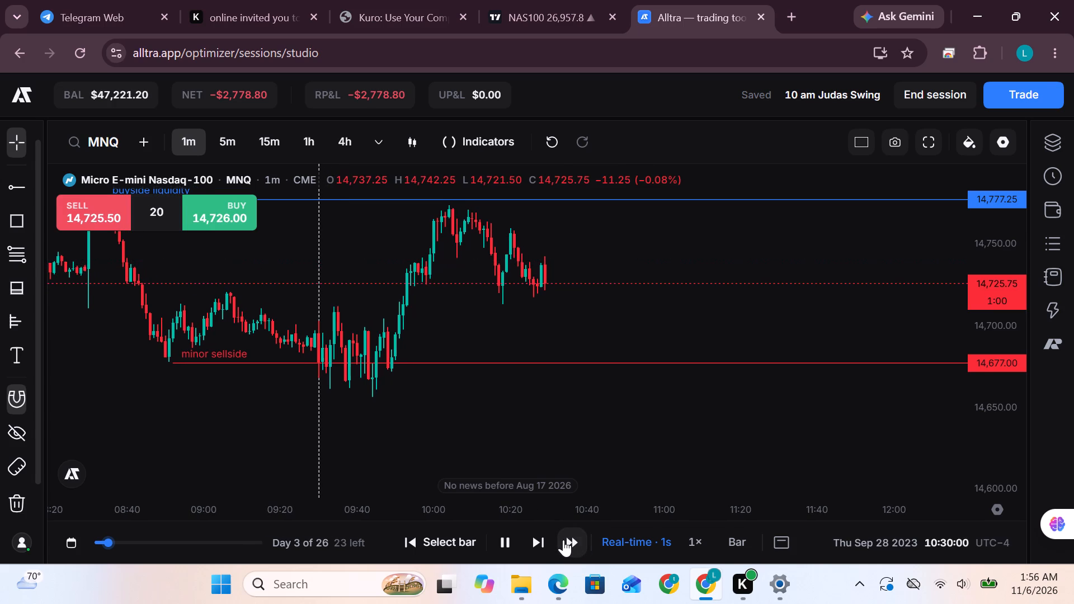
click(563, 540)
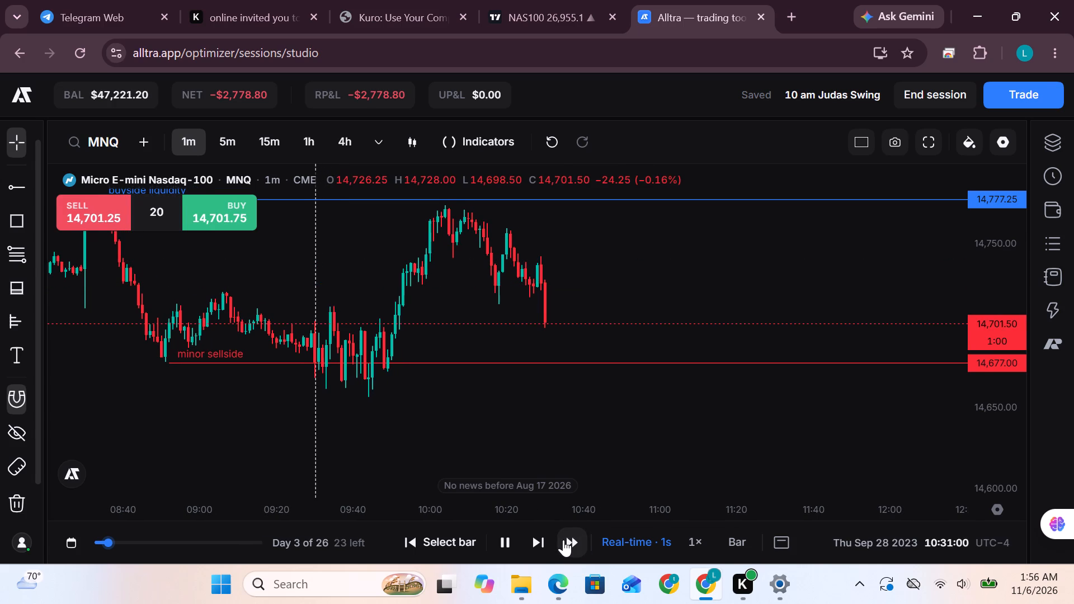
click(563, 540)
click(563, 540)
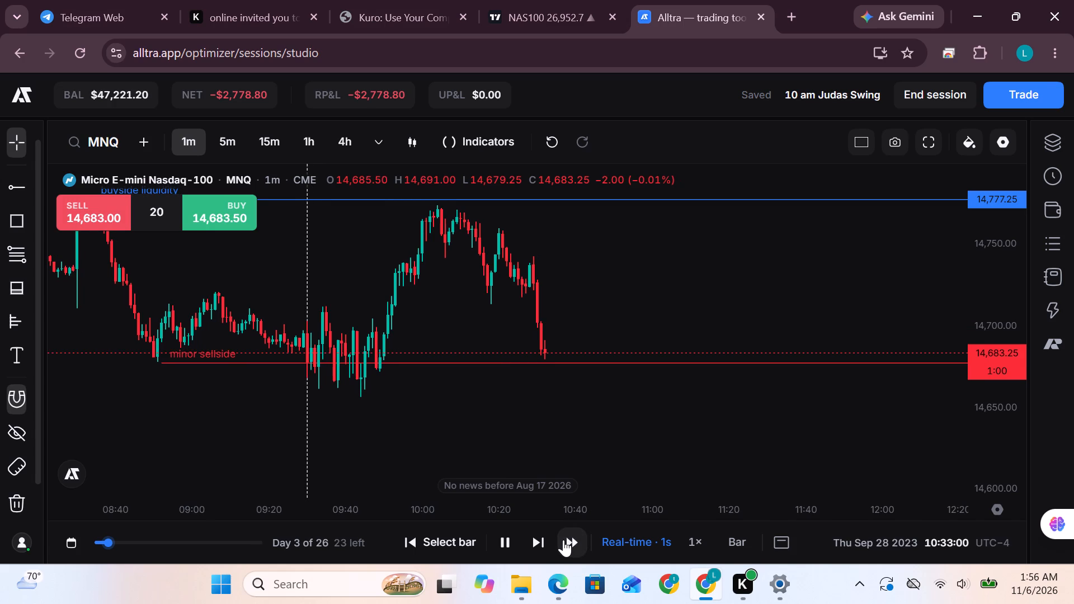
click(563, 540)
click(563, 540)
click(563, 540)
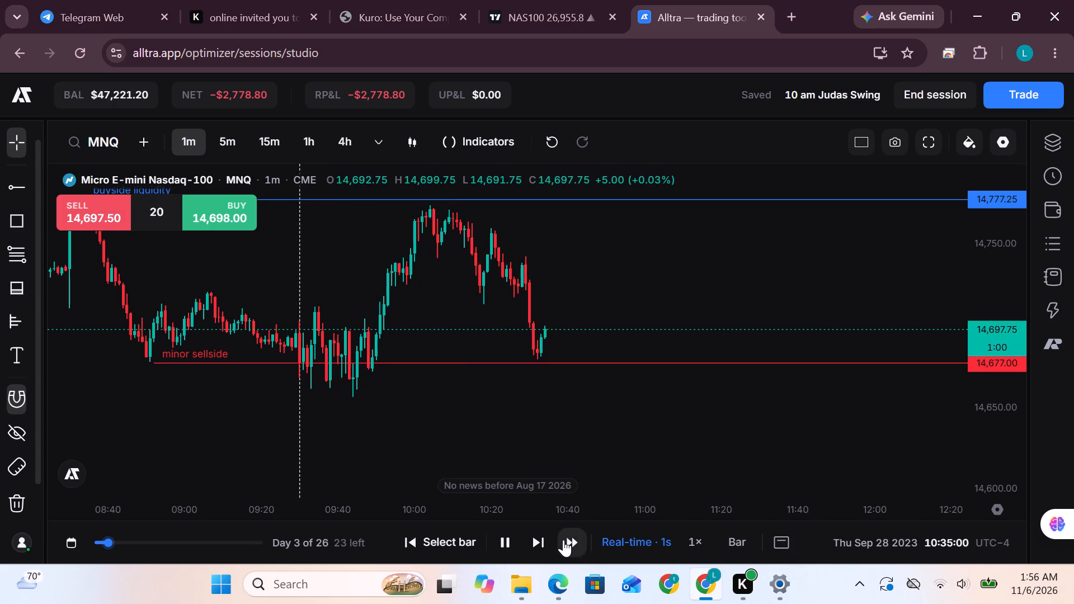
Fast-forward the MNQ replay bar by bar to 10:48 on the 1-minute chart.
click(563, 540)
click(563, 540)
click(563, 540)
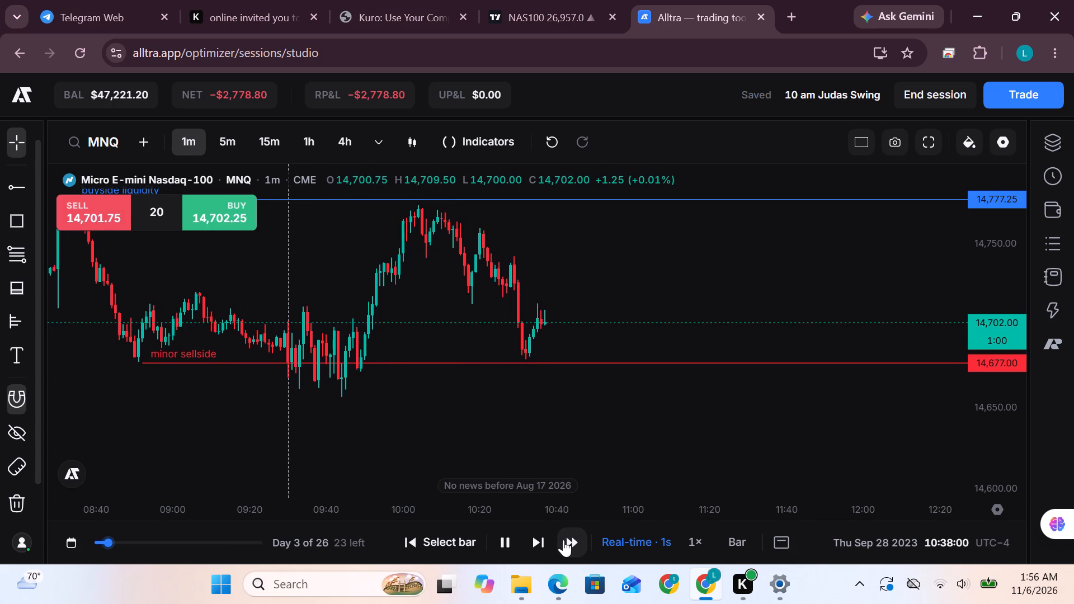
click(563, 540)
click(563, 540)
click(563, 540)
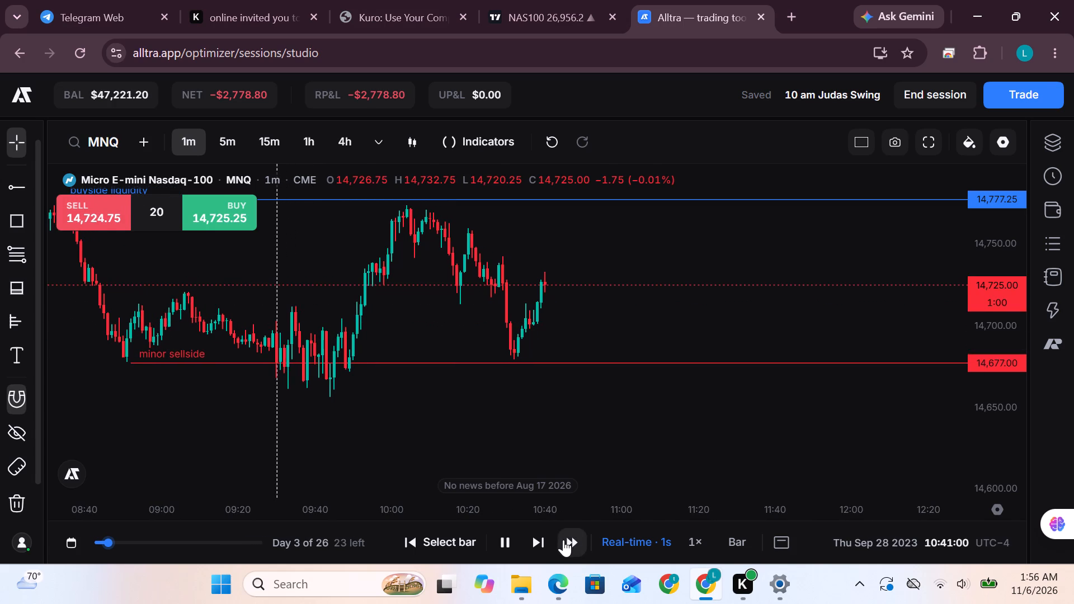
click(563, 540)
click(563, 540)
click(563, 540)
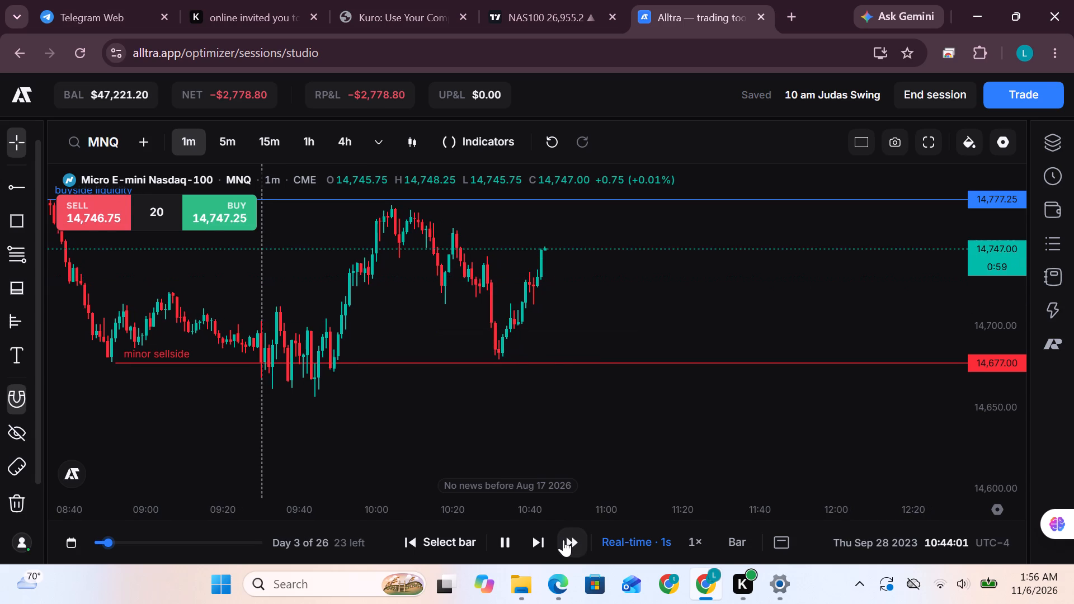
click(563, 540)
click(563, 540)
click(563, 540)
click(563, 540)
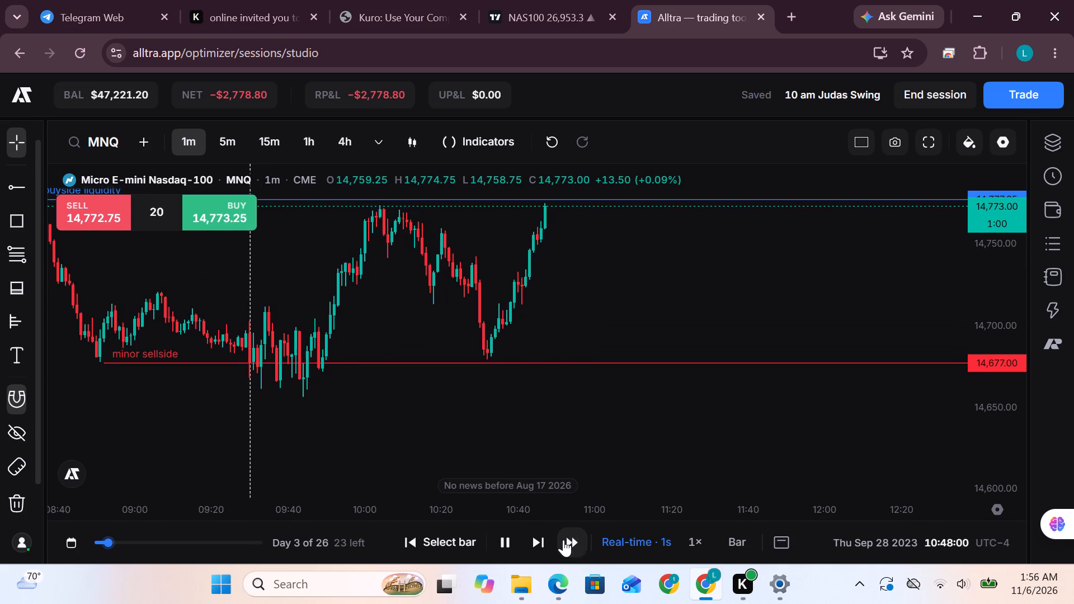
Fast-forward the MNQ replay to 10:58, past the price's test of the buyside liquidity line.
click(563, 540)
click(563, 540)
click(563, 540)
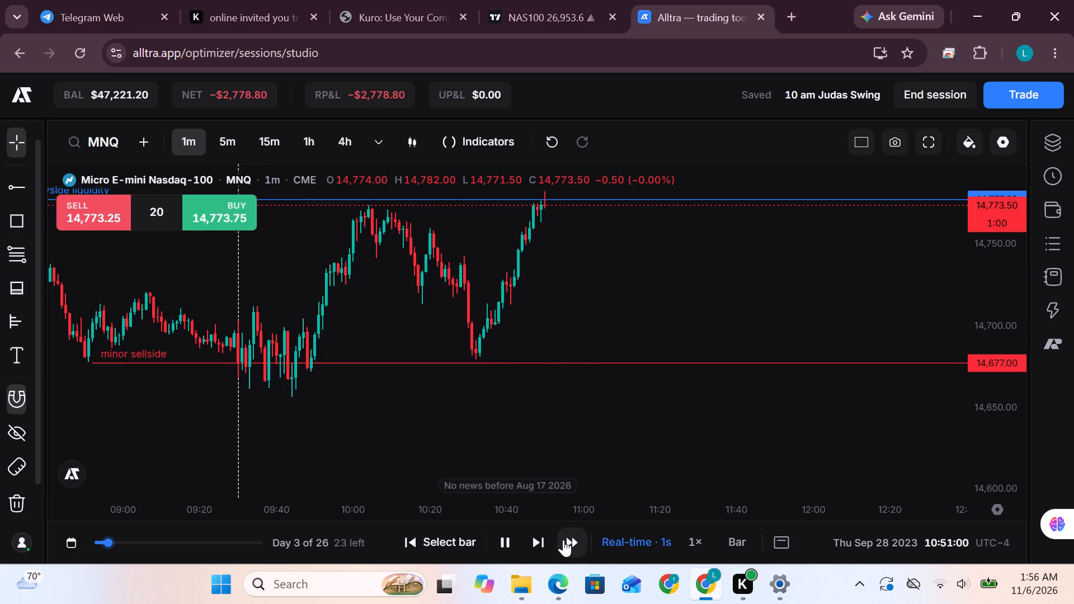
click(563, 540)
click(563, 540)
click(563, 540)
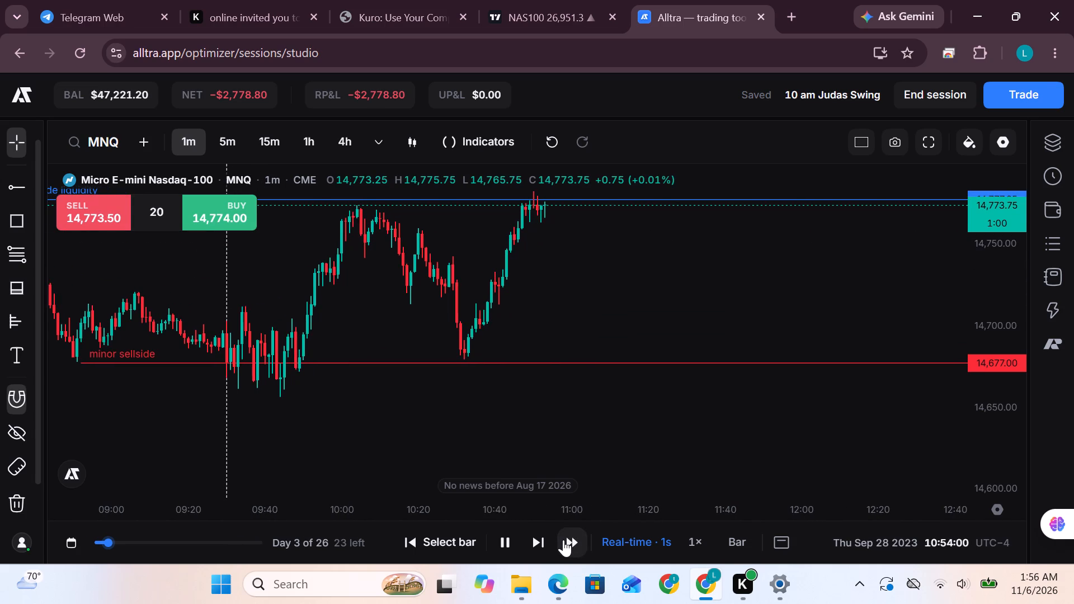
click(563, 540)
click(563, 540)
click(563, 540)
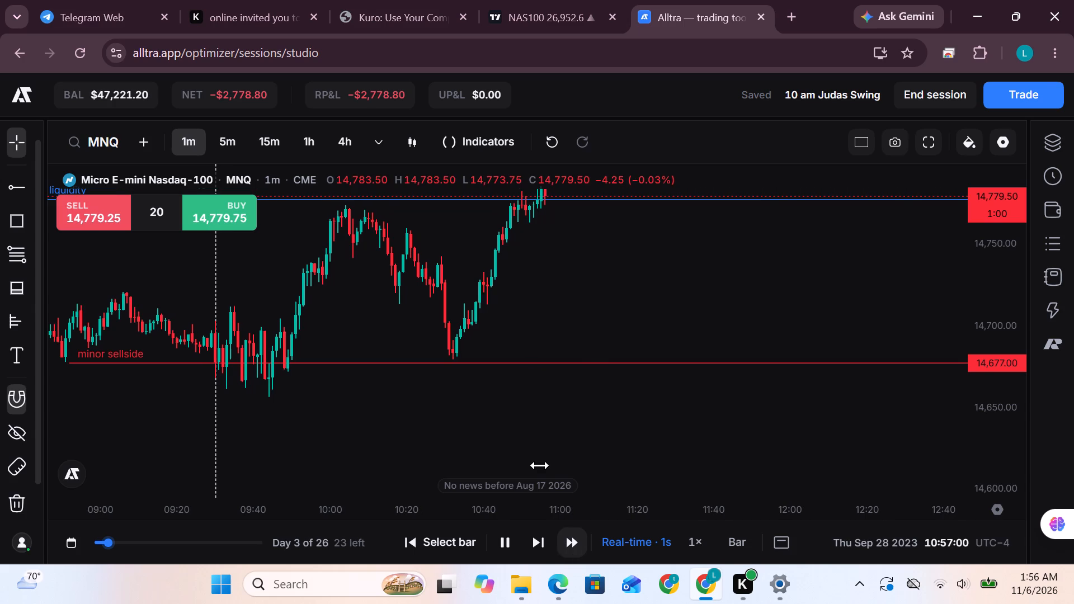
drag(597, 245, 578, 332)
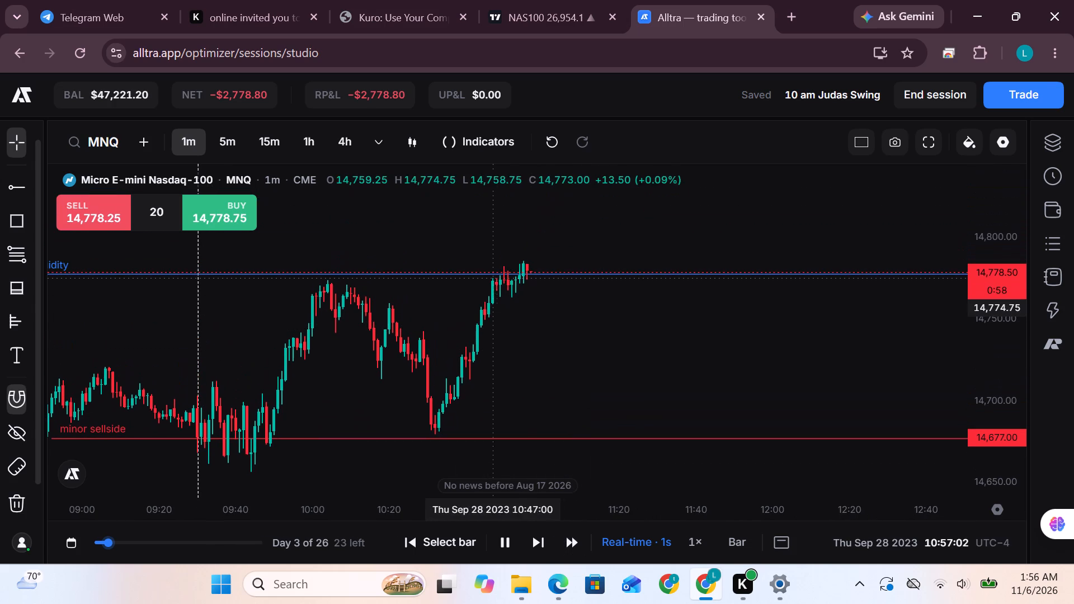
click(572, 538)
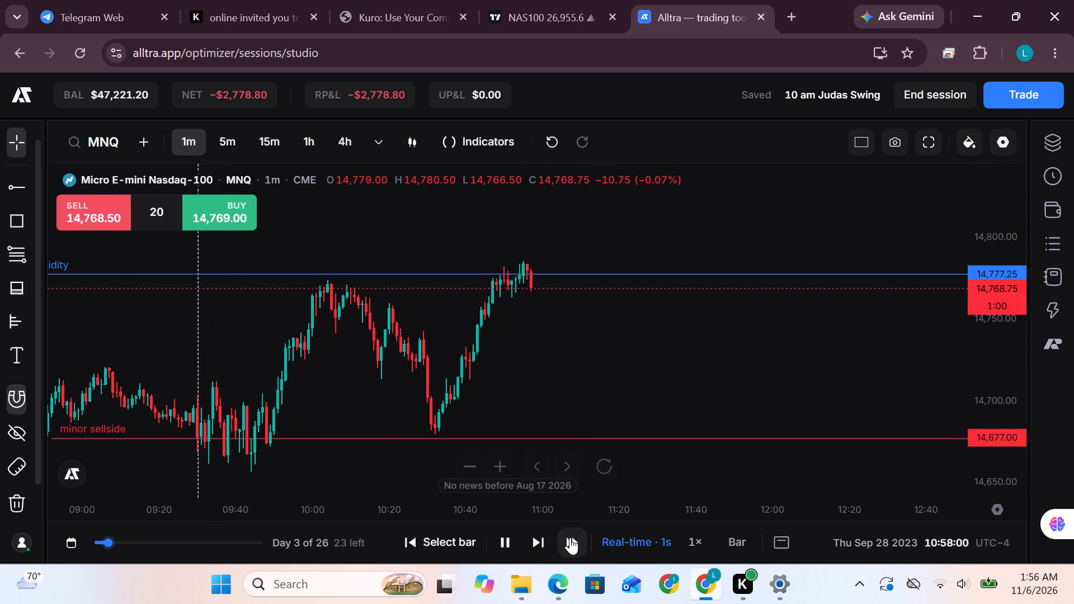
Sell 20 MNQ at market, with the stop loss moved to 14,786.25 and the take profit to 14,656.75.
click(79, 214)
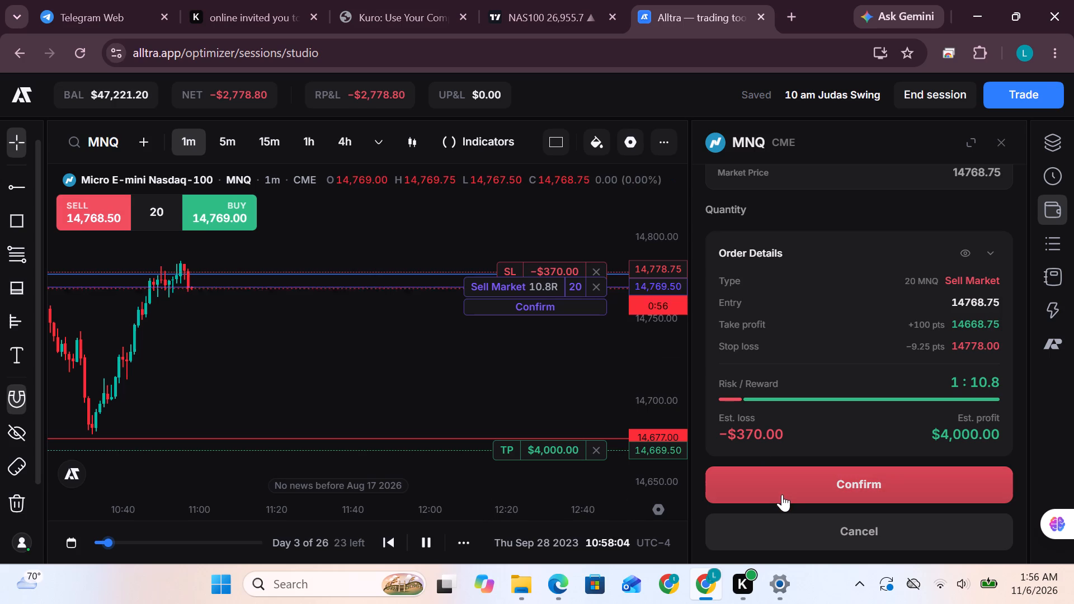
click(782, 494)
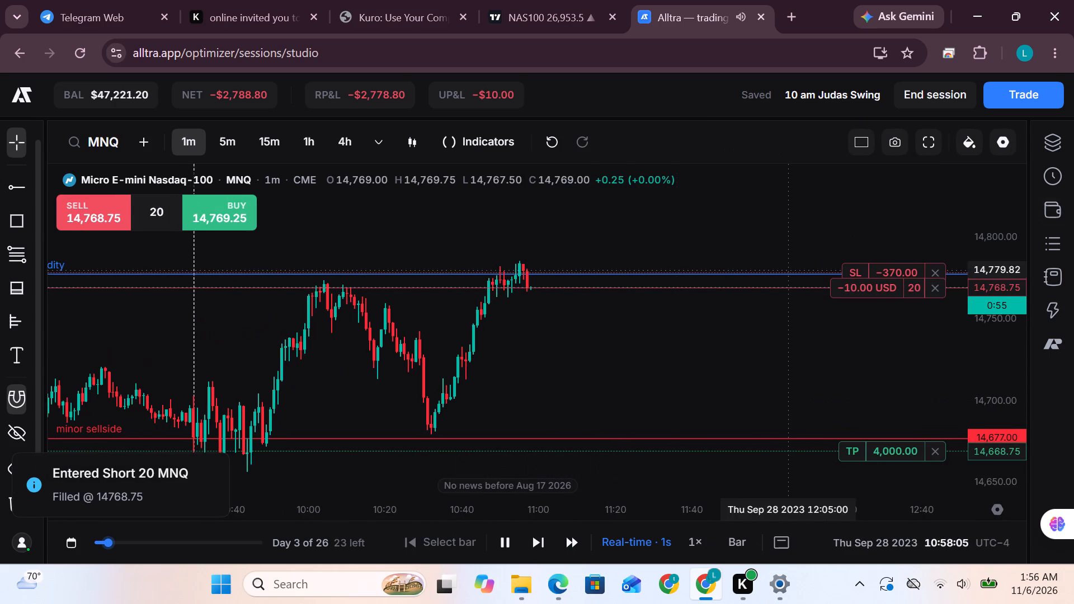
drag(849, 271, 840, 258)
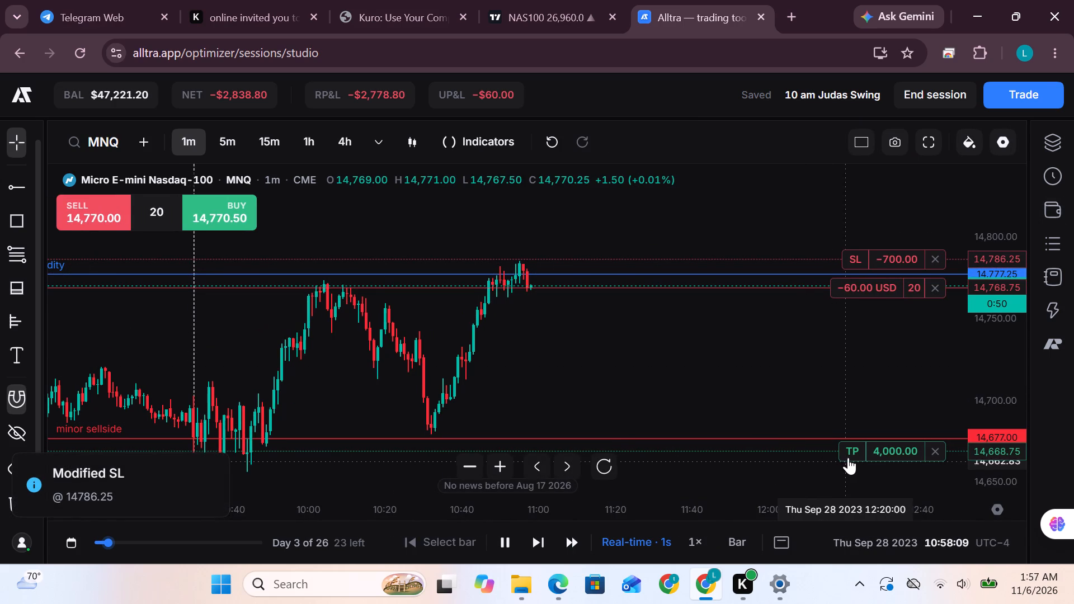
drag(854, 451, 860, 471)
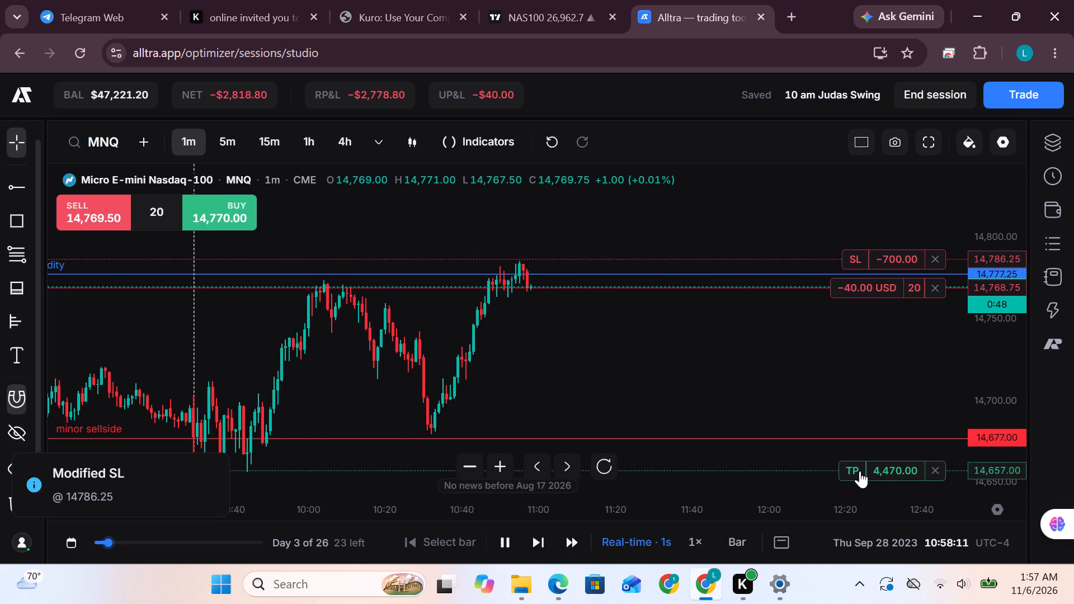
drag(860, 471, 860, 471)
Fast-forward the MNQ replay to 11:01 on the 1-minute chart.
drag(764, 344, 795, 286)
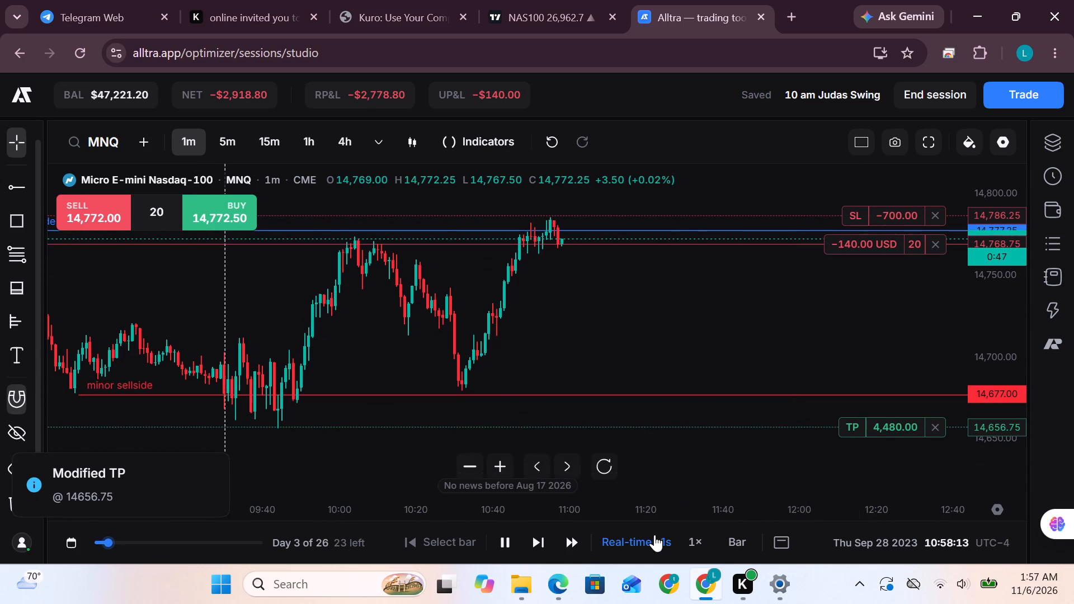
click(576, 536)
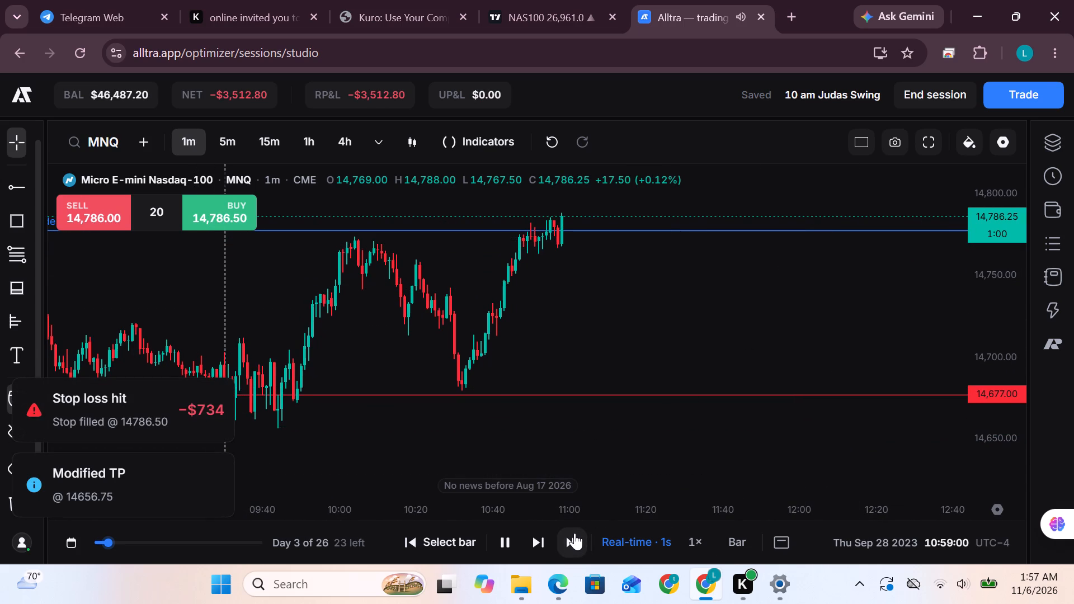
click(574, 533)
click(574, 533)
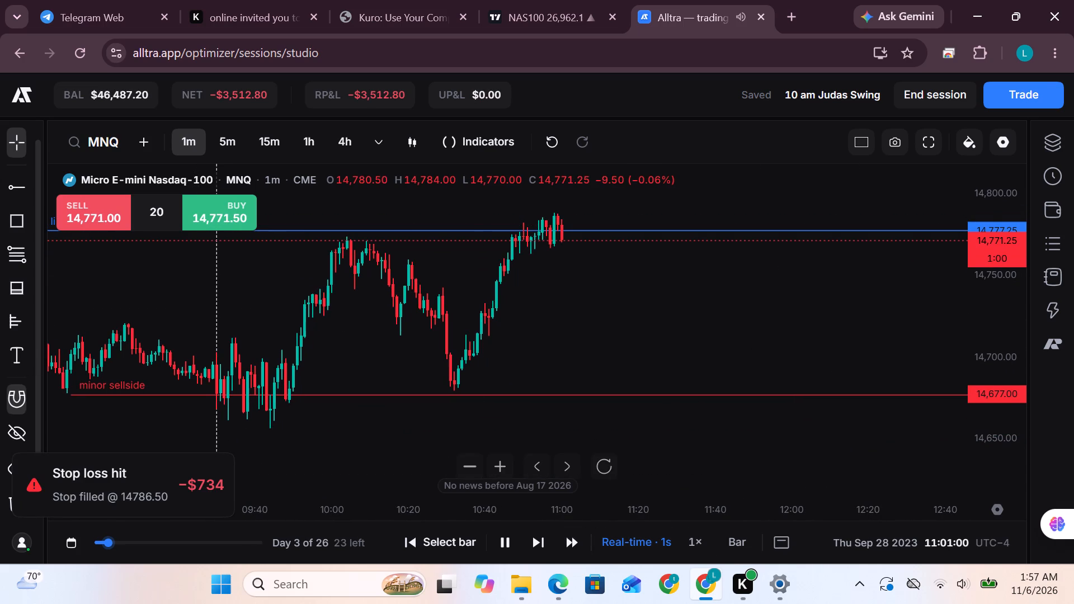
Sell another 20 MNQ at market, with the stop loss moved to 14,794.00 and the take profit to 14,654.00.
click(105, 218)
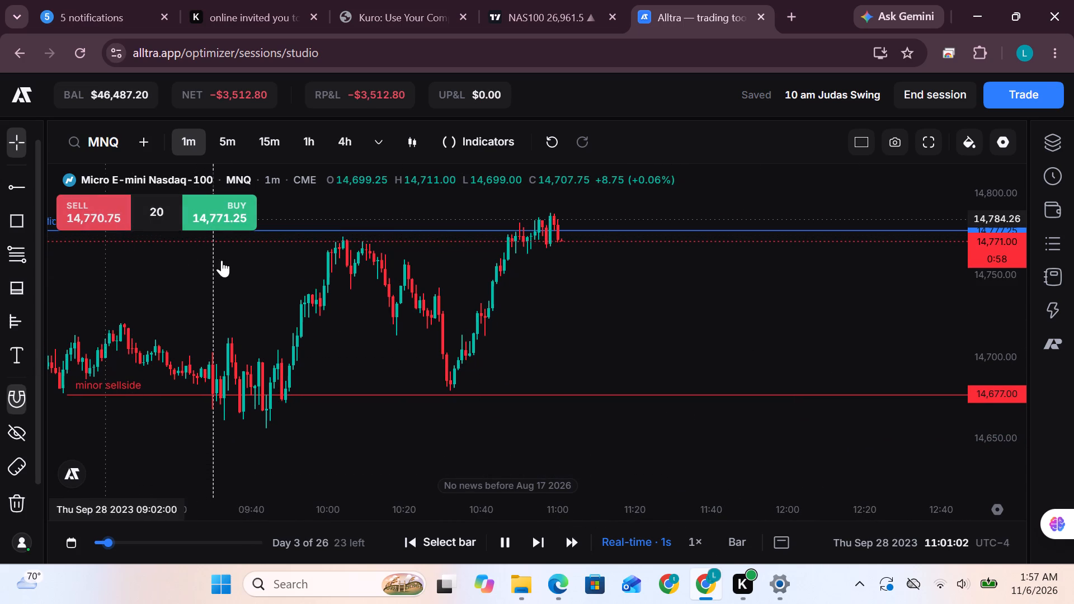
click(776, 473)
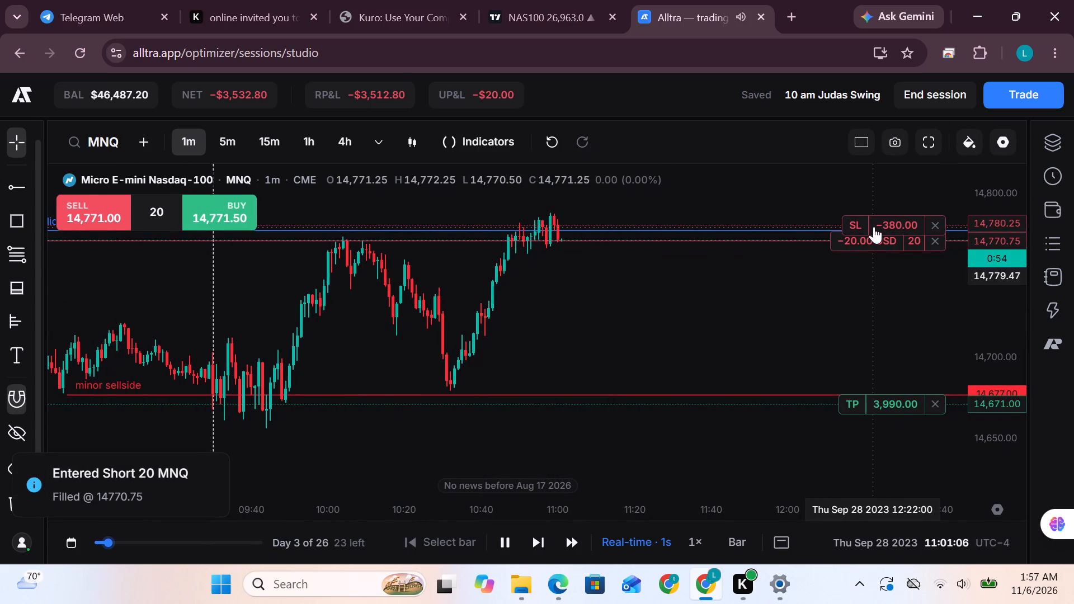
drag(872, 223, 864, 201)
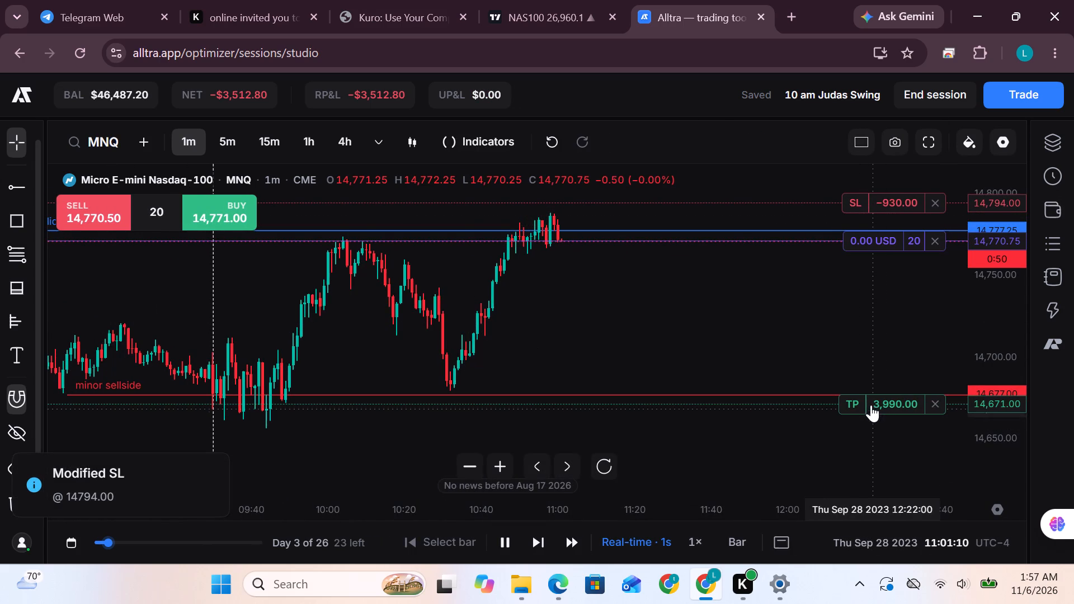
drag(871, 402, 885, 430)
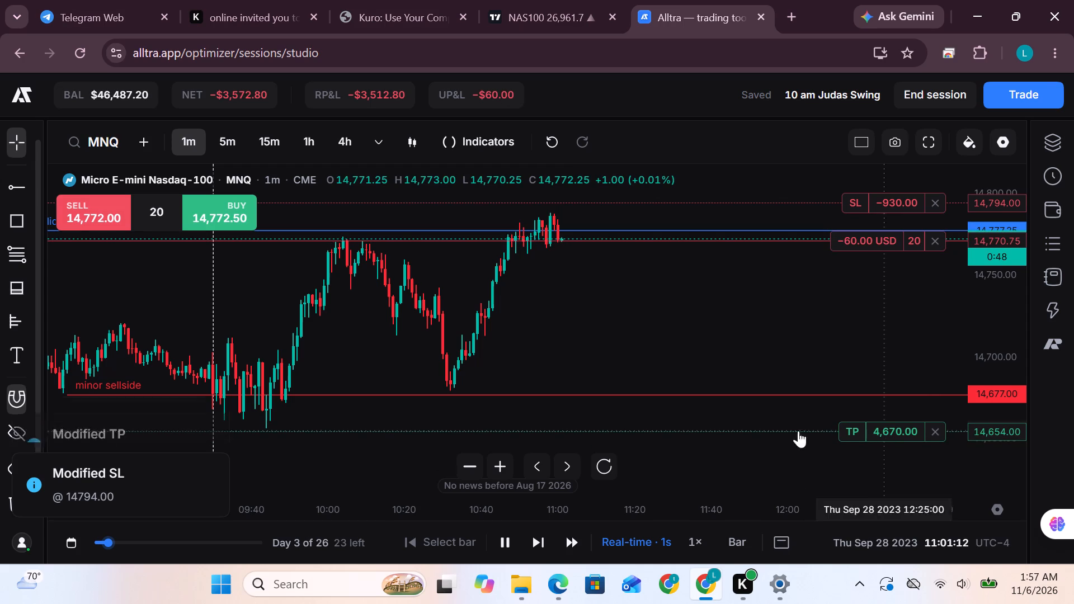
Fast-forward the MNQ replay to 11:12 with the short position's stop loss and take profit in place.
click(579, 543)
click(578, 543)
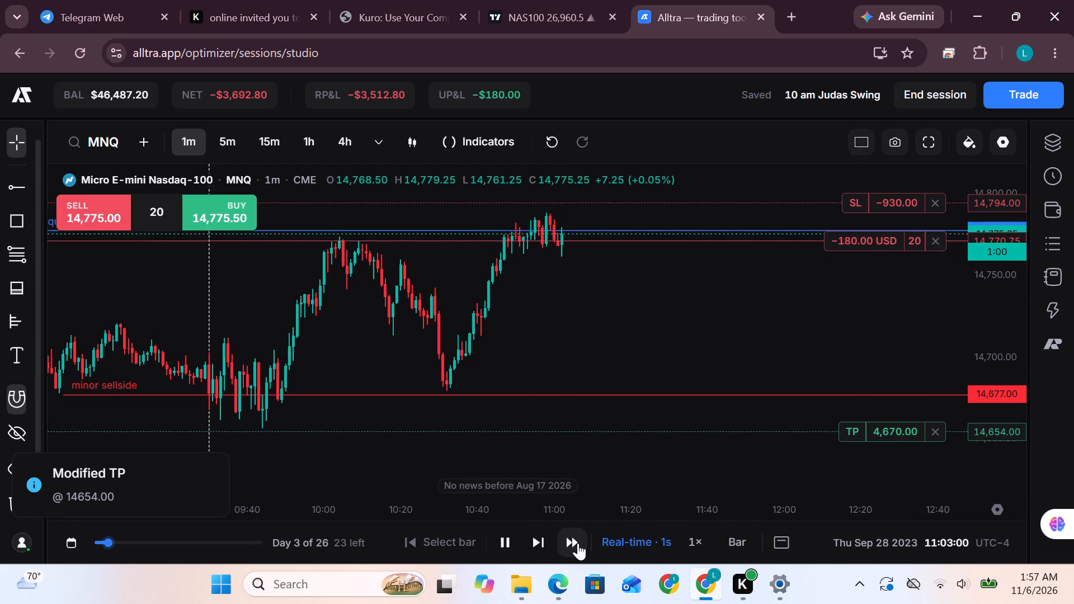
click(578, 543)
click(578, 543)
click(578, 543)
click(578, 543)
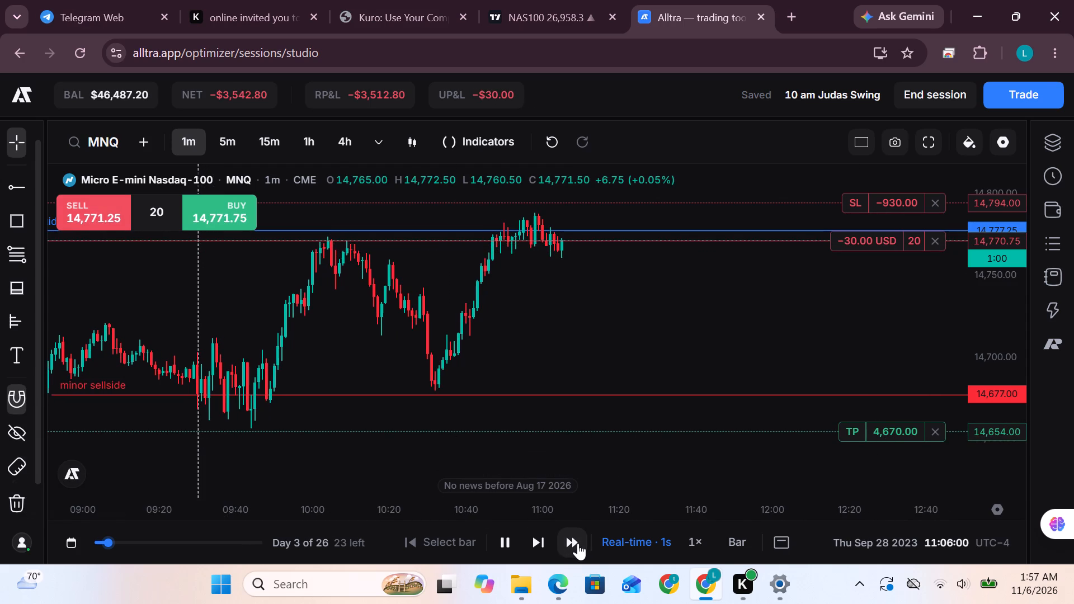
click(578, 543)
click(578, 543)
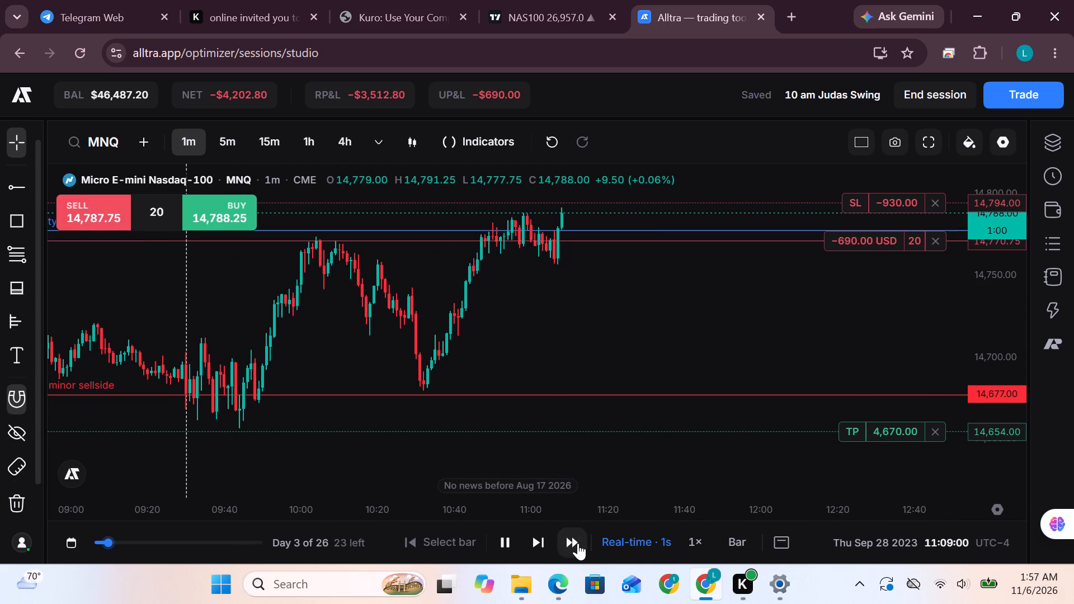
click(578, 543)
click(578, 543)
click(578, 543)
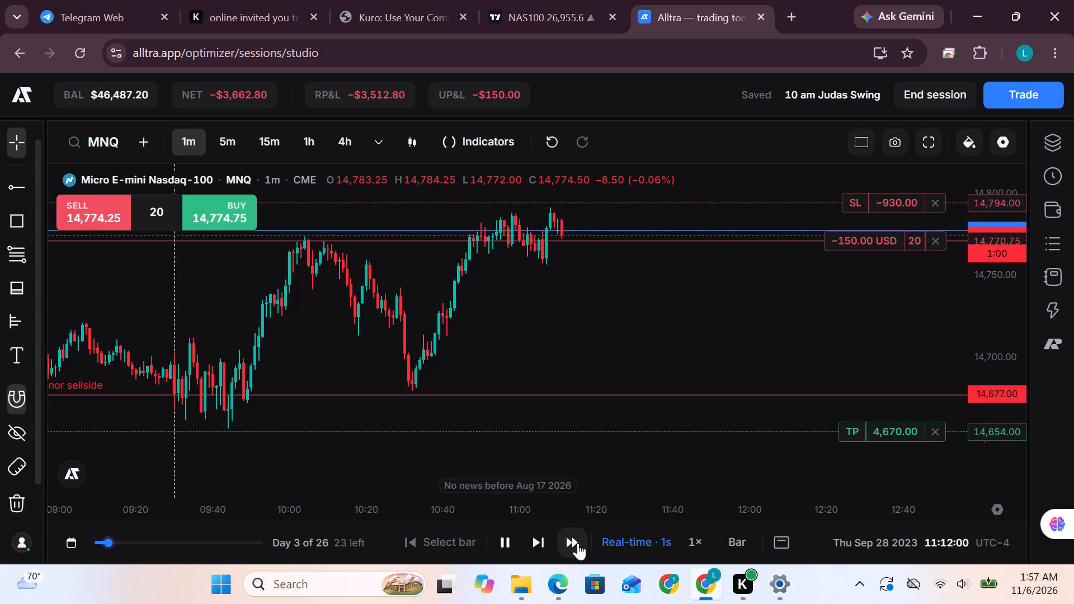
Fast-forward the MNQ replay bar by bar to 11:25 on the 1-minute chart.
click(578, 543)
click(578, 543)
click(578, 543)
click(578, 543)
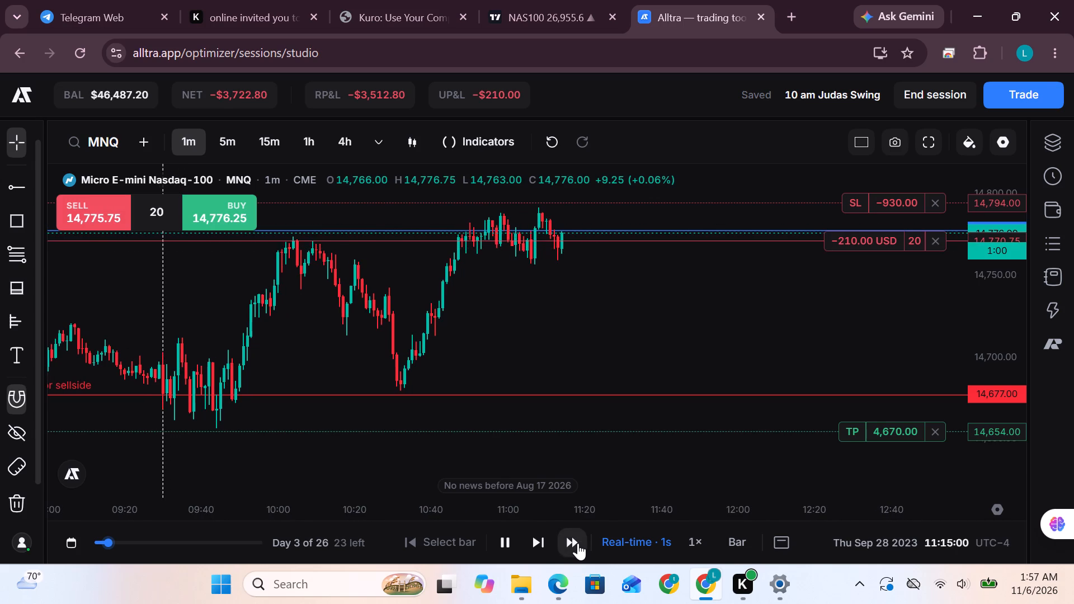
click(578, 543)
click(578, 543)
click(578, 543)
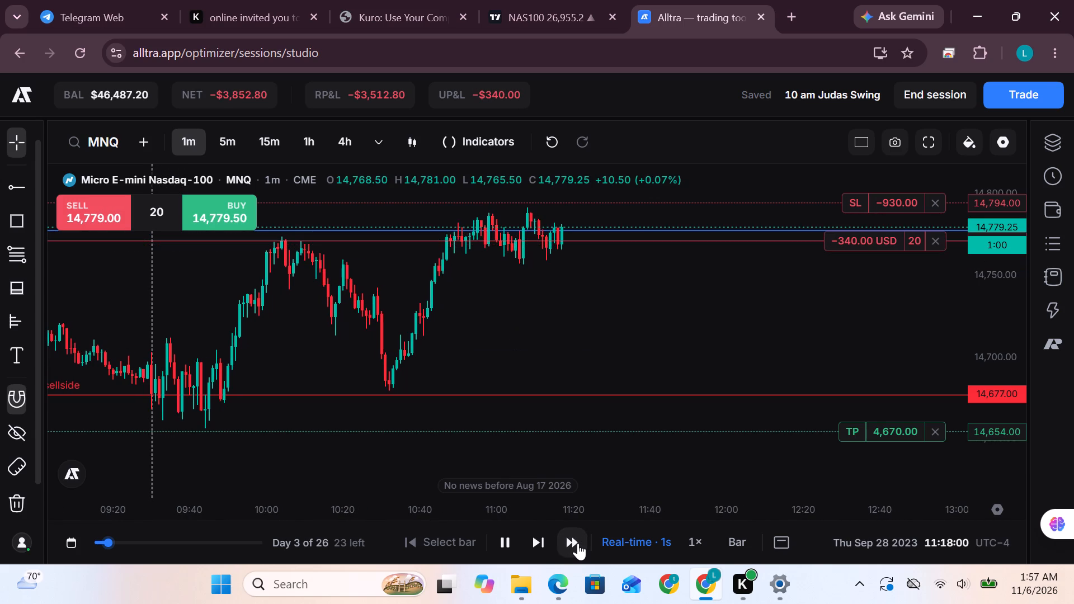
click(578, 543)
click(578, 543)
click(578, 543)
click(578, 545)
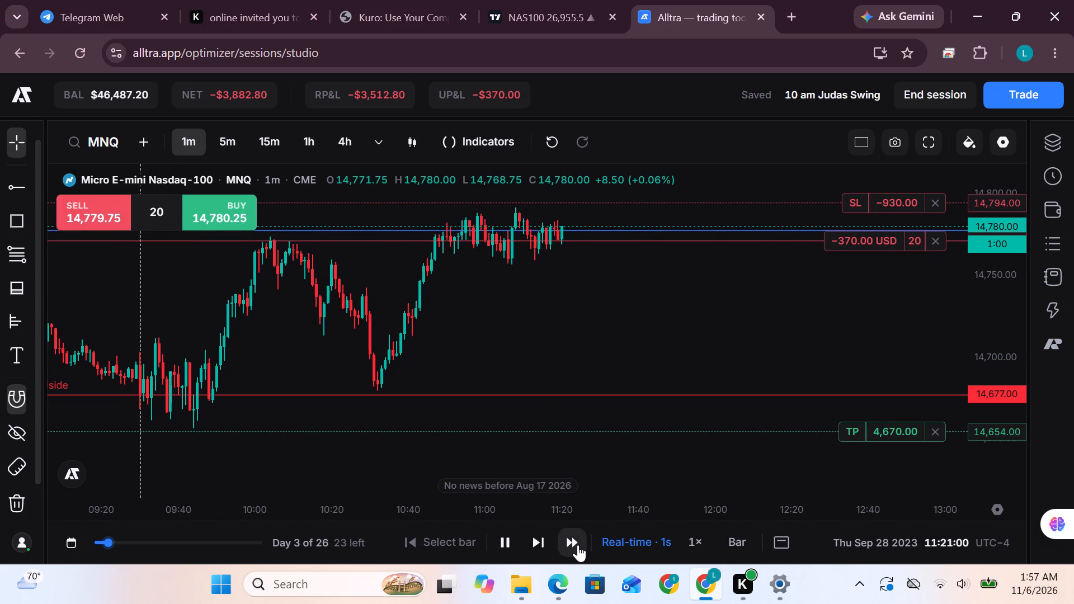
click(578, 545)
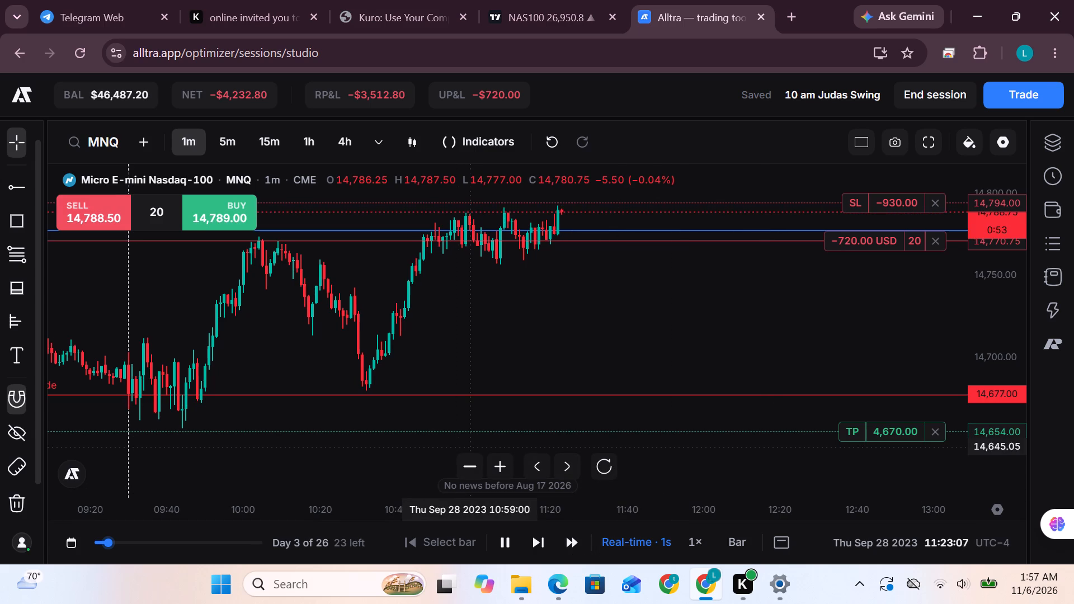
click(569, 531)
click(567, 534)
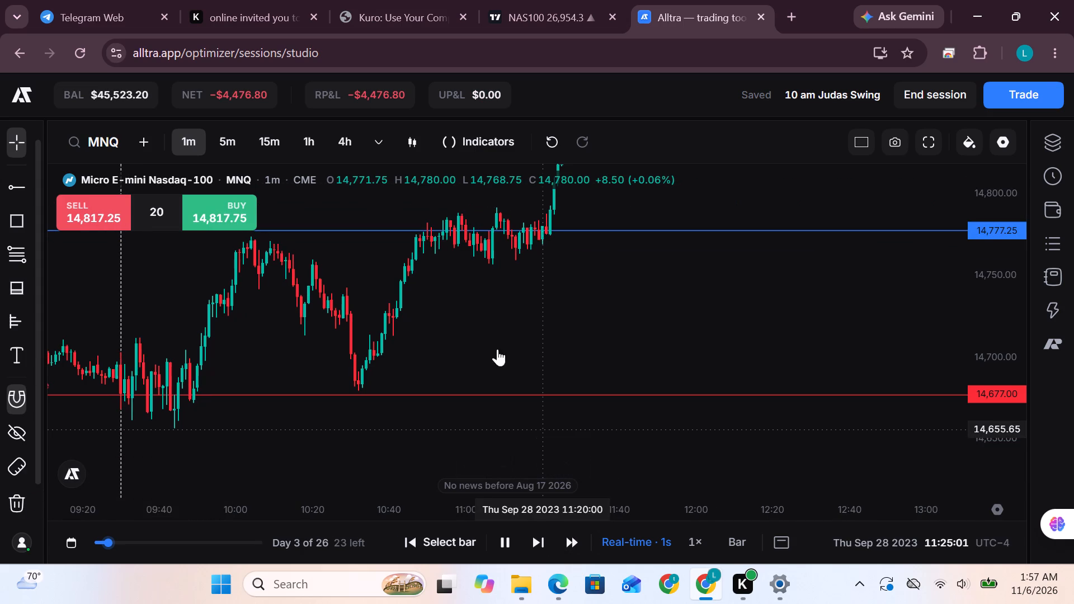
Examine the wider MNQ price action around the buyside liquidity and minor sellside lines.
scroll(489, 323, down, 10)
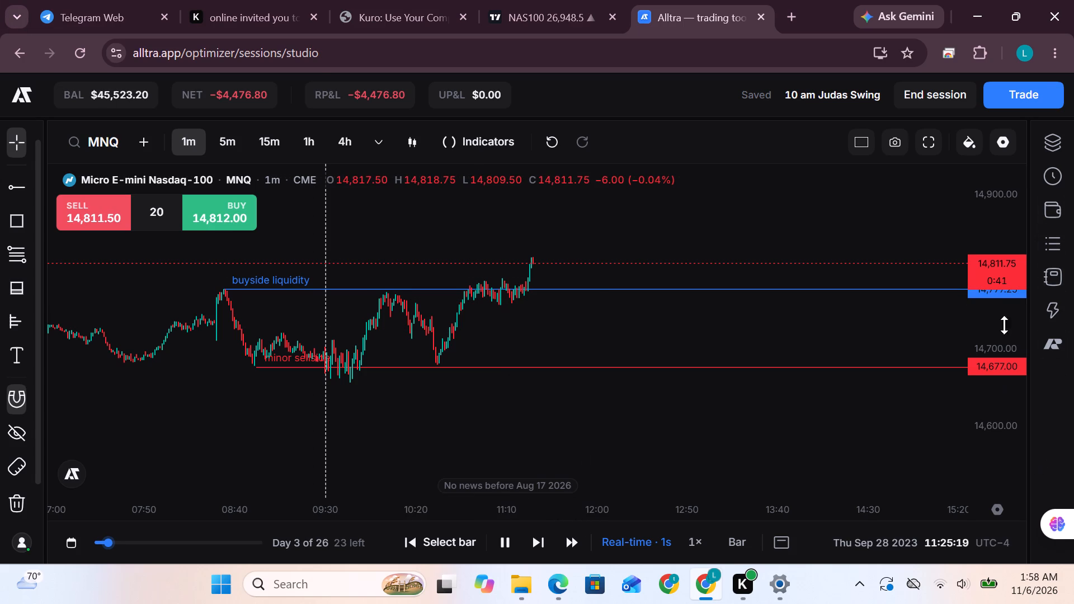
scroll(1004, 316, down, 5)
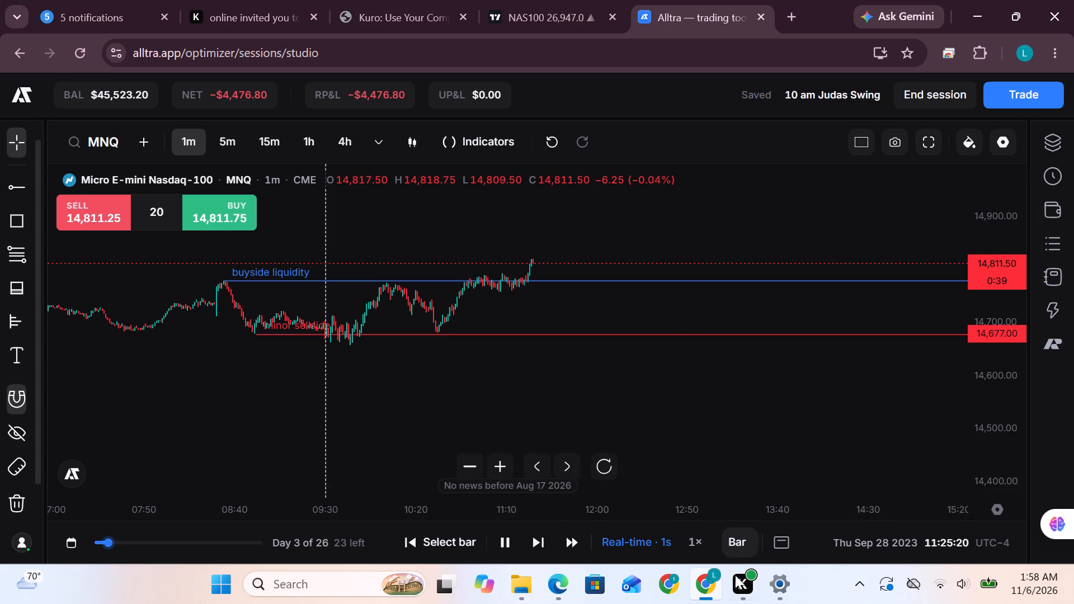